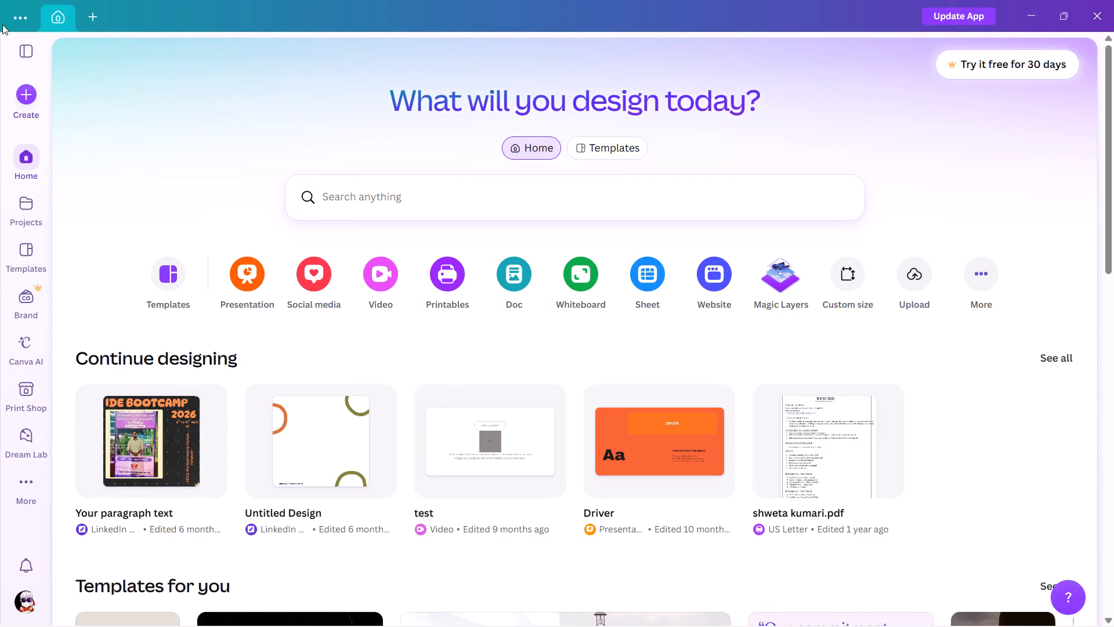
Search the design types for "lin" and create a blank LinkedIn Background Photo design.
left_click(24, 88)
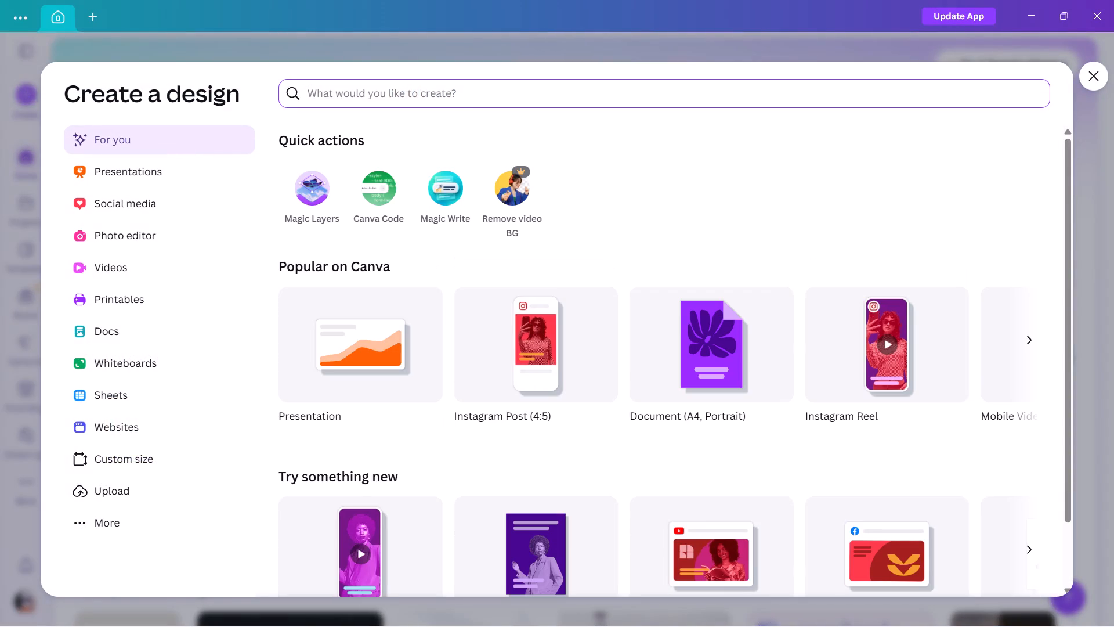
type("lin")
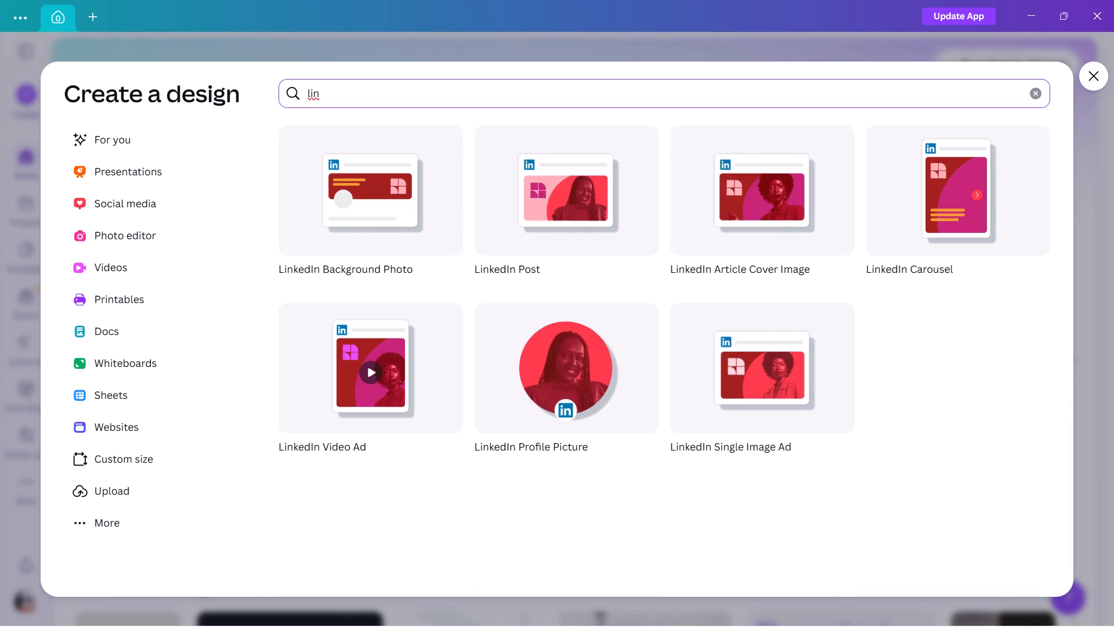
left_click(392, 187)
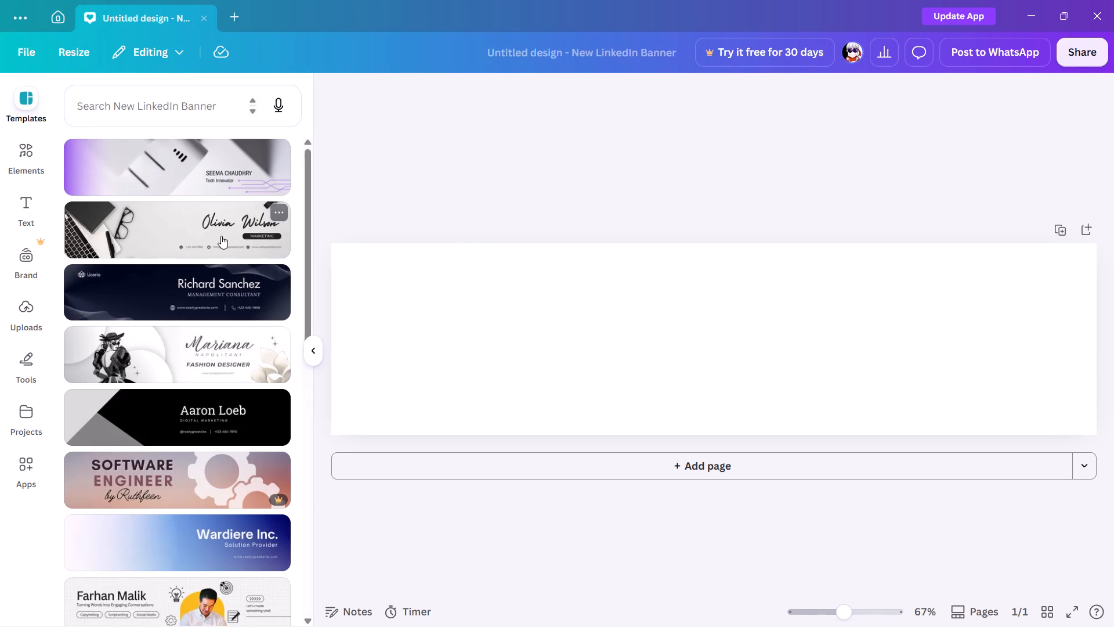
Apply the light grey marketing banner template with the laptop, notebook and glasses to the page.
left_click(221, 236)
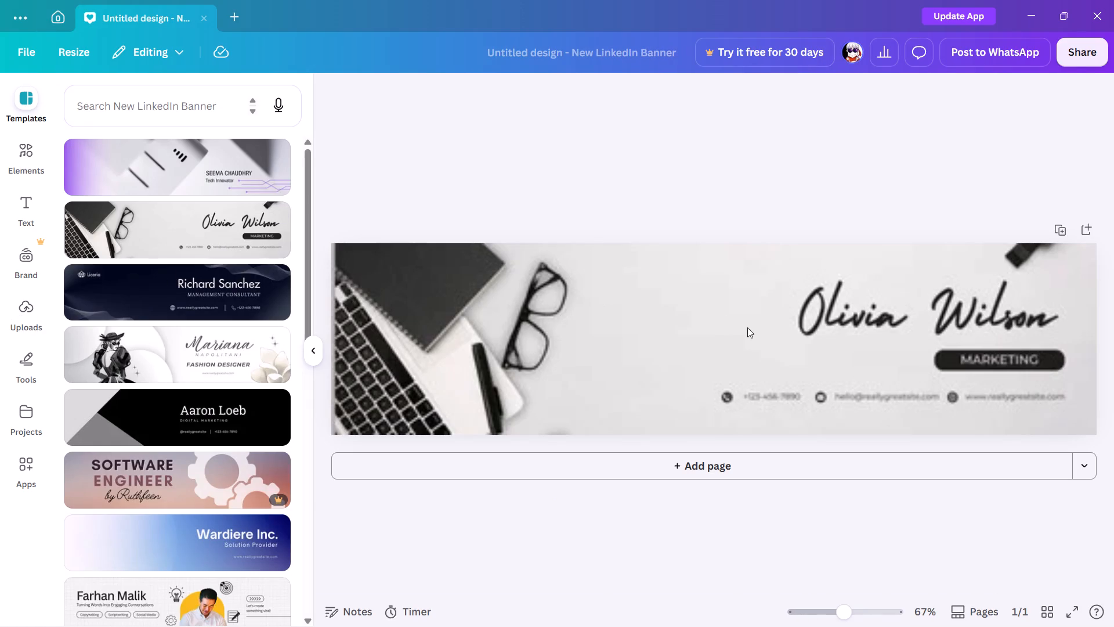
scroll(747, 327, "left", 1)
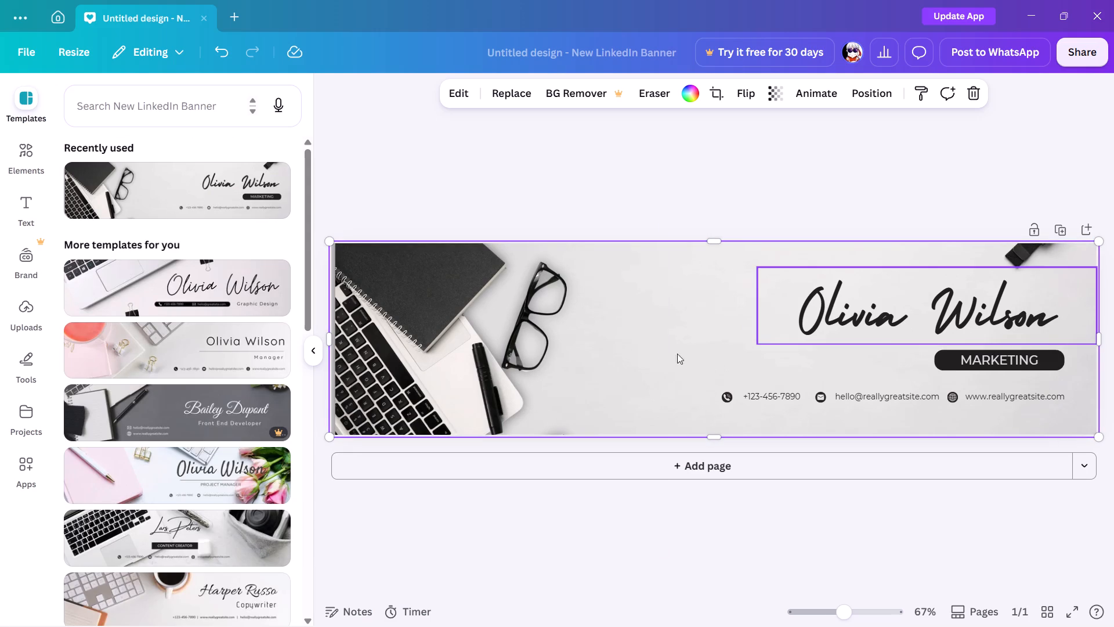
Delete the laptop, notebook and glasses picture from the banner.
left_click(536, 366)
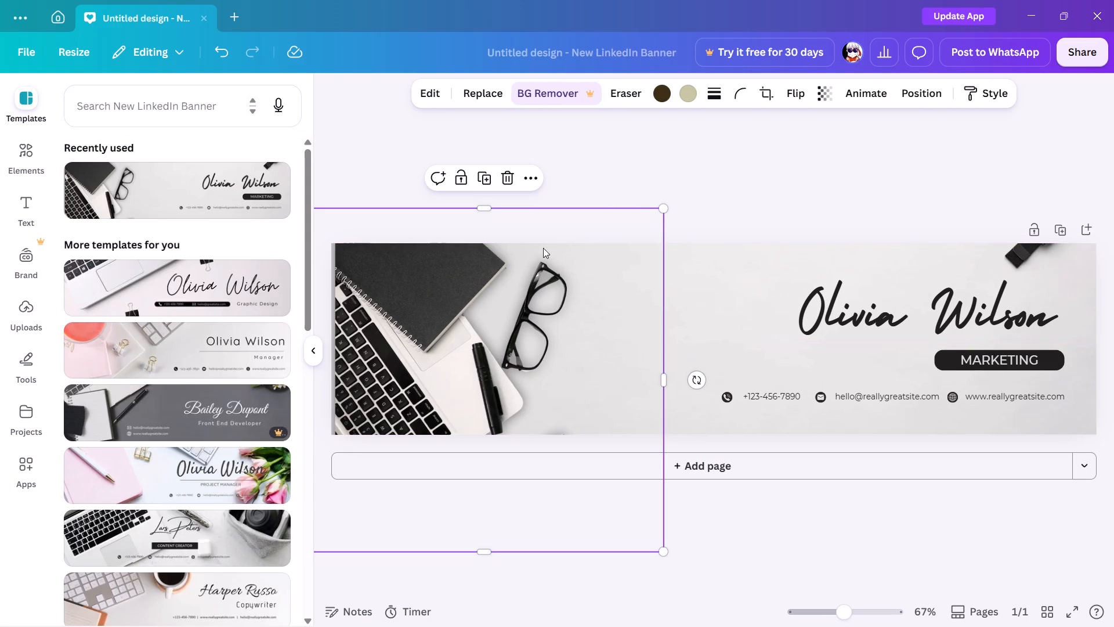
left_click(508, 189)
Replace the placeholder name in the large script heading with the banner owner's full name.
left_click(861, 322)
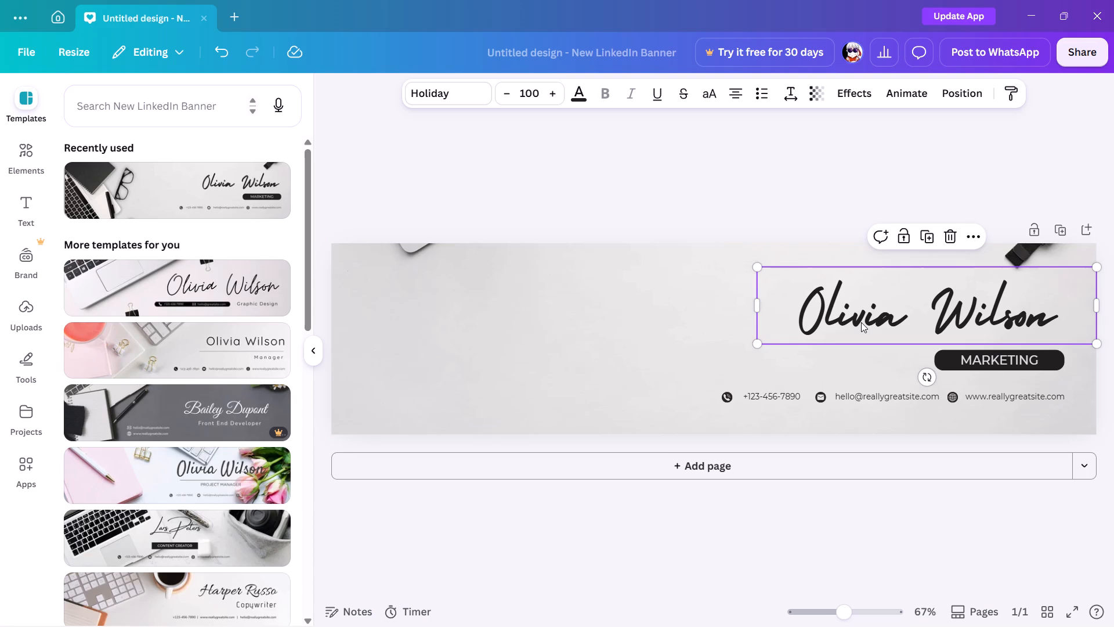
double_click(918, 296)
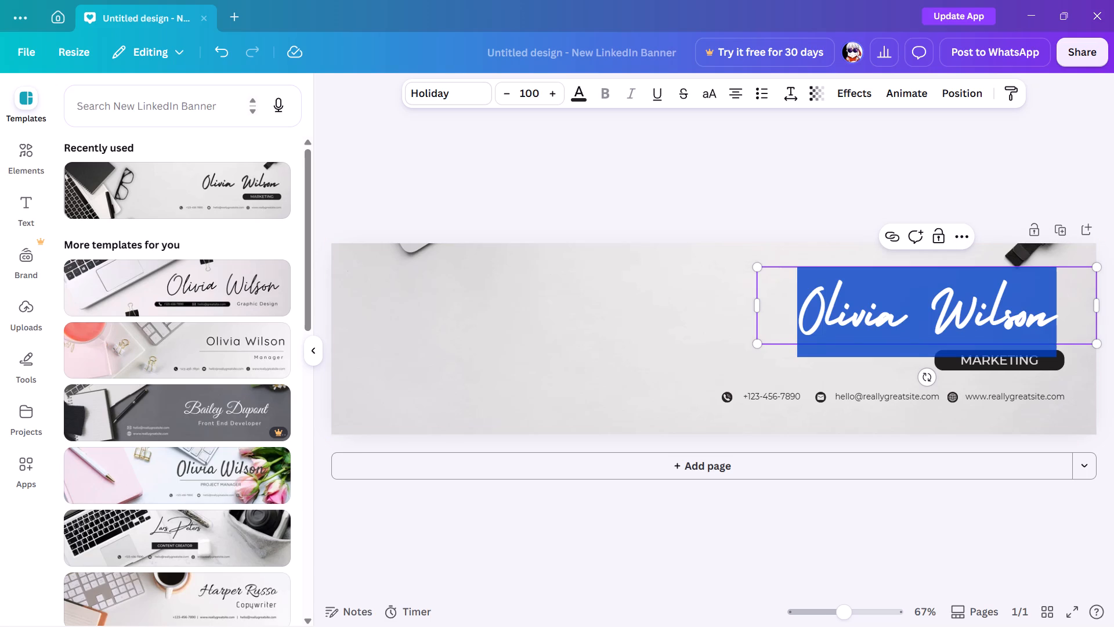
key("BackSpace")
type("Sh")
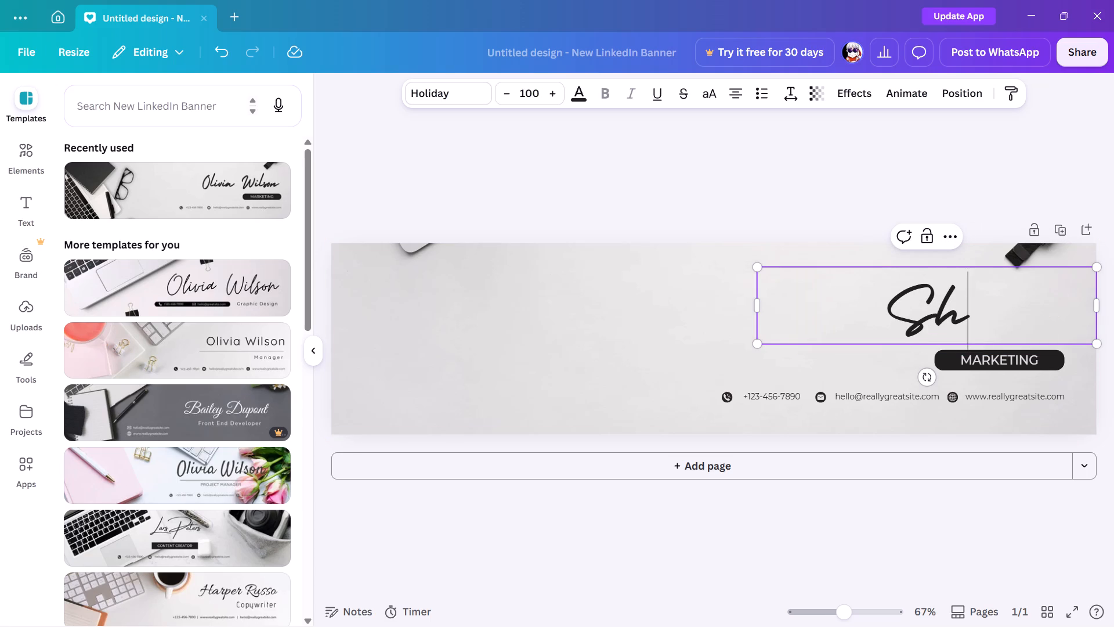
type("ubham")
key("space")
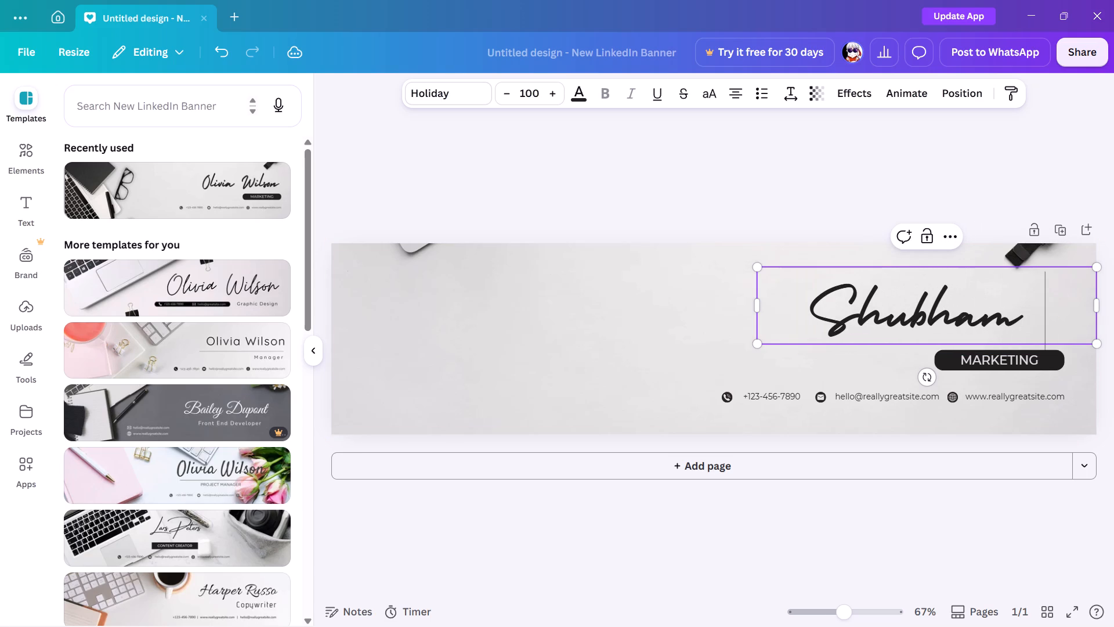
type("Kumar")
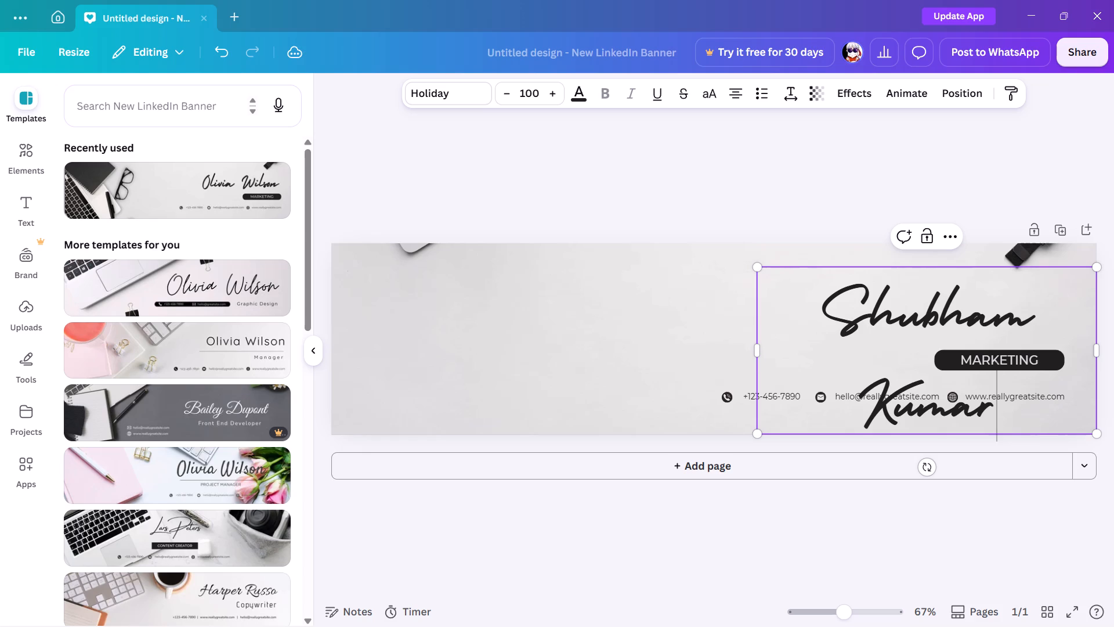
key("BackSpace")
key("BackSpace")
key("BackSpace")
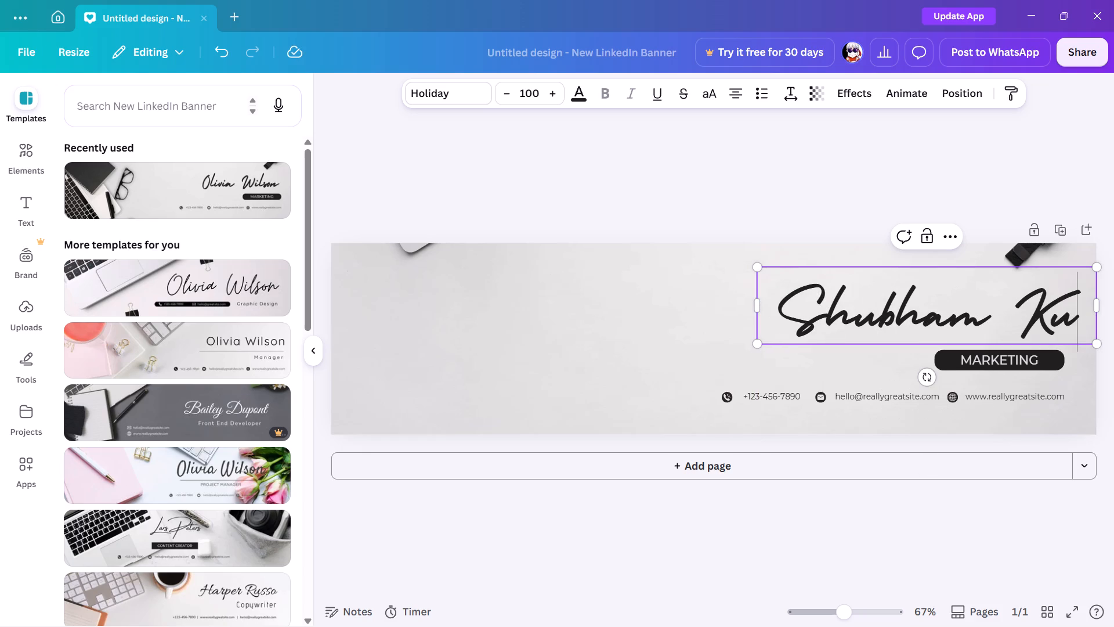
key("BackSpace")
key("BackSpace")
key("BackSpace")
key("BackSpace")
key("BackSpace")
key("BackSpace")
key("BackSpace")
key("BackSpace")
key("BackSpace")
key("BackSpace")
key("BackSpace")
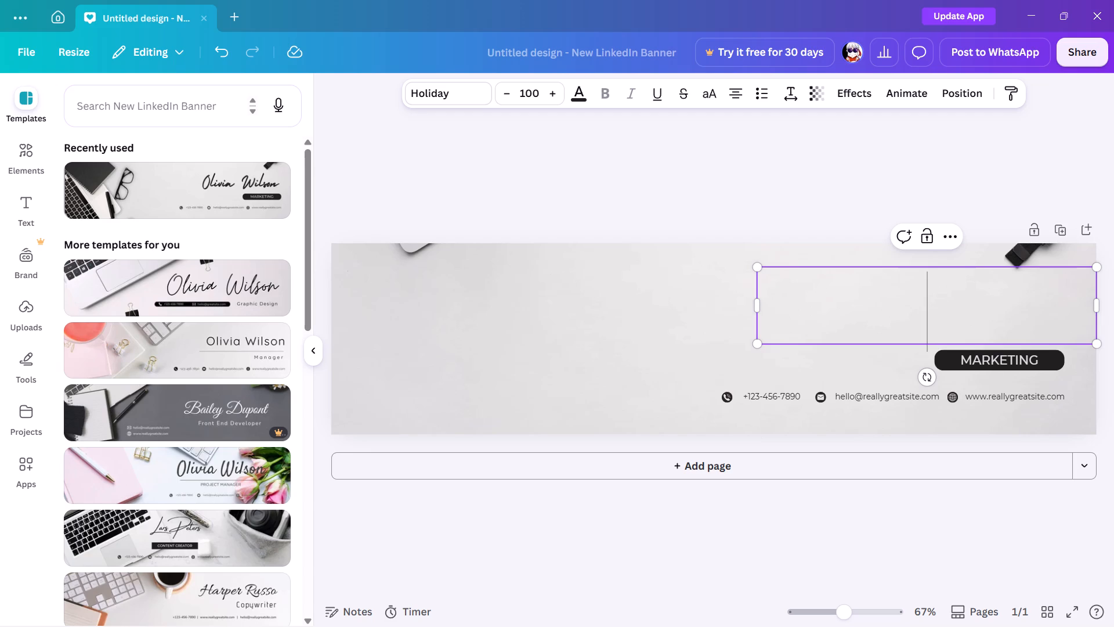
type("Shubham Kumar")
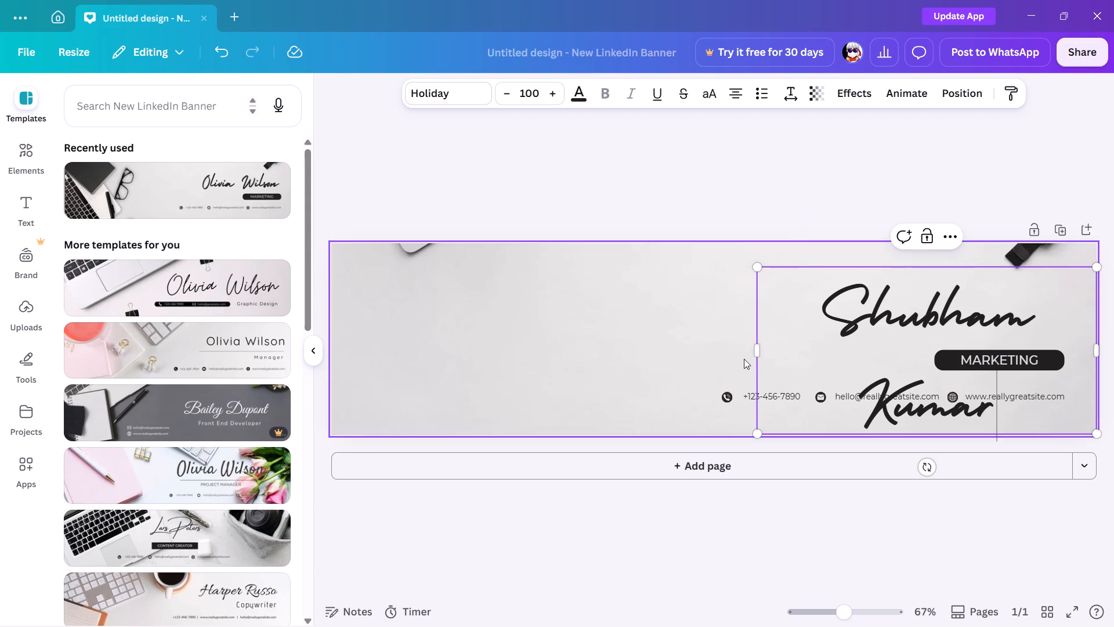
Widen the heading's text box towards the banner's left so the full name fits on one line.
left_click_drag(755, 355, 620, 355)
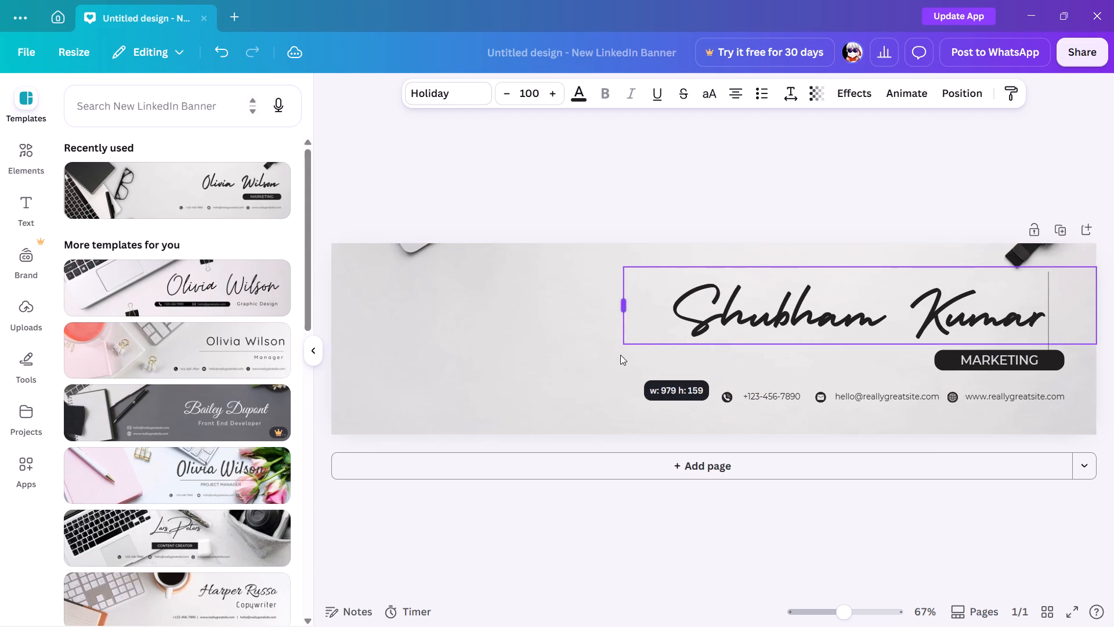
left_click_drag(620, 355, 677, 355)
left_click(495, 374)
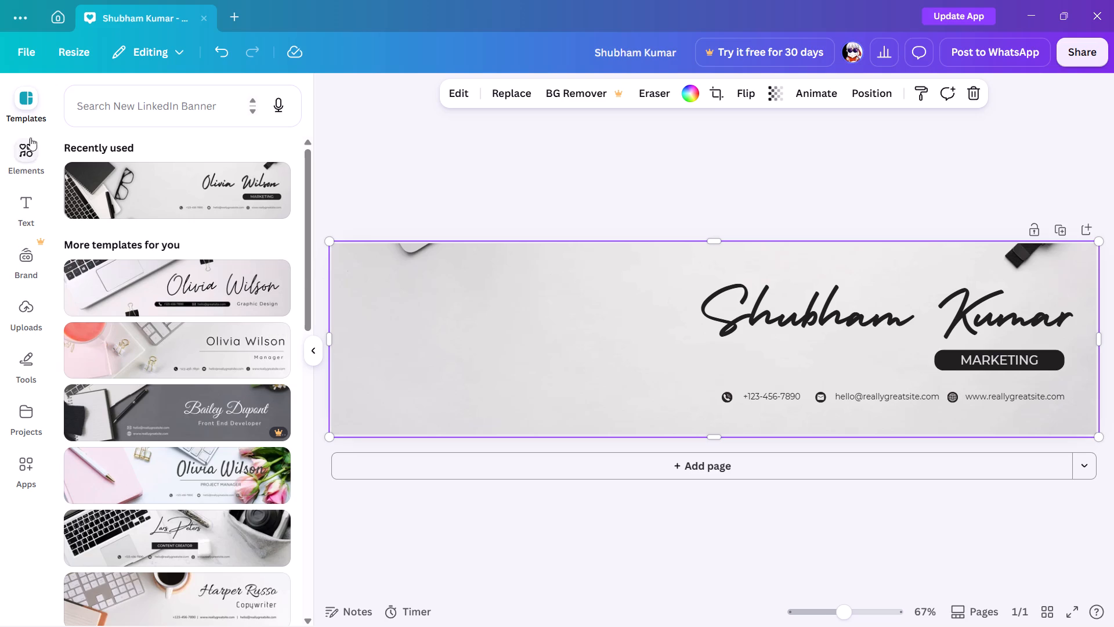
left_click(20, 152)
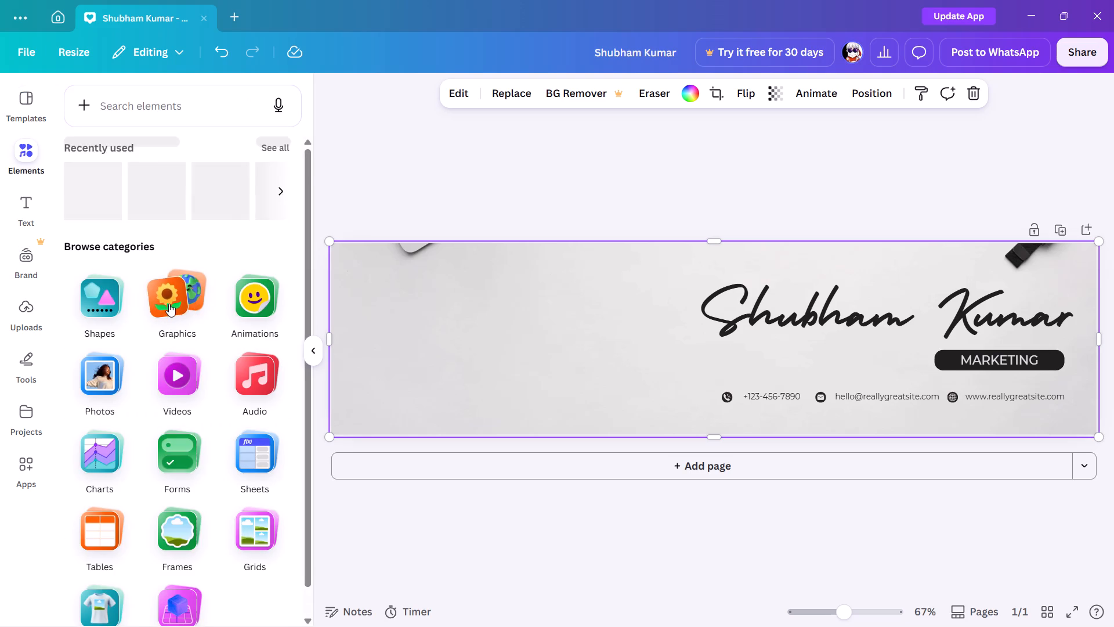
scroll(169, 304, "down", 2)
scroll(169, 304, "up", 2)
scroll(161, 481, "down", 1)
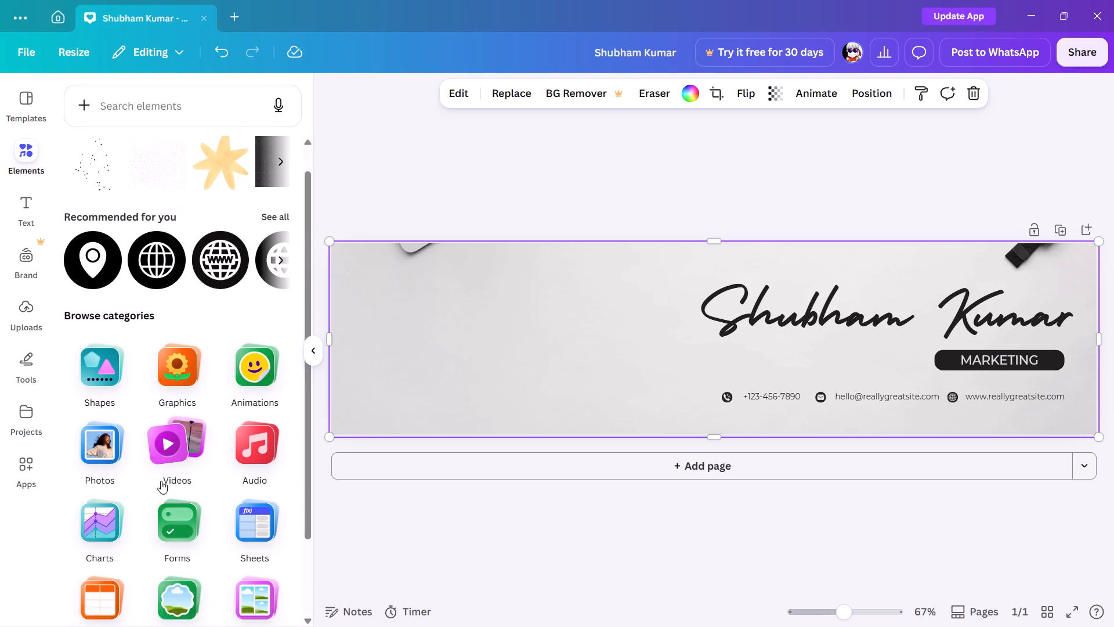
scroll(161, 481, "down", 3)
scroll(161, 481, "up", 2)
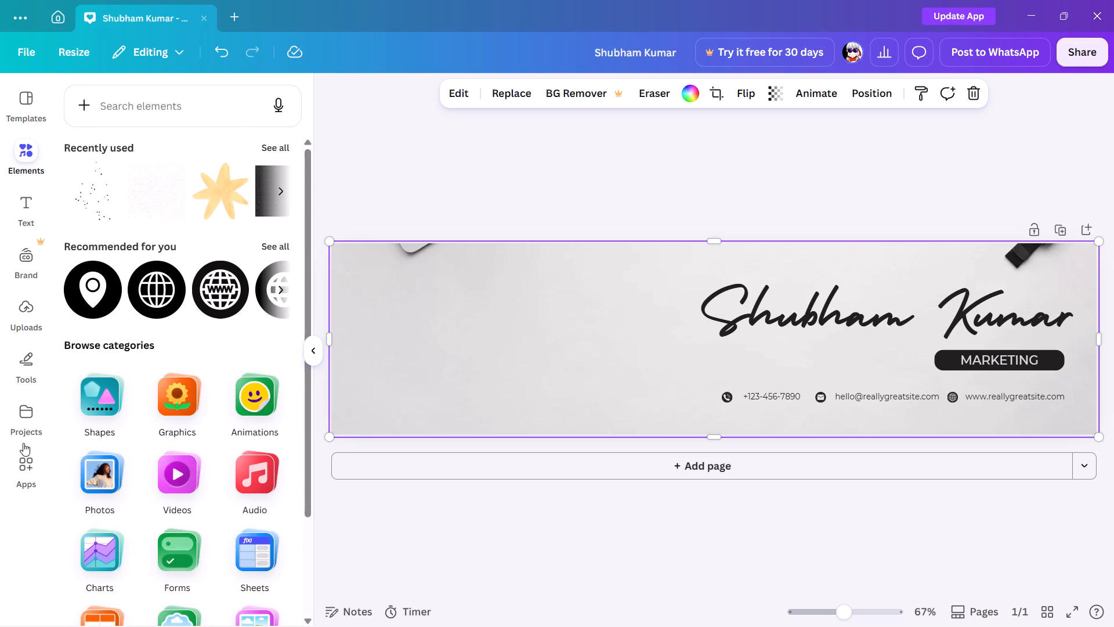
Draw a straight black diagonal line from the banner's top edge near the left corner down past its bottom-left corner.
left_click(20, 368)
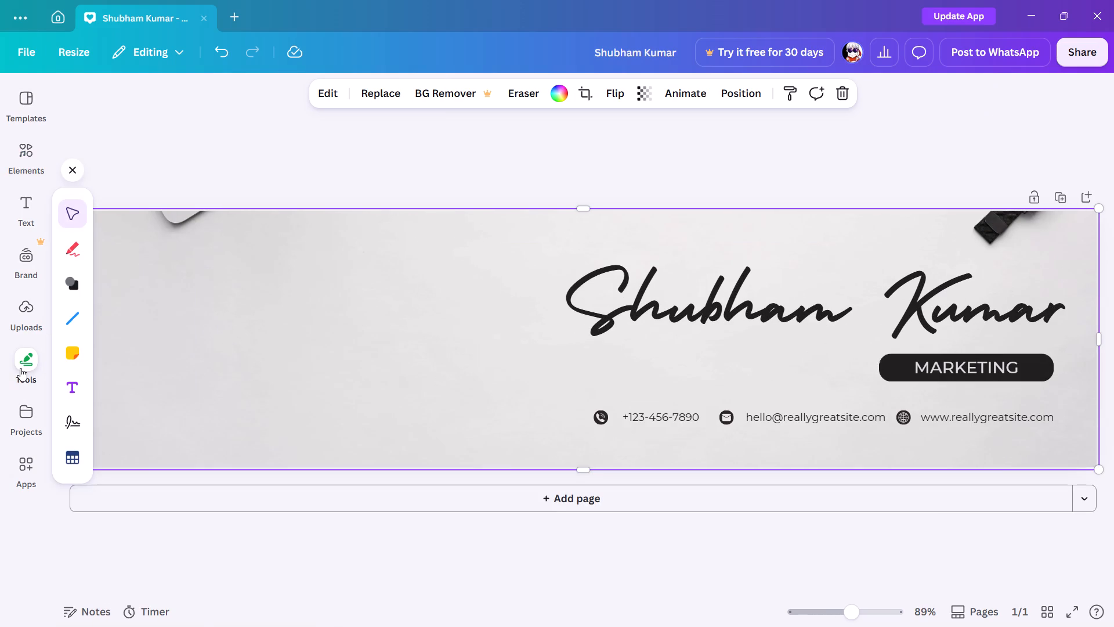
left_click(266, 333)
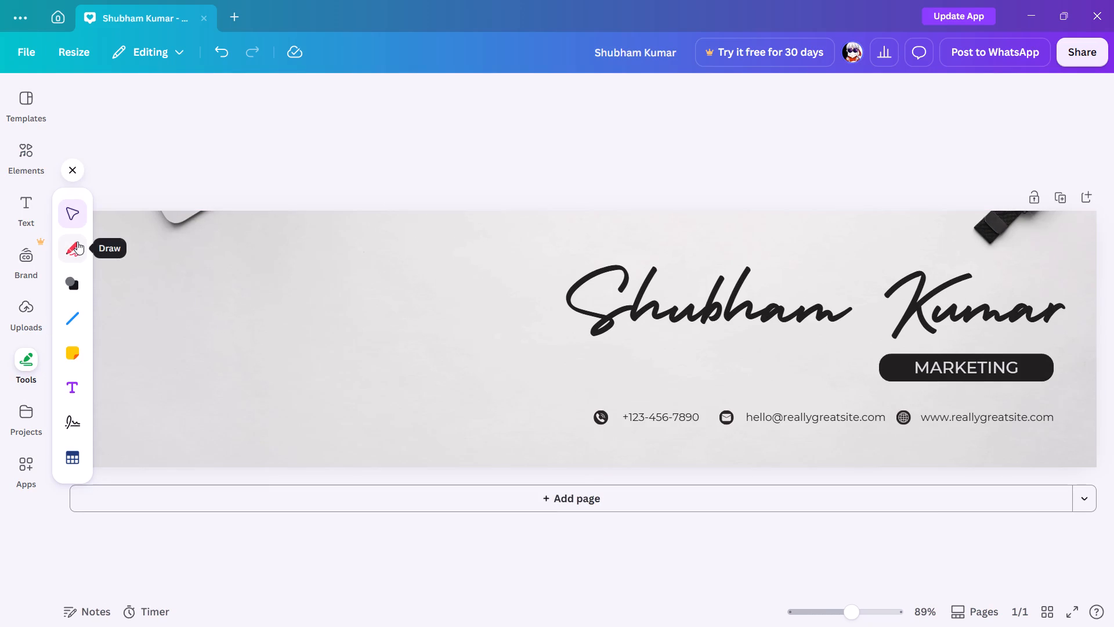
left_click(74, 310)
left_click(108, 297)
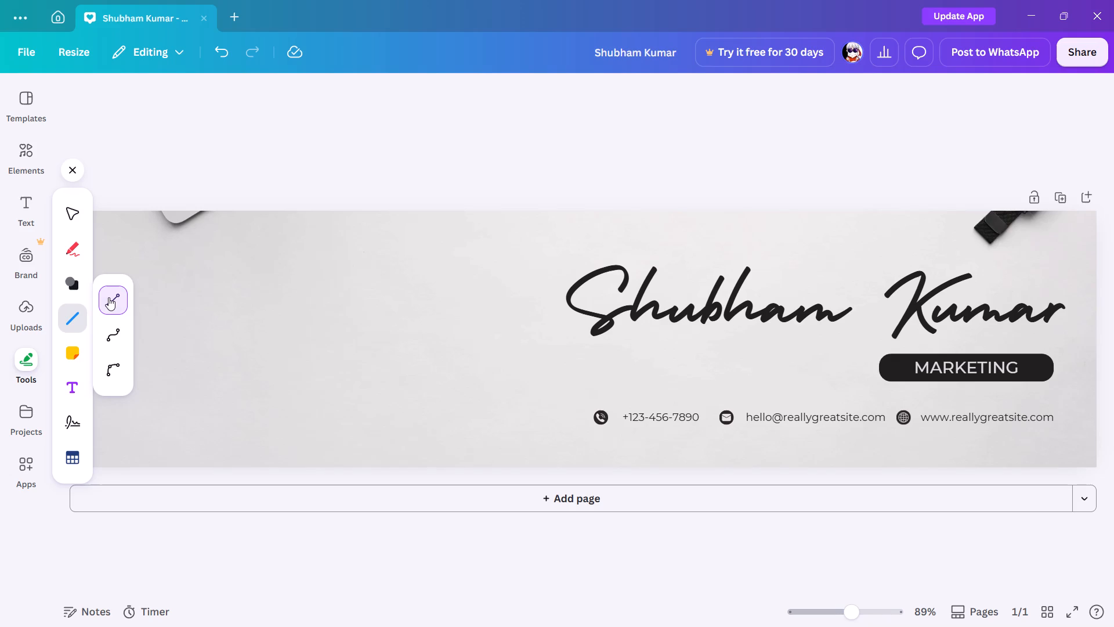
left_click_drag(164, 212, 93, 392)
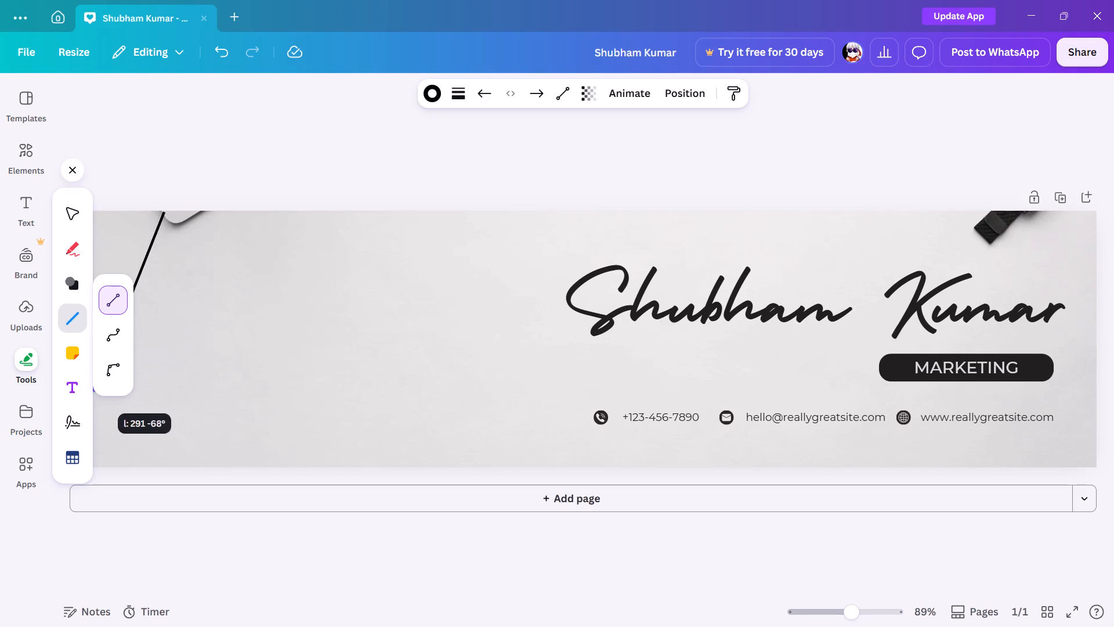
left_click_drag(93, 392, 67, 498)
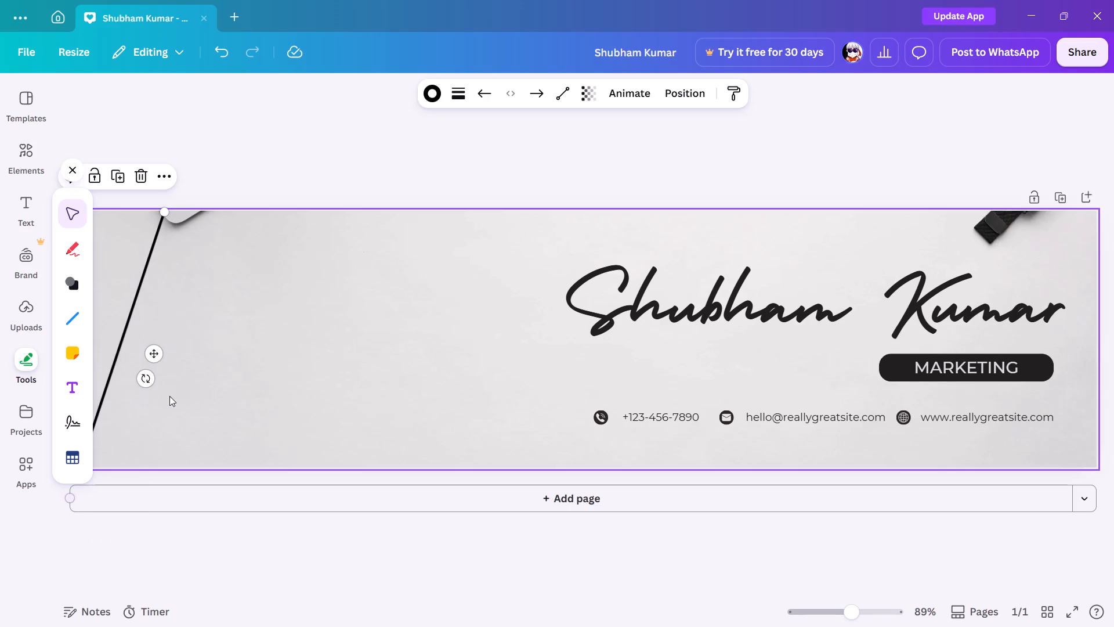
Delete the grey textured background photo from the banner, leaving the page background white.
left_click(169, 396)
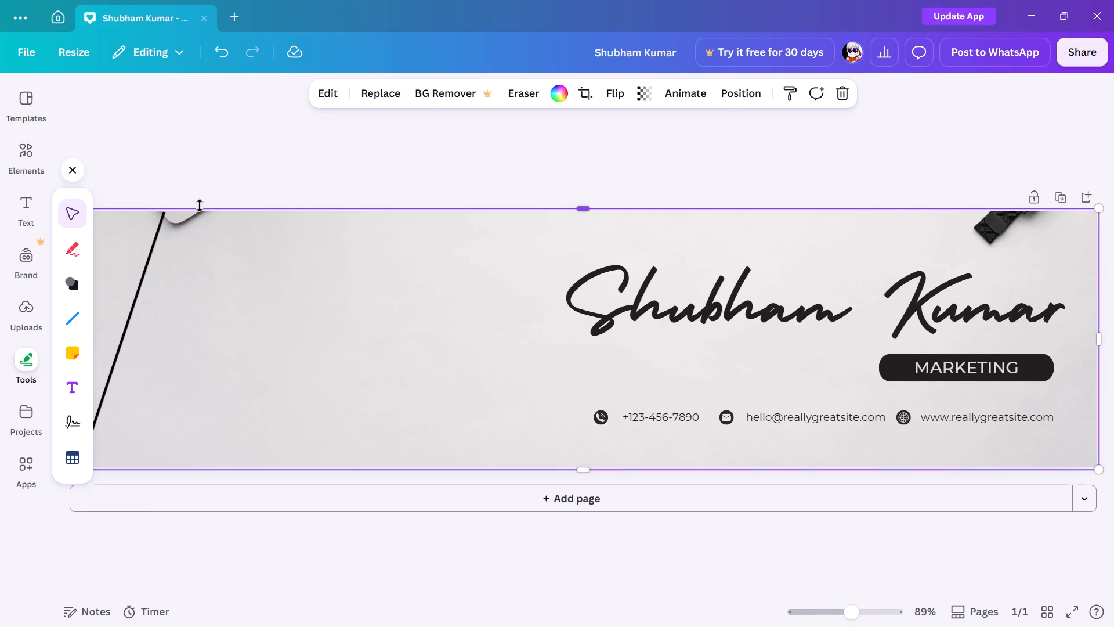
left_click_drag(197, 211, 194, 222)
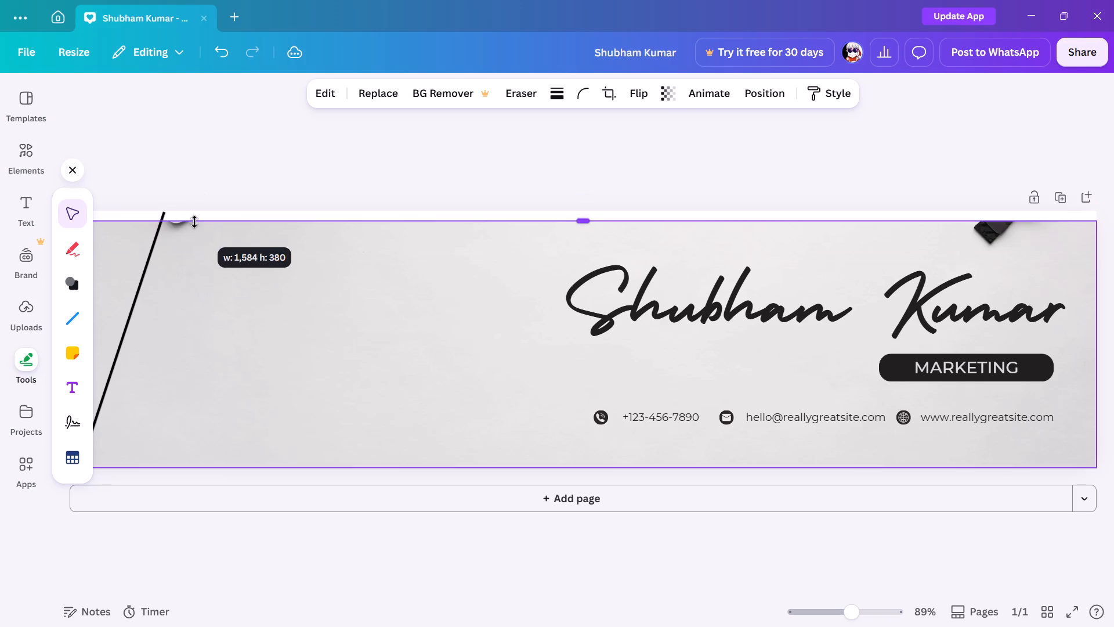
left_click_drag(194, 222, 215, 218)
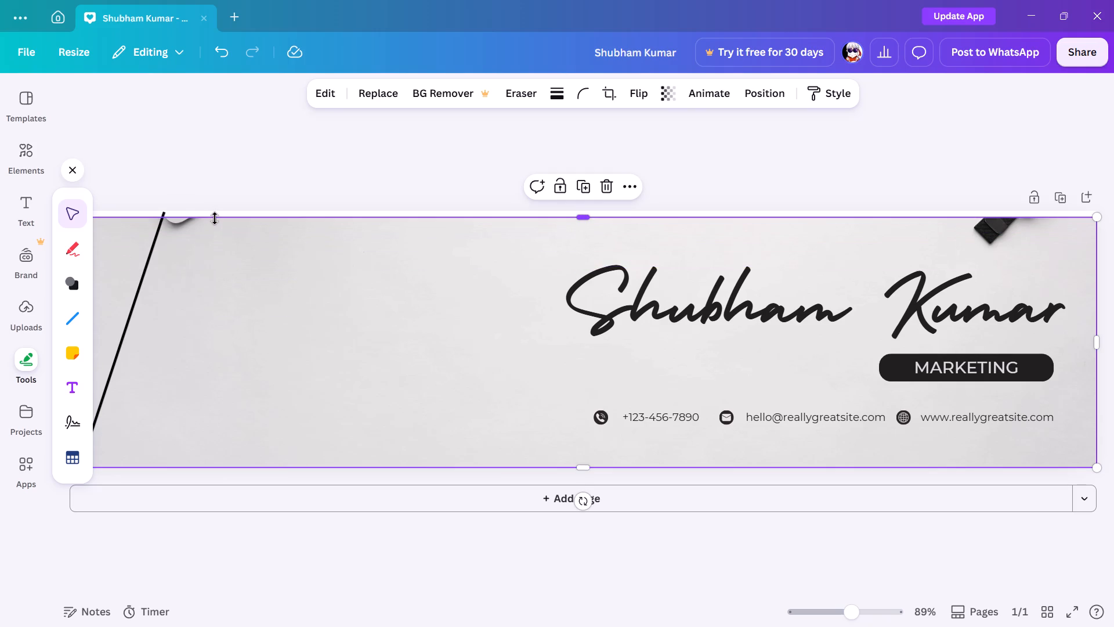
left_click_drag(595, 182, 603, 185)
left_click(603, 185)
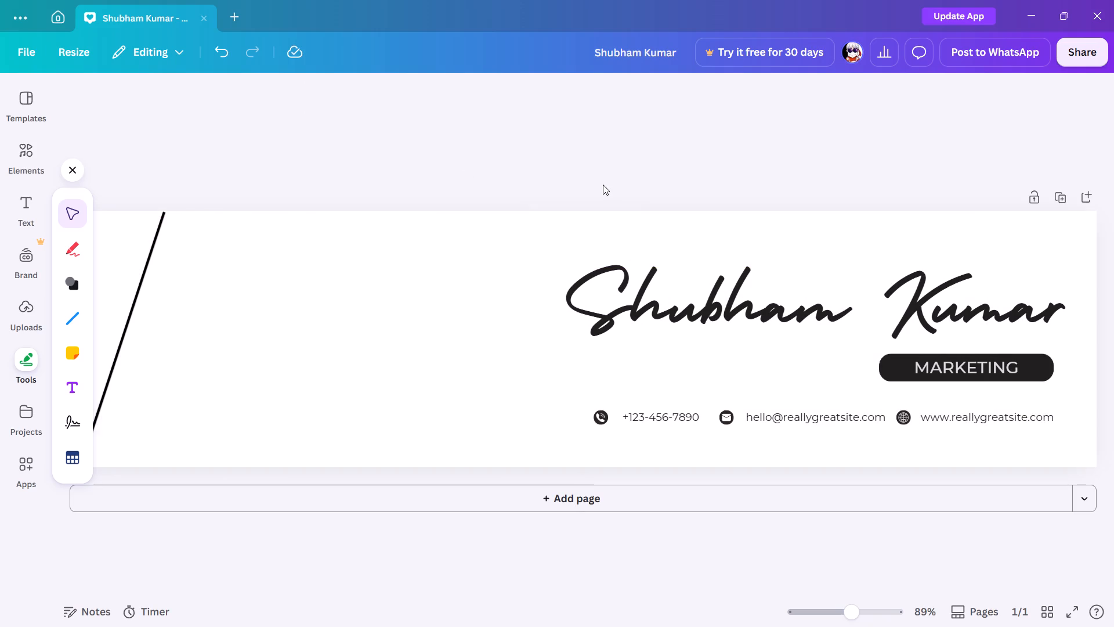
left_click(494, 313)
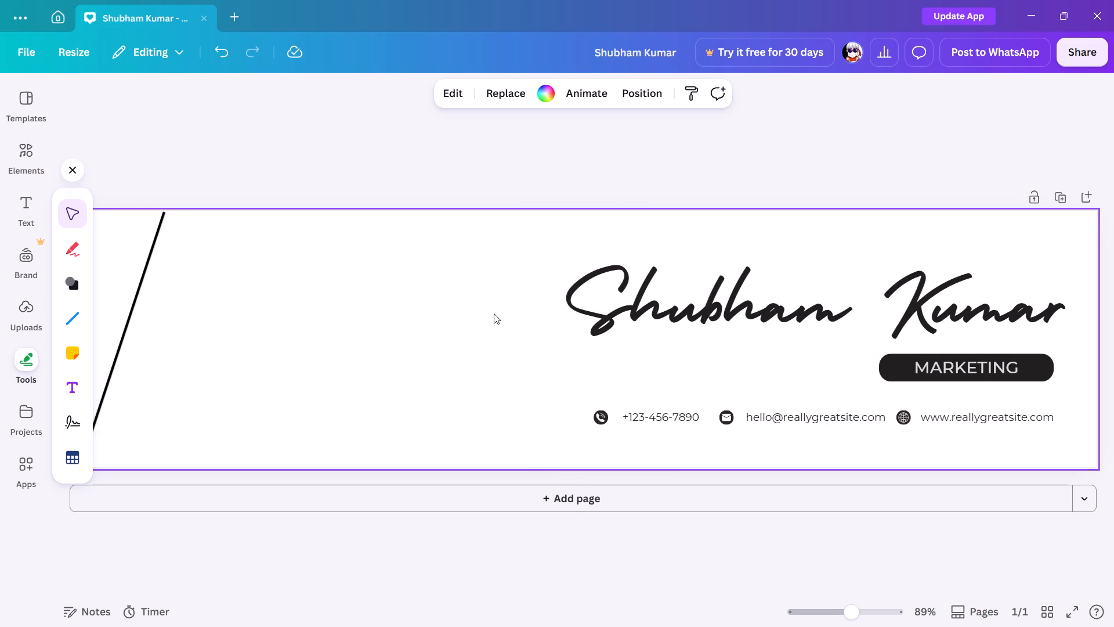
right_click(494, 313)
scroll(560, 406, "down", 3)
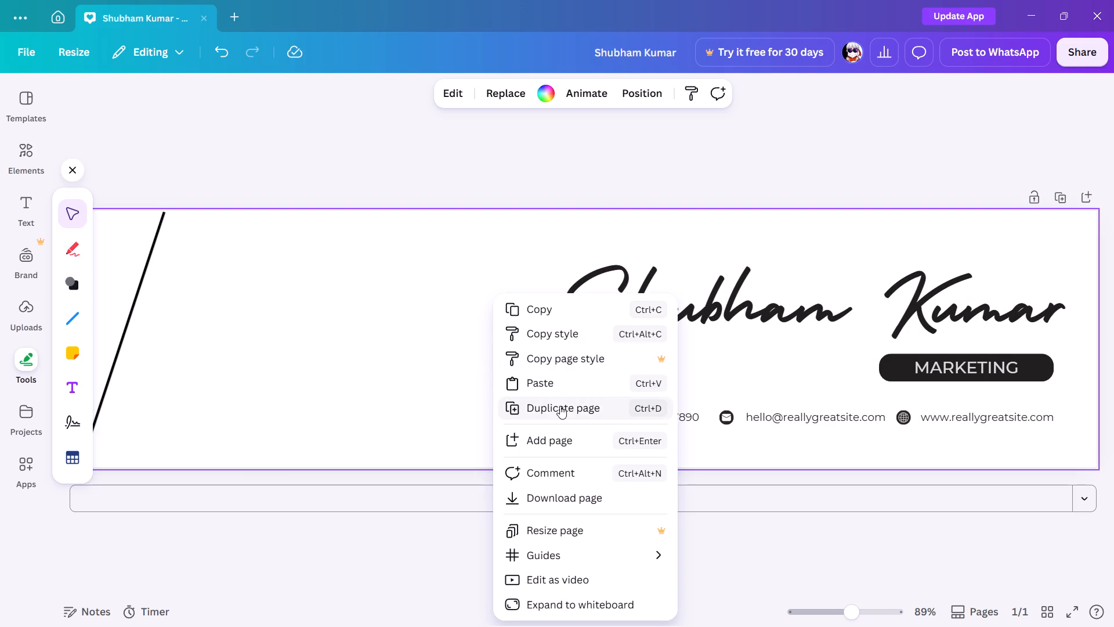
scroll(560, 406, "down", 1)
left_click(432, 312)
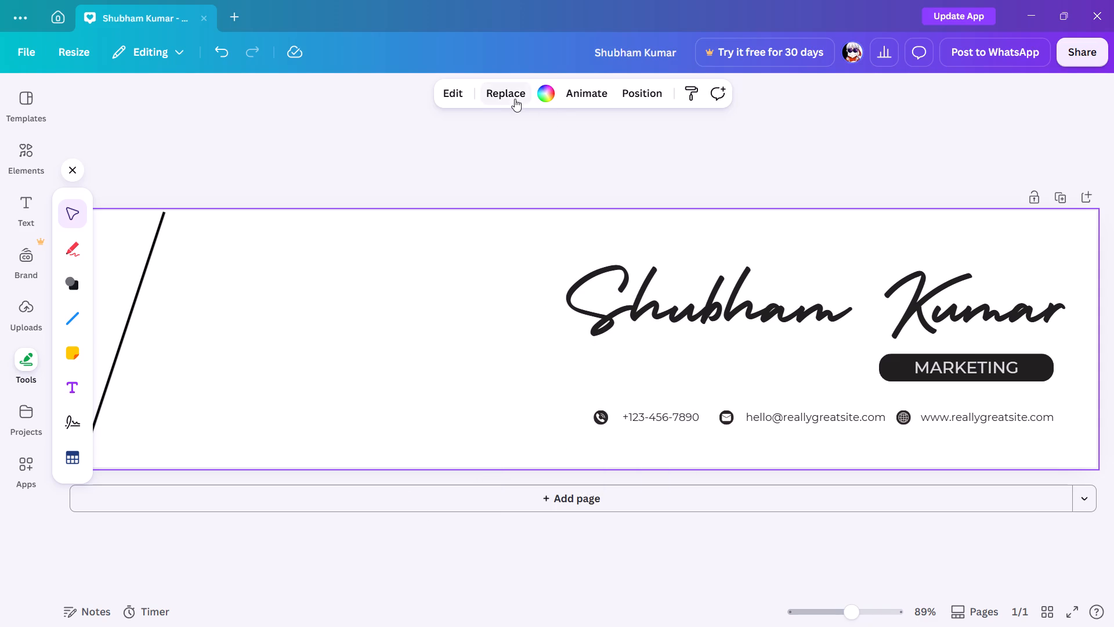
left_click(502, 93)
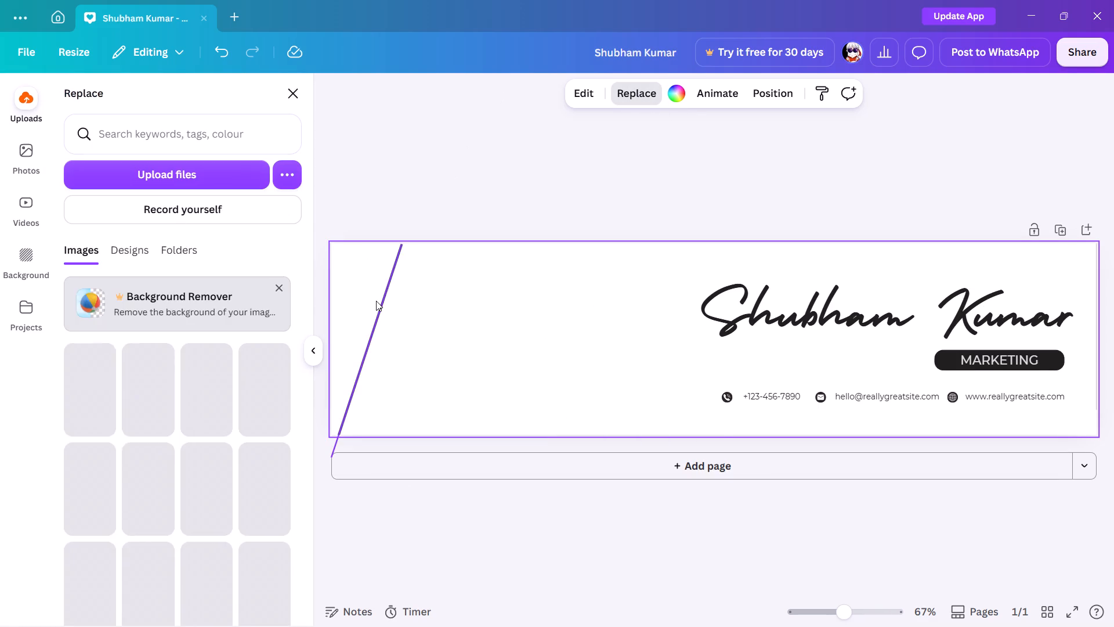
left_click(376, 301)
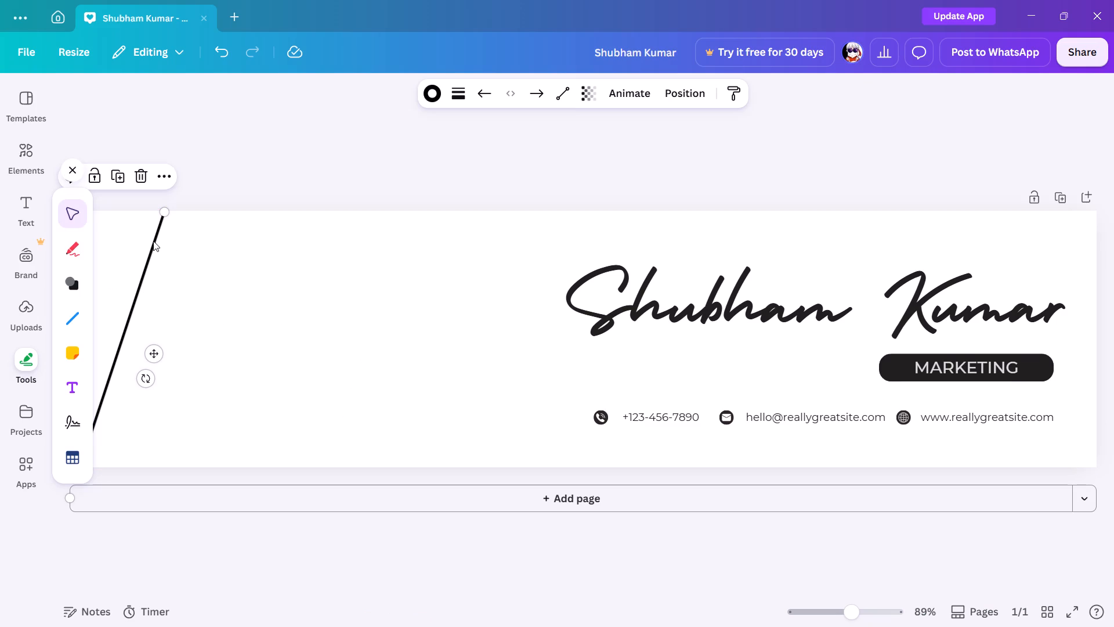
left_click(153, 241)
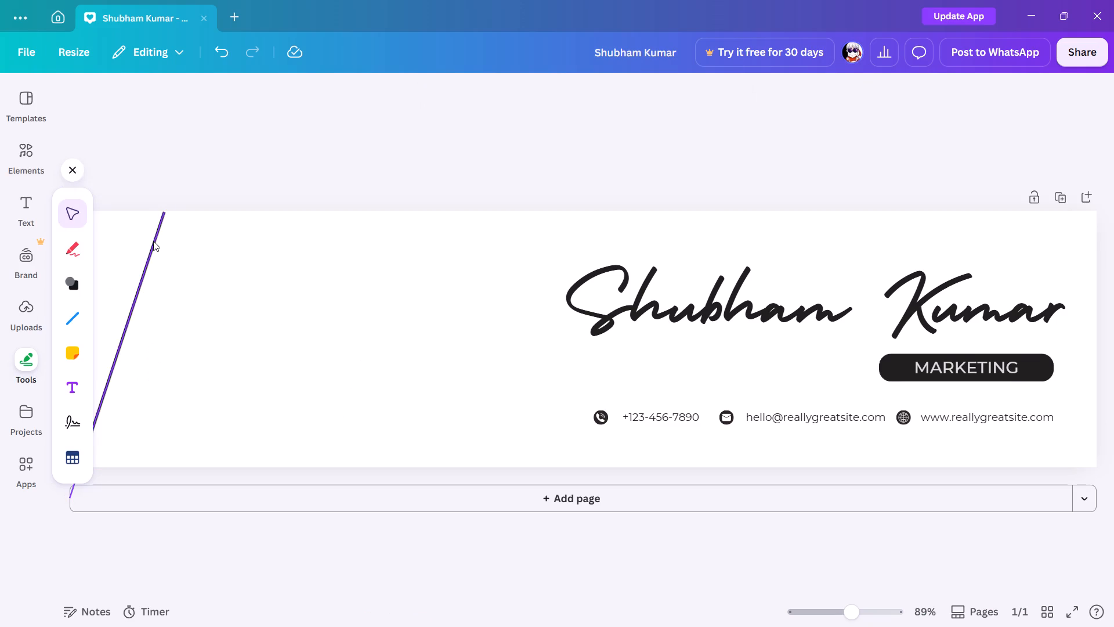
Delete the black diagonal line near the banner's left corner.
key("Delete")
right_click(153, 241)
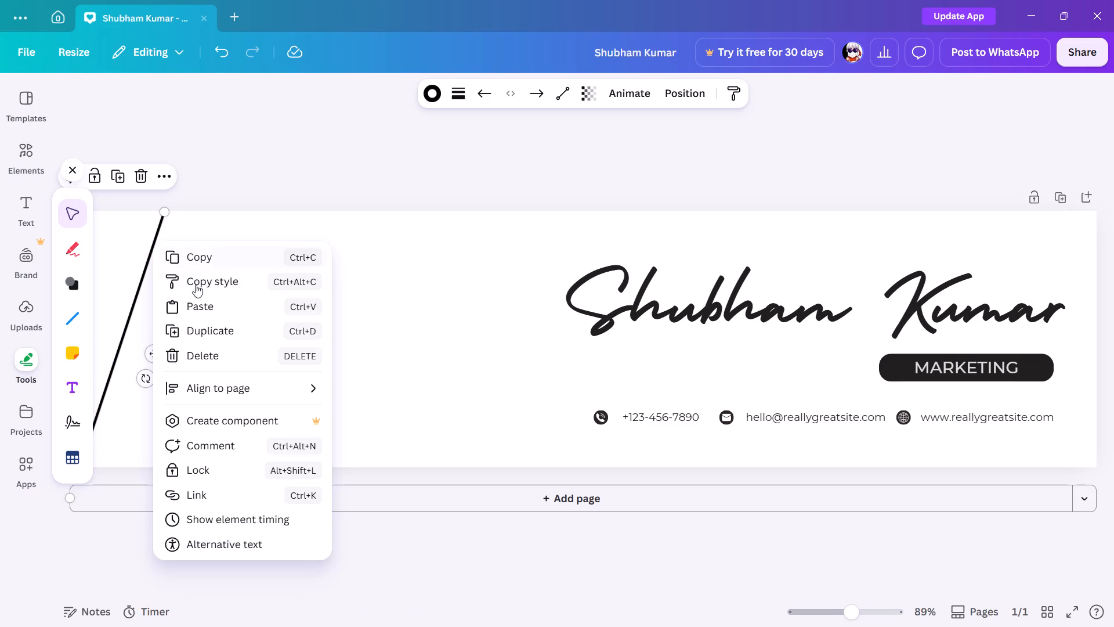
left_click(201, 356)
left_click(277, 356)
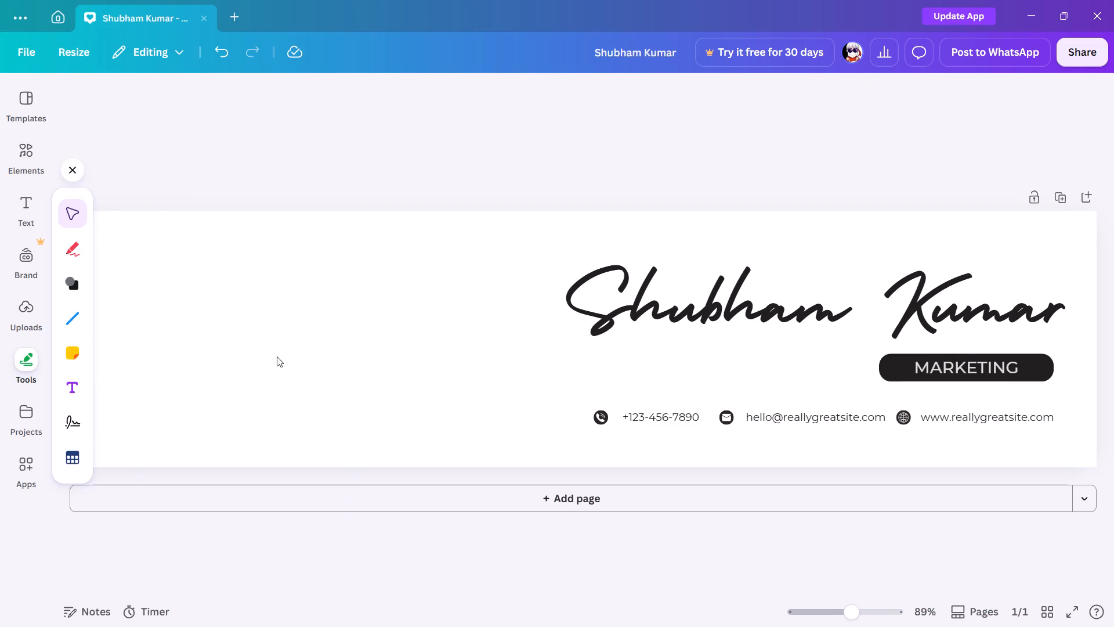
Open the page's editing options and browse the suggested styles.
scroll(88, 340, "down", 3)
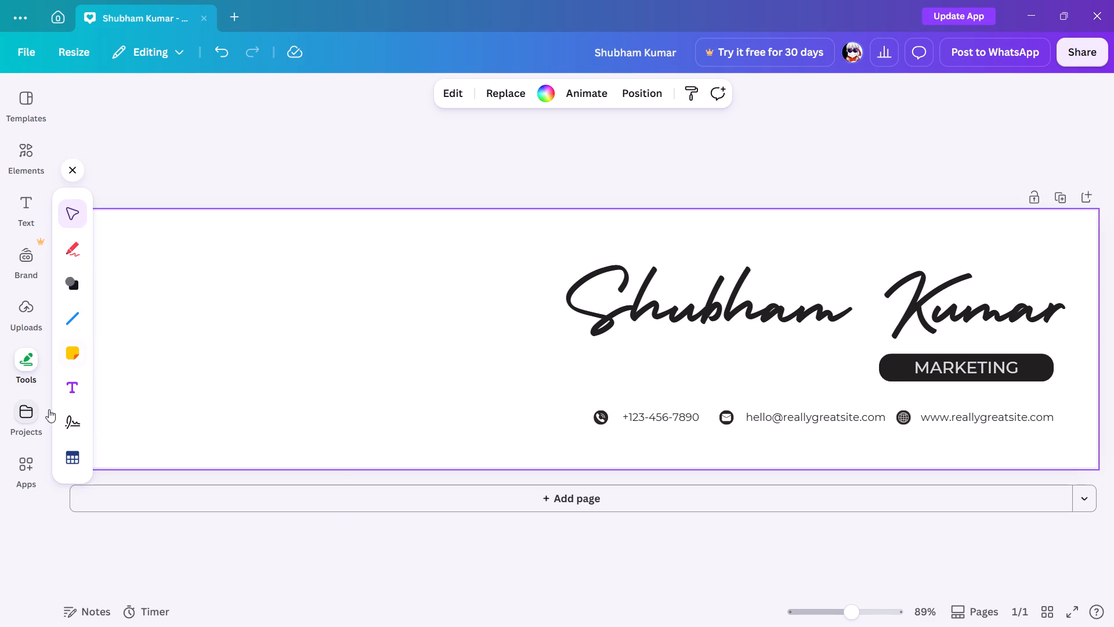
scroll(49, 409, "down", 1)
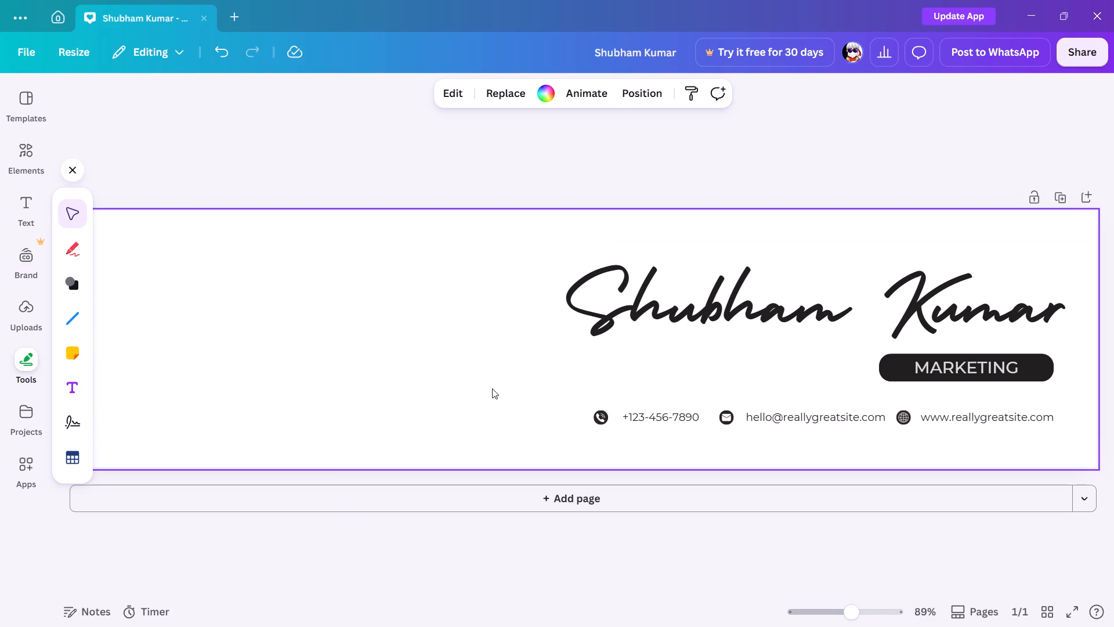
left_click(463, 92)
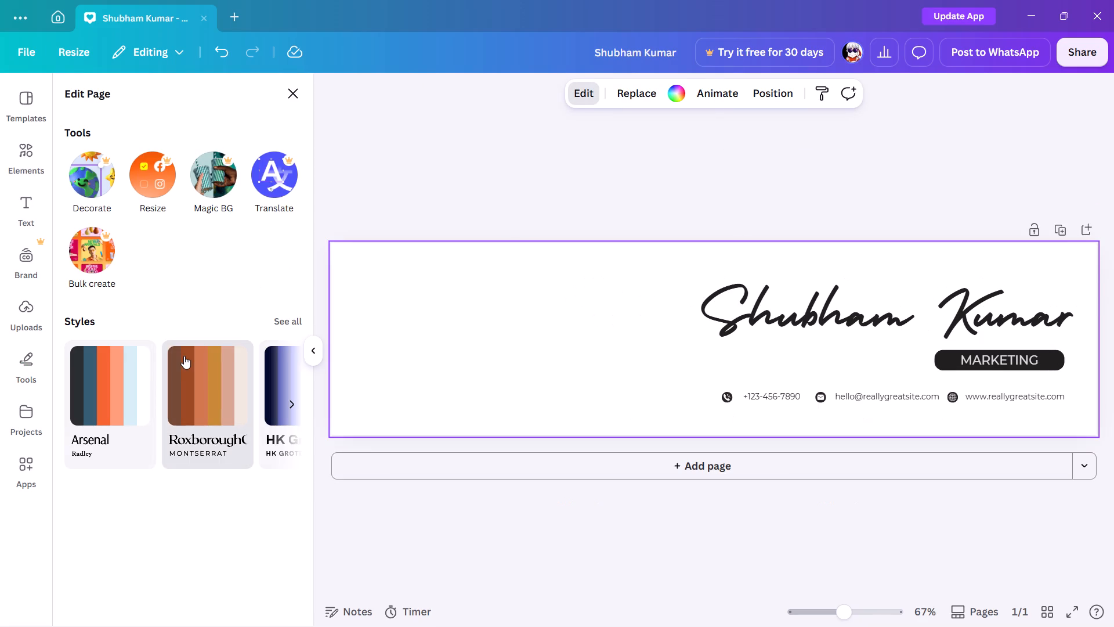
scroll(184, 356, "left", 3)
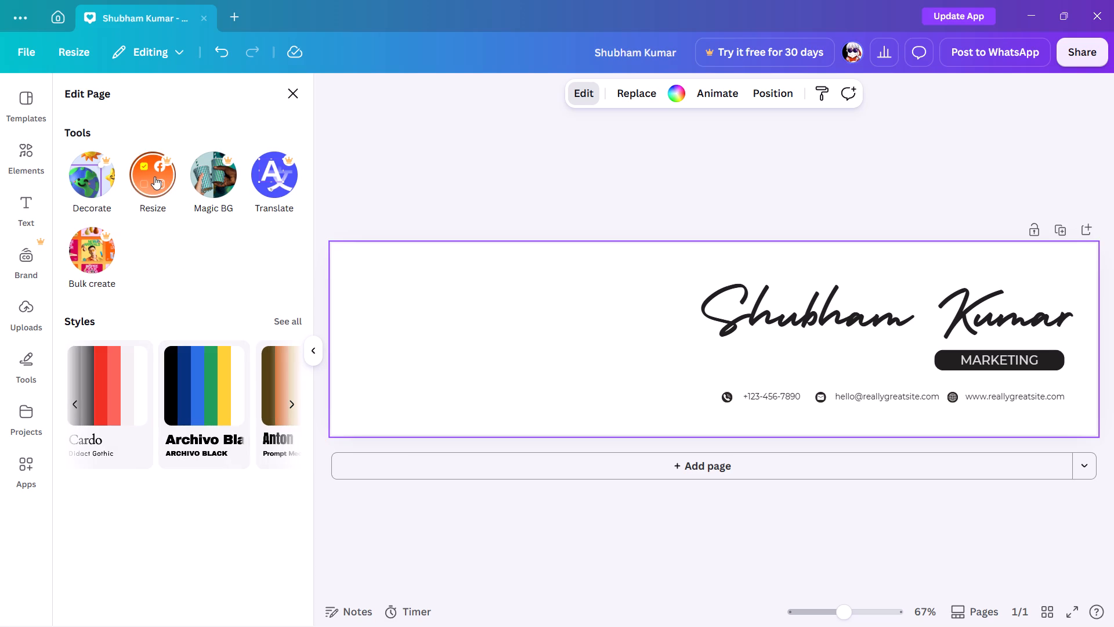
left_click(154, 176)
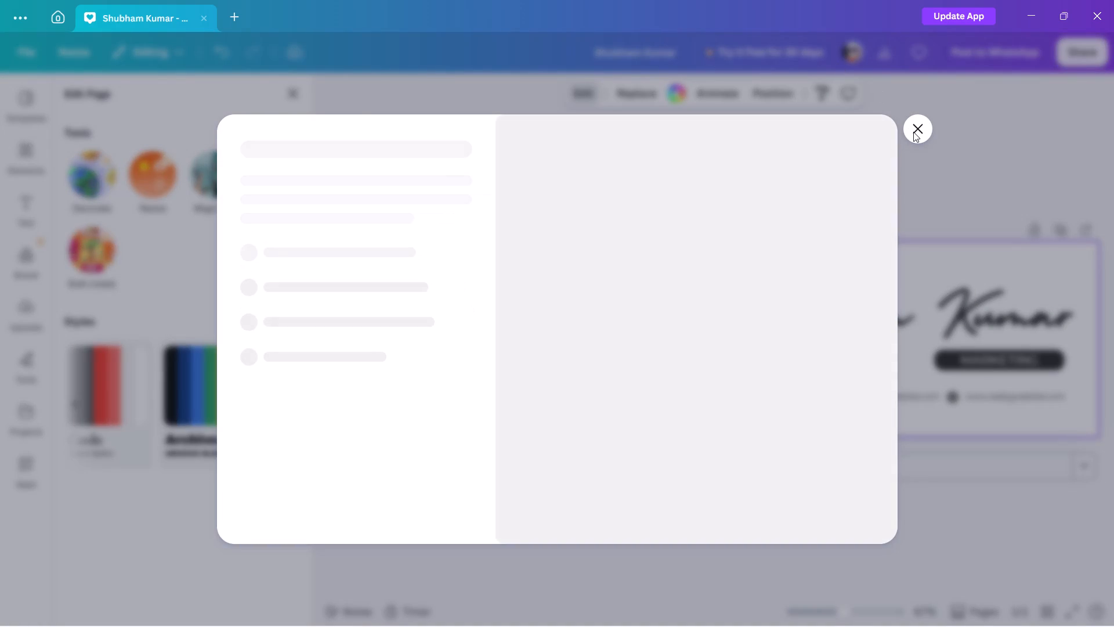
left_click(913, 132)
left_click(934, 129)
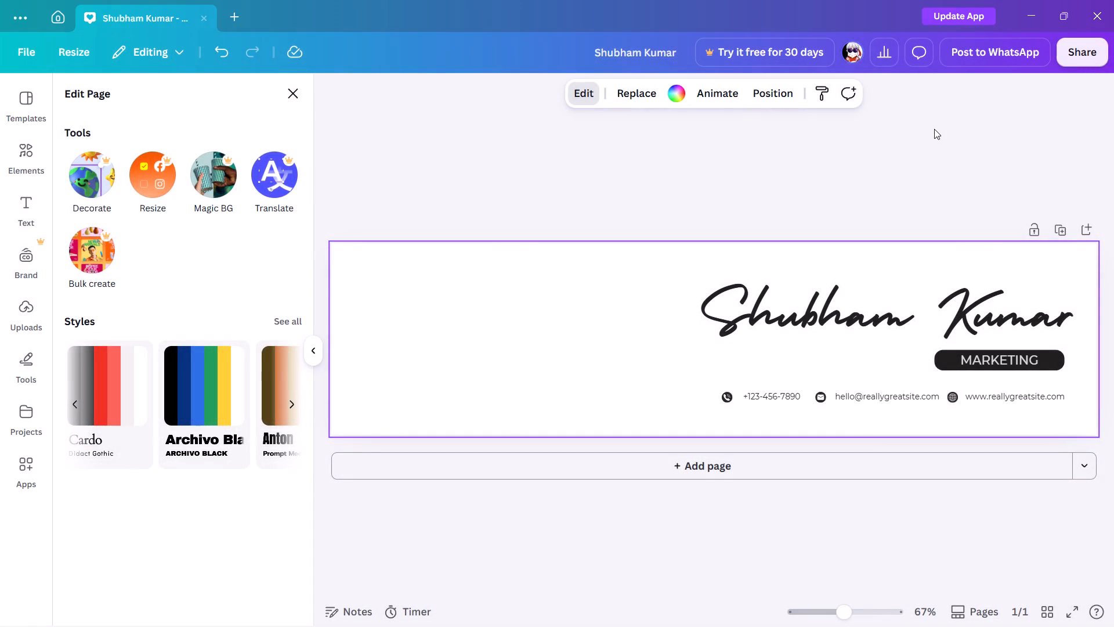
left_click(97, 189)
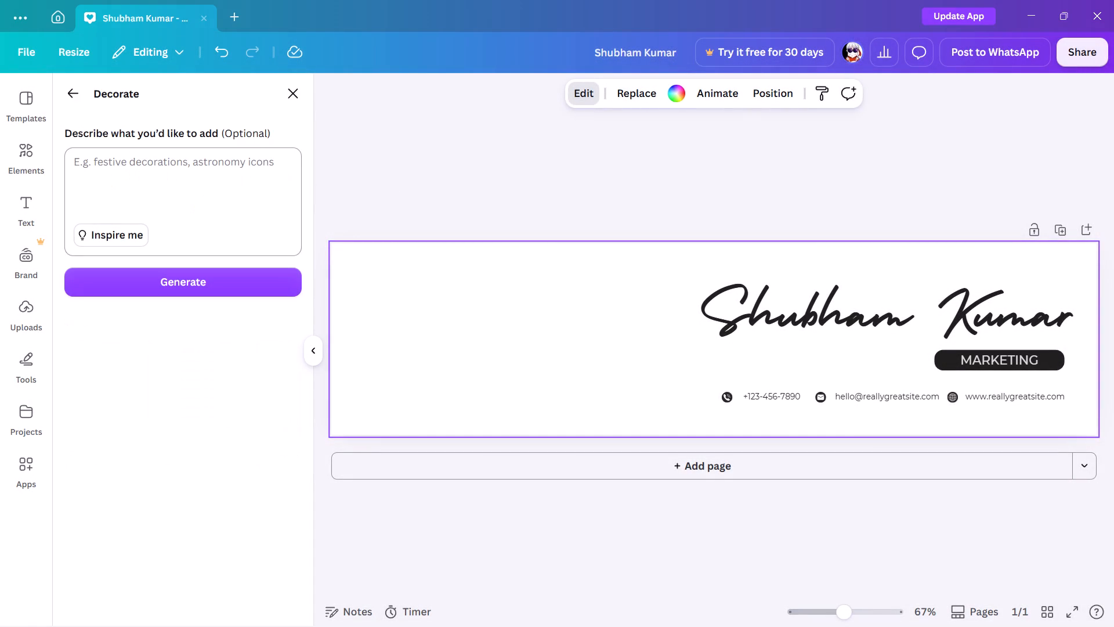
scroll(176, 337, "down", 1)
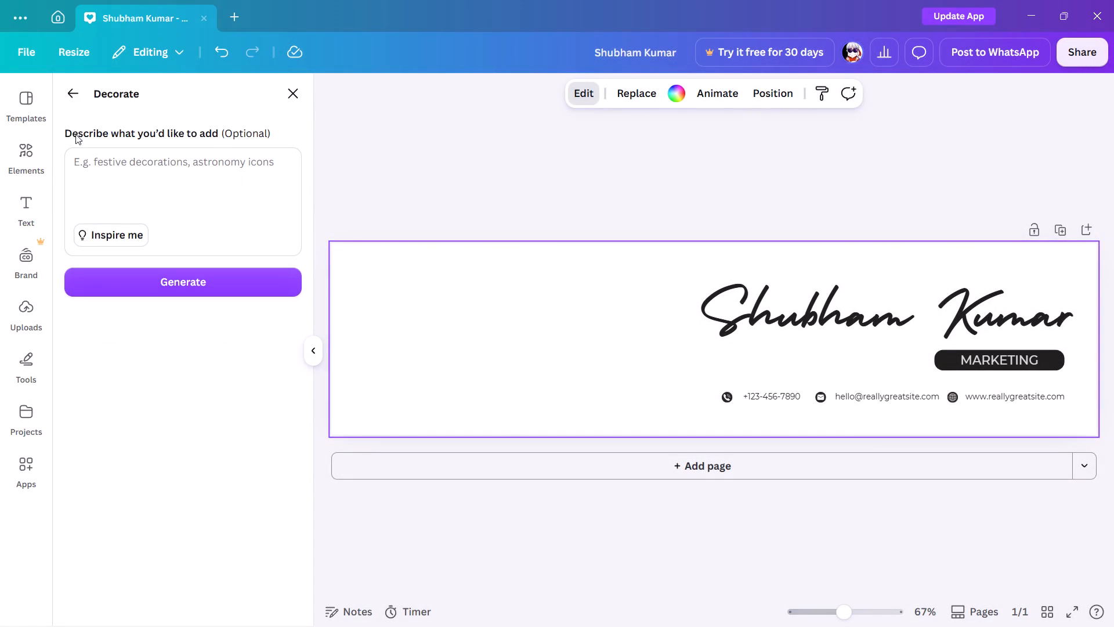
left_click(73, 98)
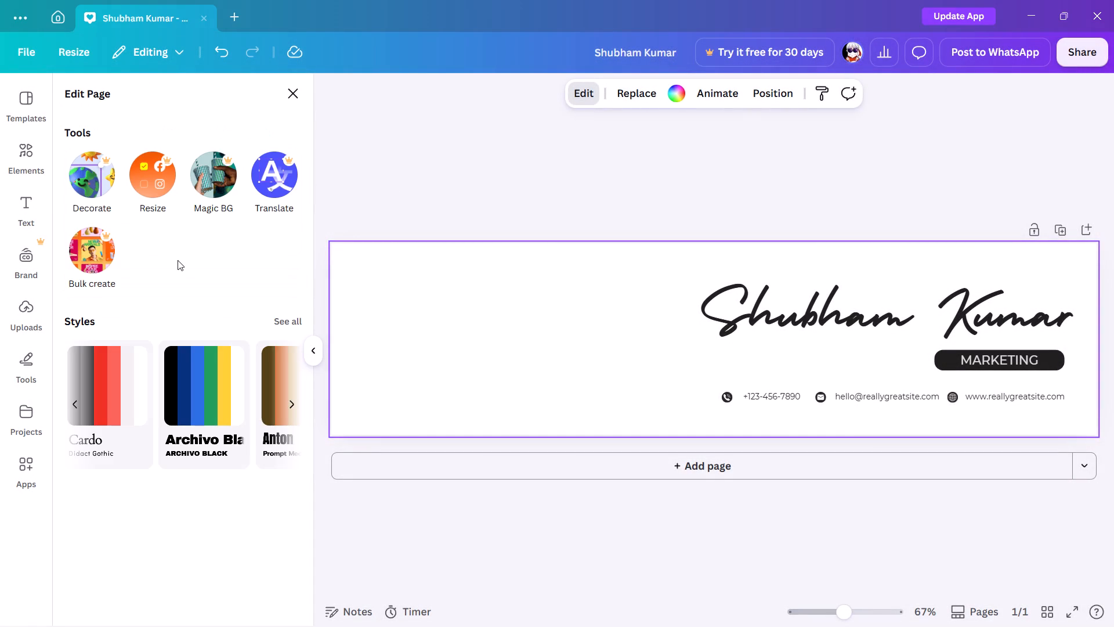
Apply the black-and-red Cardo and Didact Gothic style to the banner.
left_click(74, 401)
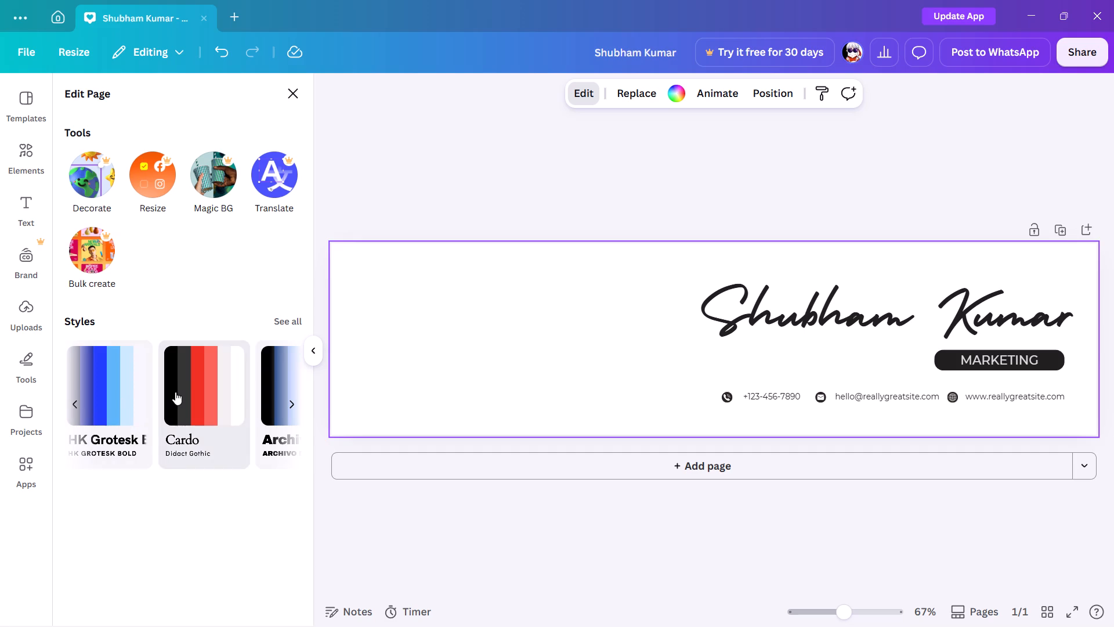
left_click(175, 392)
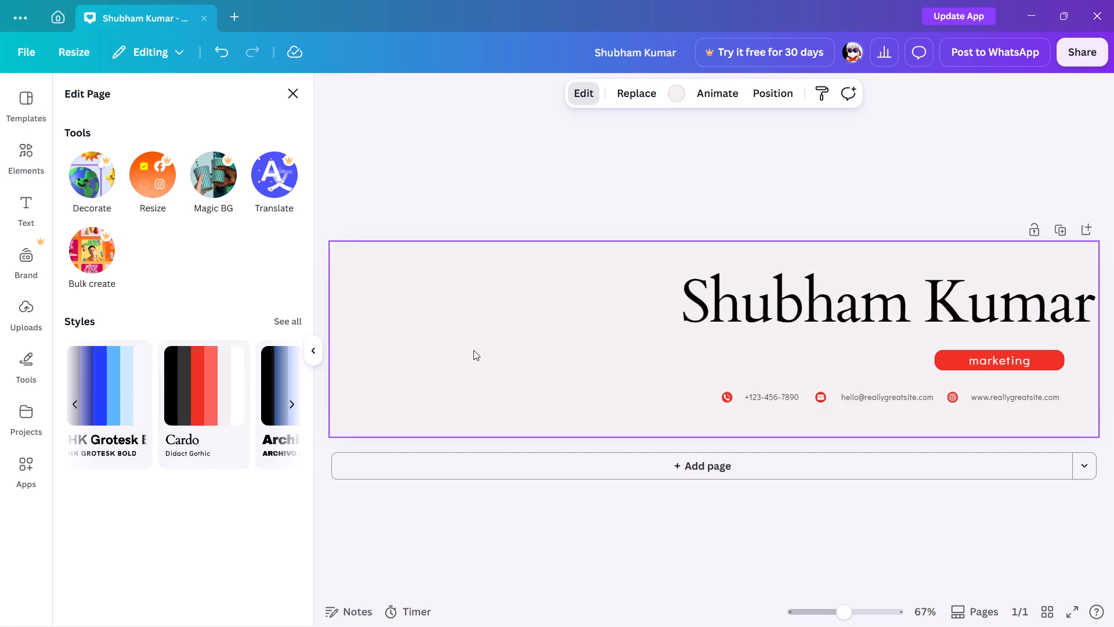
Browse the full collection of styles, colour palettes, font sets and recent design styles for alternatives.
scroll(220, 400, "left", 4)
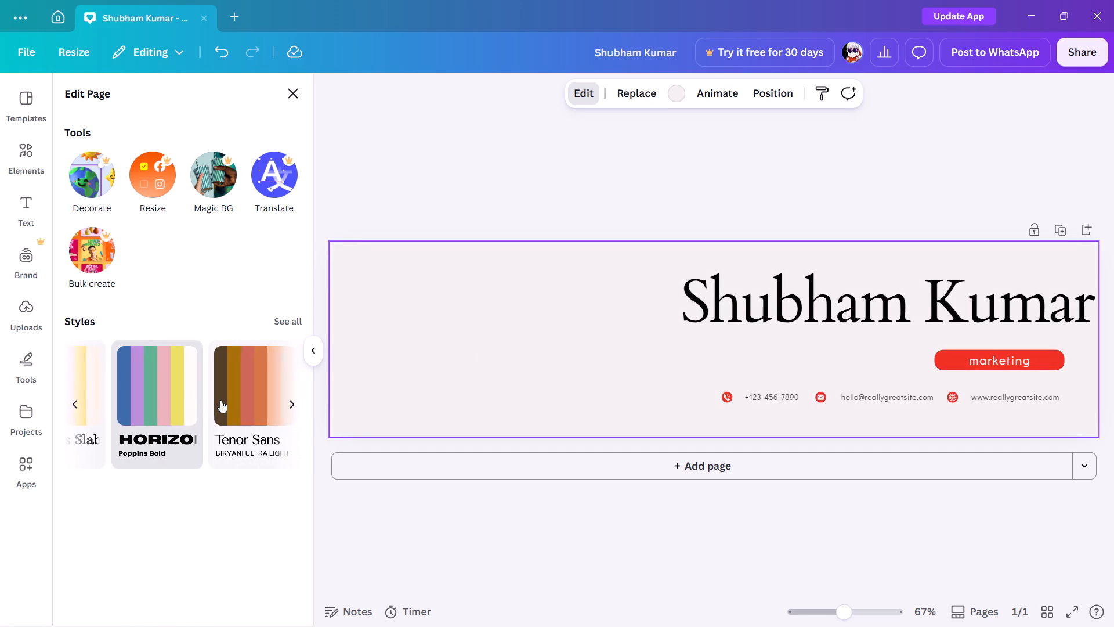
left_click(287, 315)
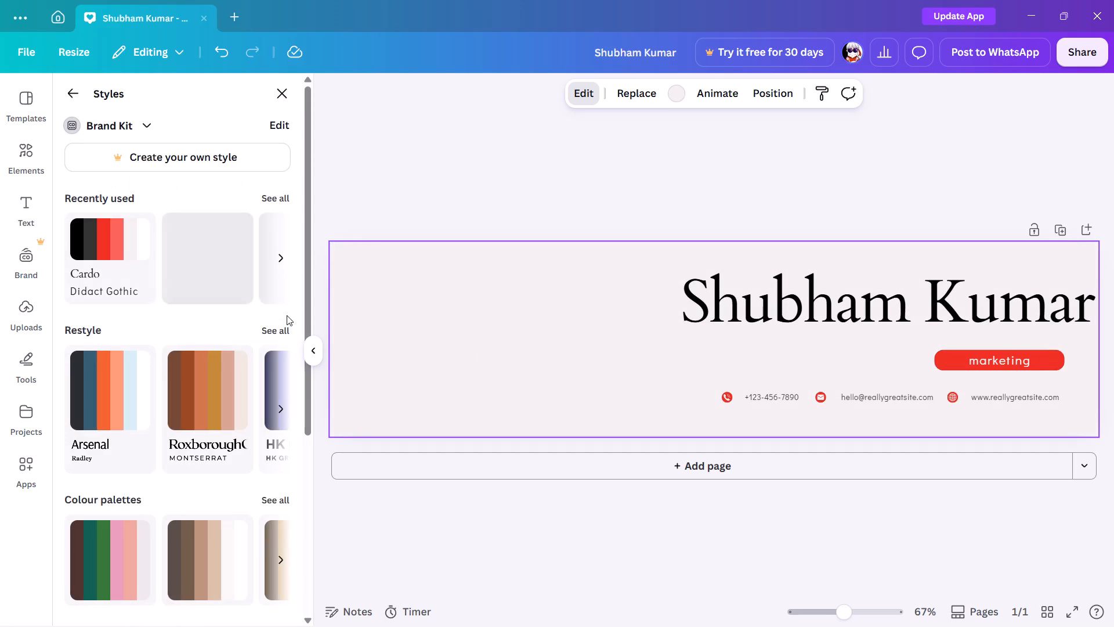
scroll(191, 487, "down", 3)
scroll(106, 373, "down", 2)
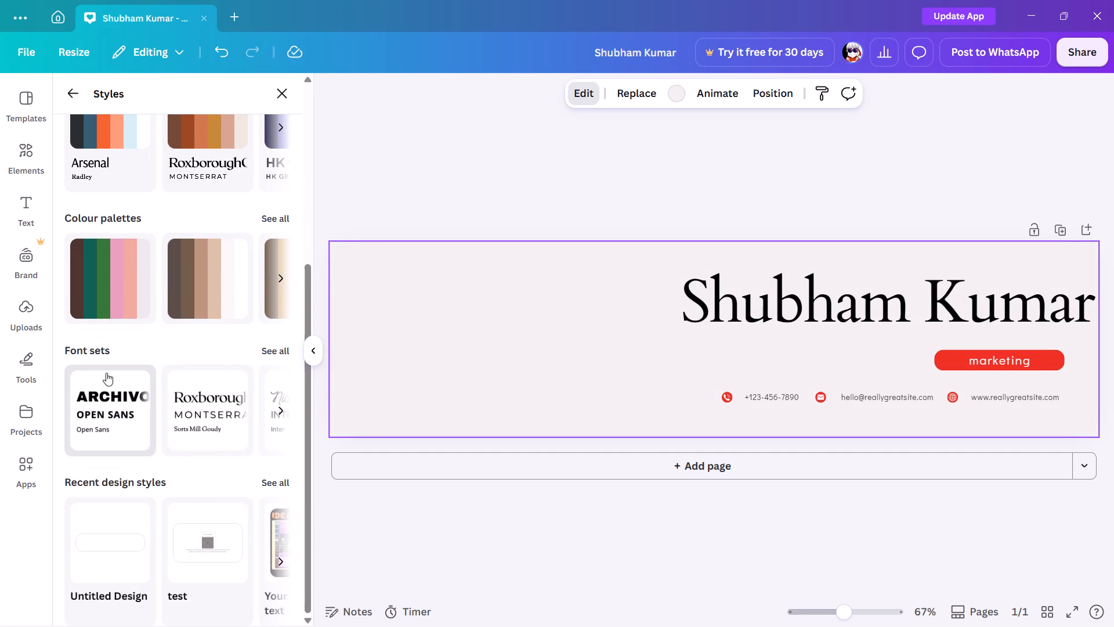
scroll(106, 373, "down", 1)
scroll(106, 373, "up", 1)
scroll(164, 551, "left", 2)
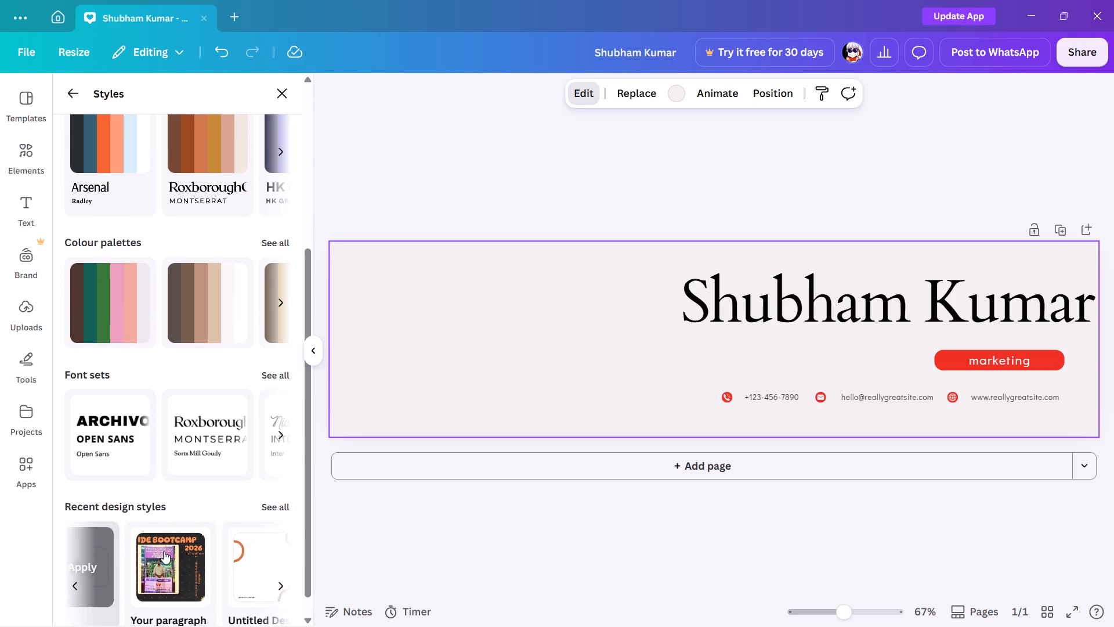
scroll(164, 551, "left", 3)
scroll(179, 442, "up", 2)
scroll(179, 442, "right", 1)
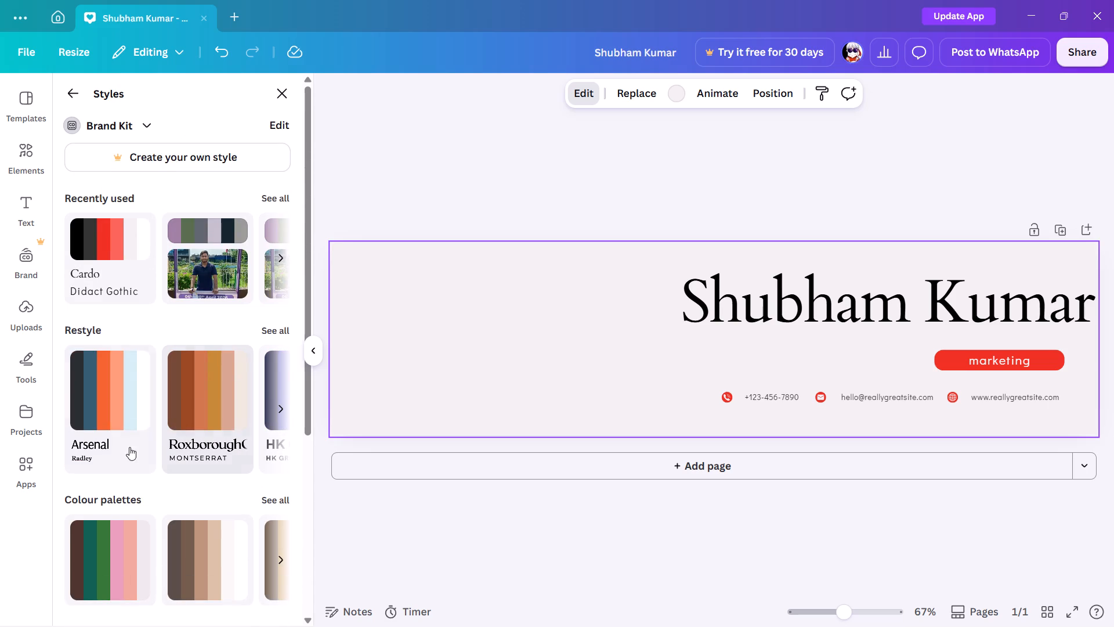
Try the brown, green and pink colour palette, and recolour the banner with the brown-and-beige one.
left_click(102, 521)
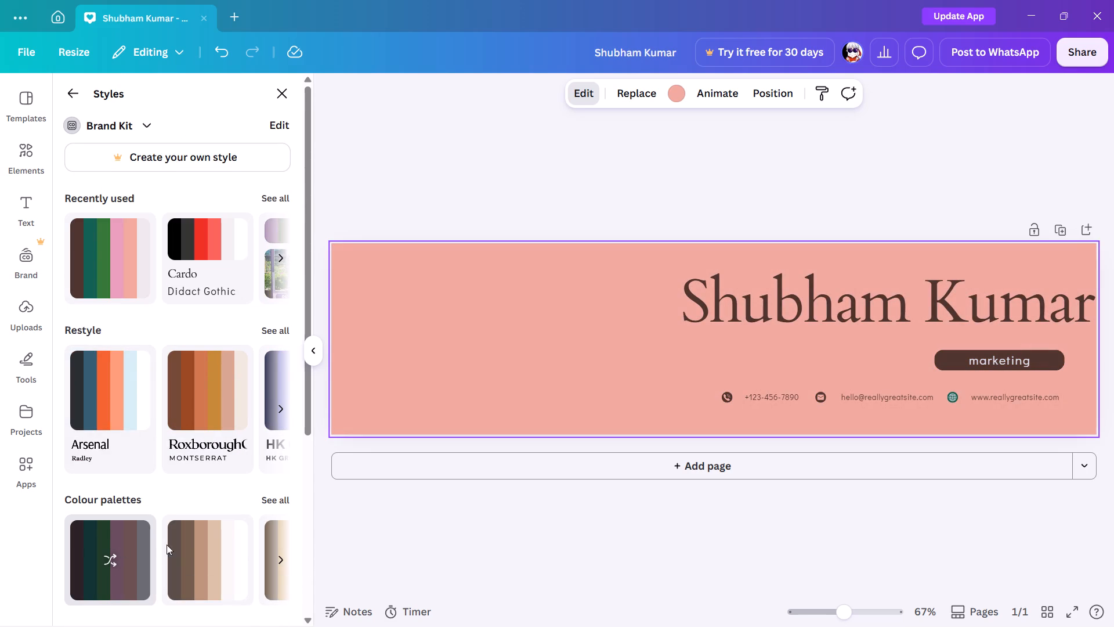
left_click(197, 539)
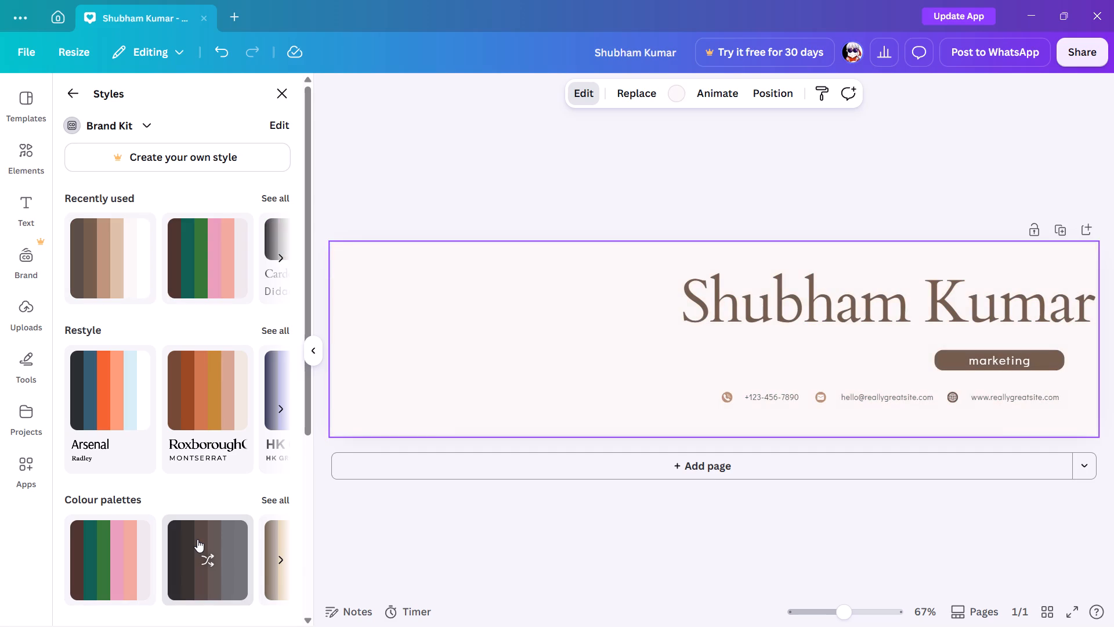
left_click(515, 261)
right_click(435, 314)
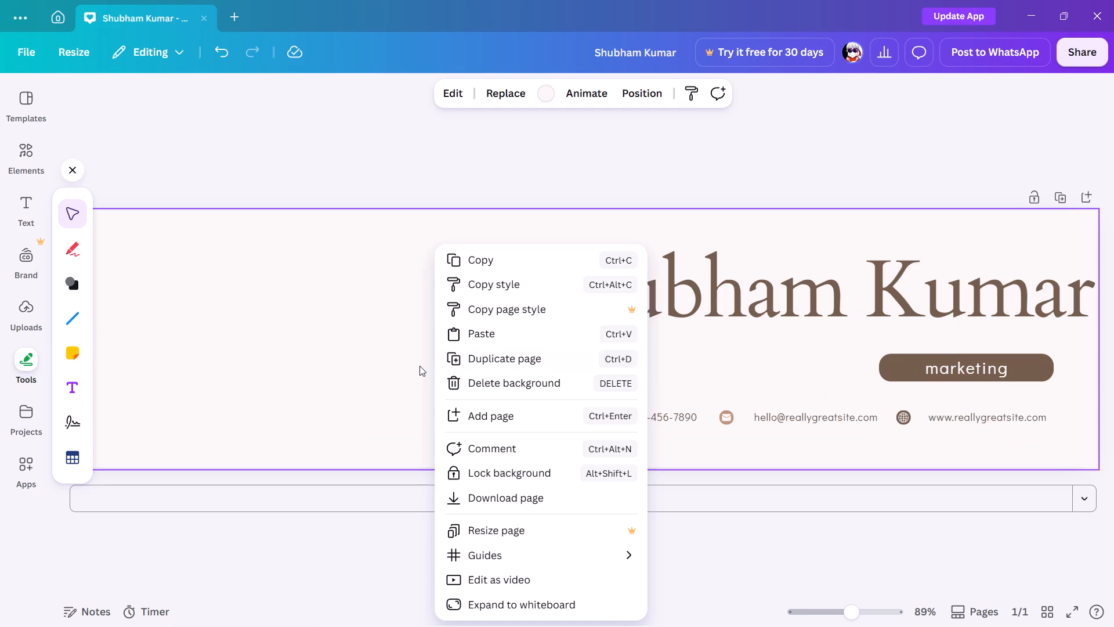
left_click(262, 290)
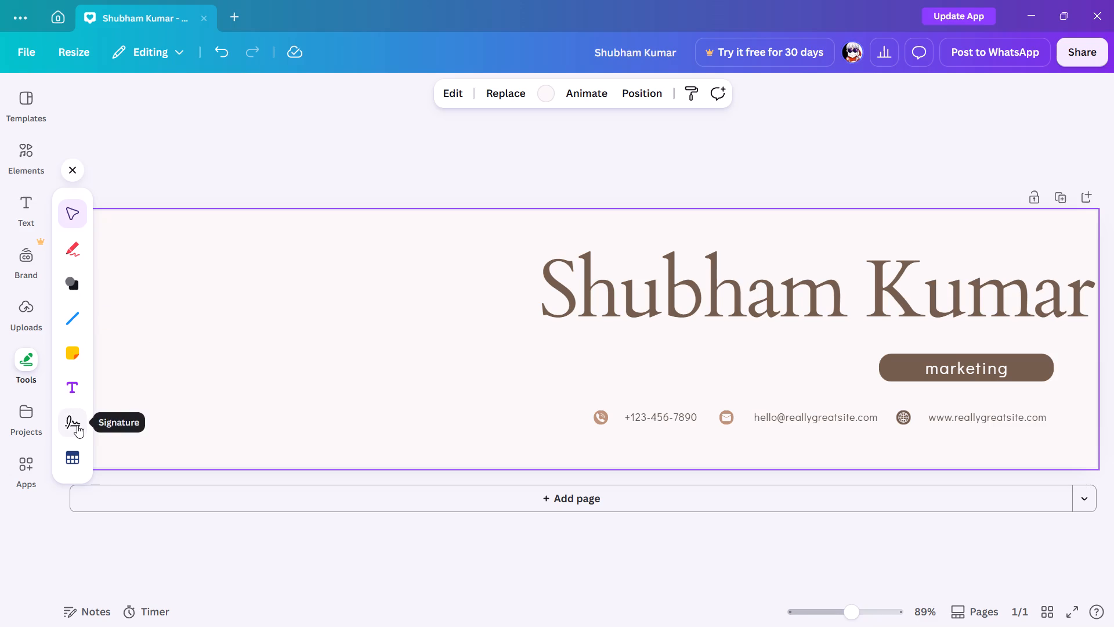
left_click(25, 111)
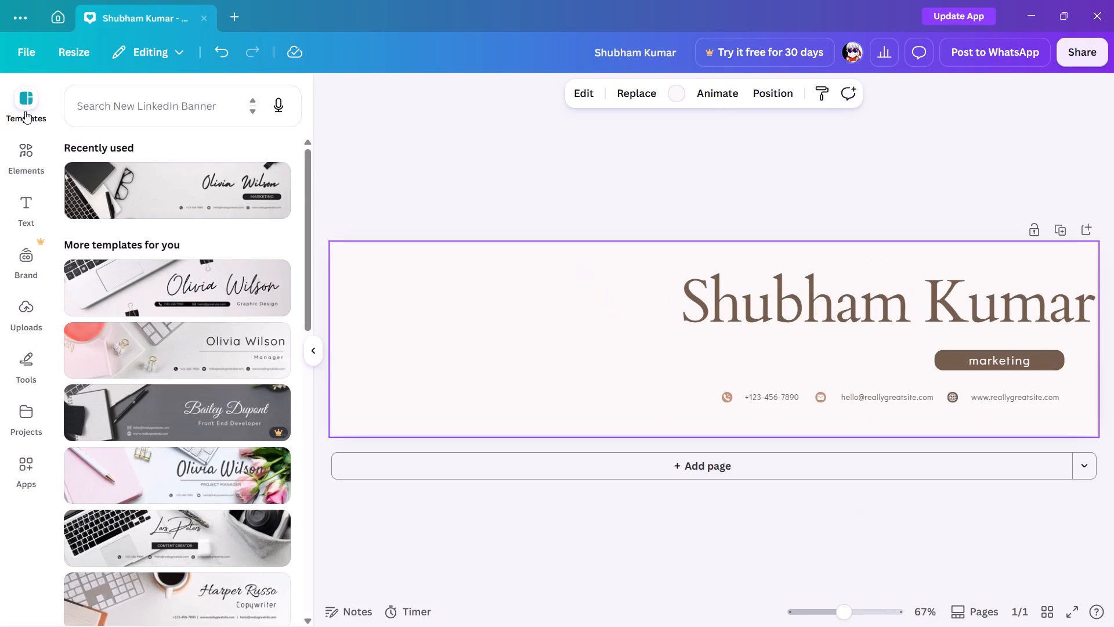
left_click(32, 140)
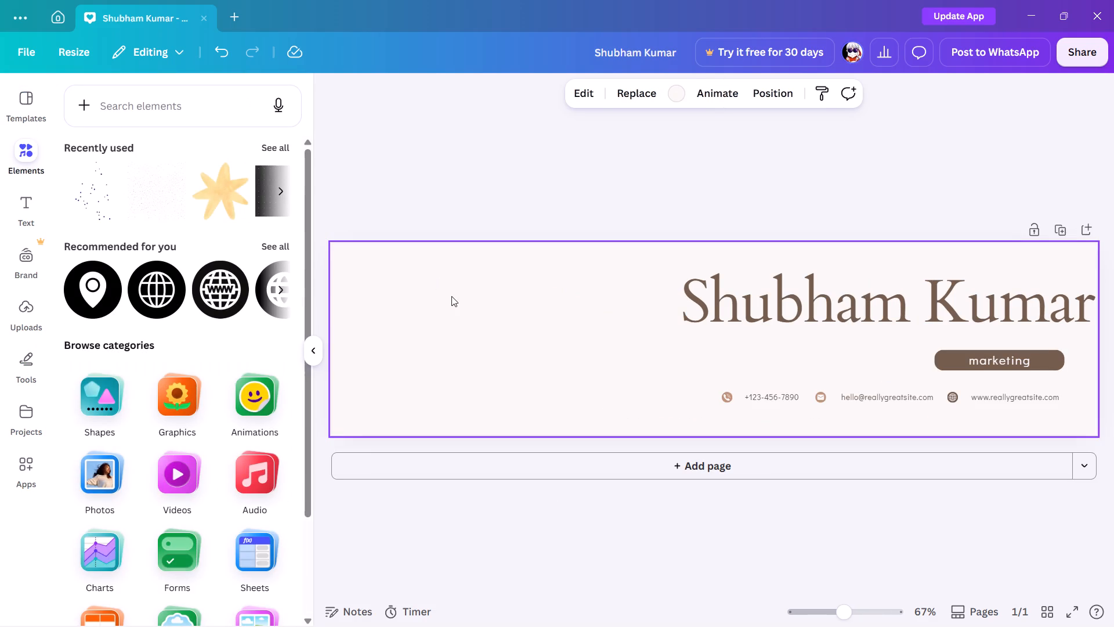
Delete the large name heading from the banner.
left_click(587, 306)
left_click(724, 323)
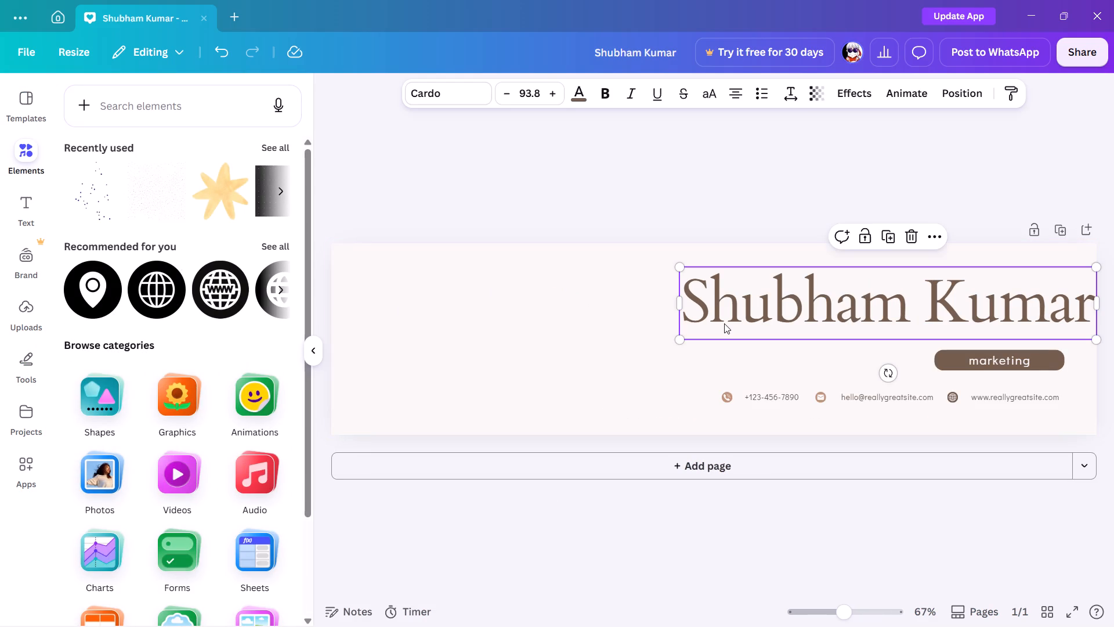
key("Delete")
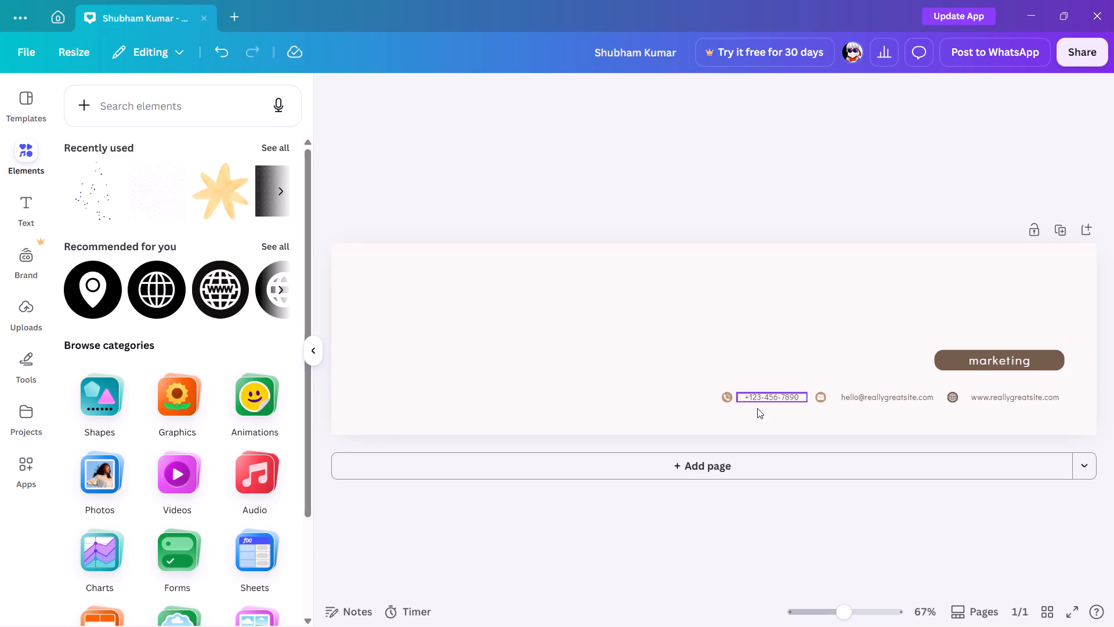
Delete the placeholder phone number beside the phone icon in the contact row.
left_click(765, 397)
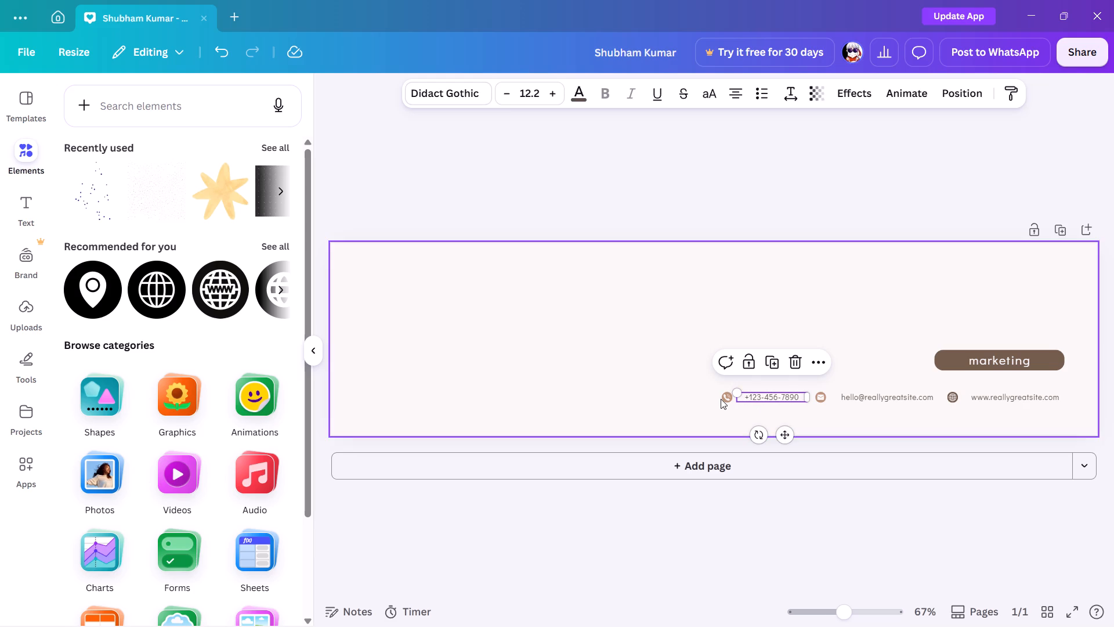
left_click_drag(721, 399, 729, 401)
left_click(729, 401)
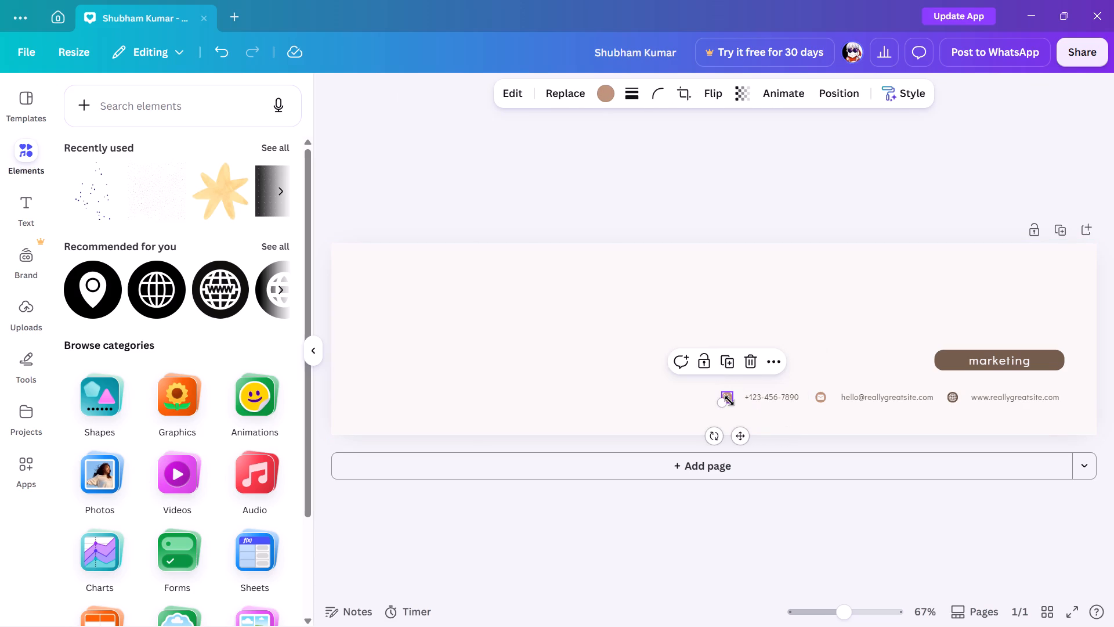
left_click(775, 392)
key("BackSpace")
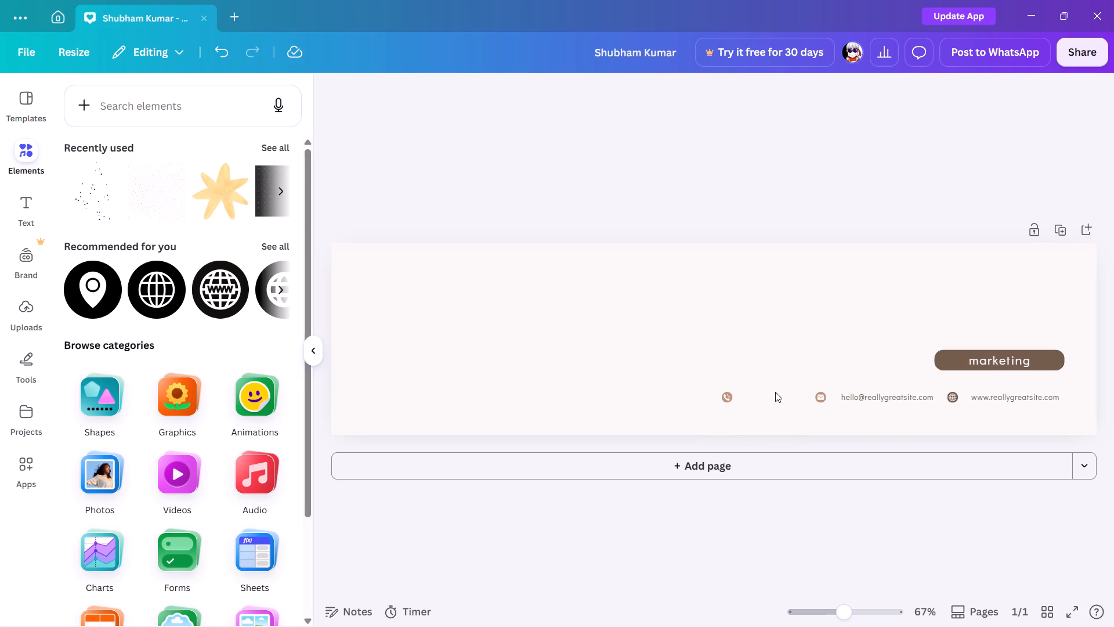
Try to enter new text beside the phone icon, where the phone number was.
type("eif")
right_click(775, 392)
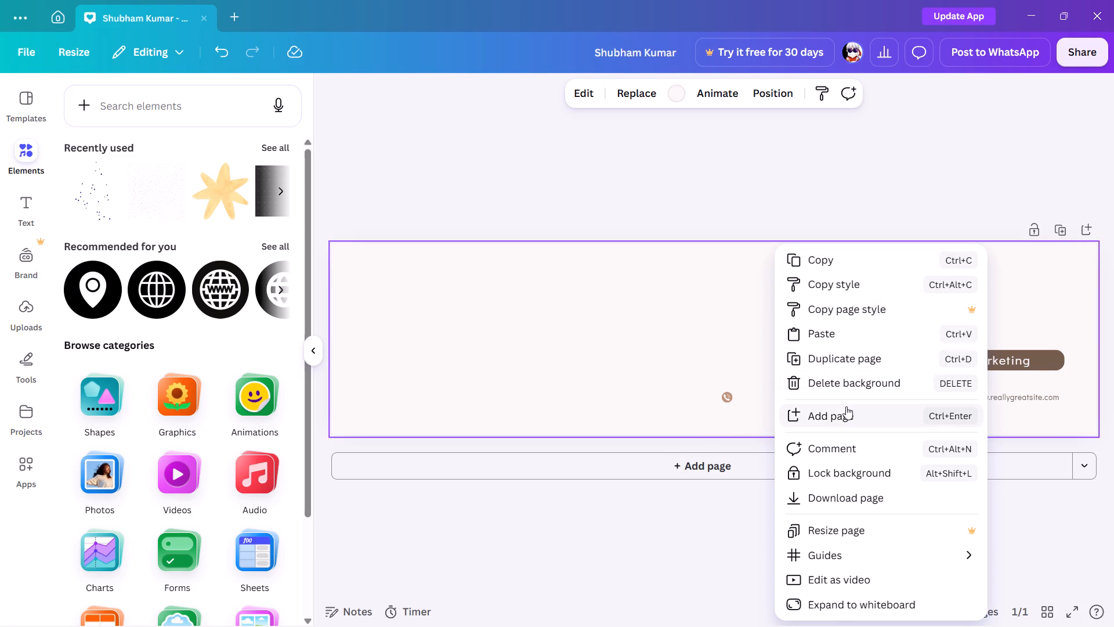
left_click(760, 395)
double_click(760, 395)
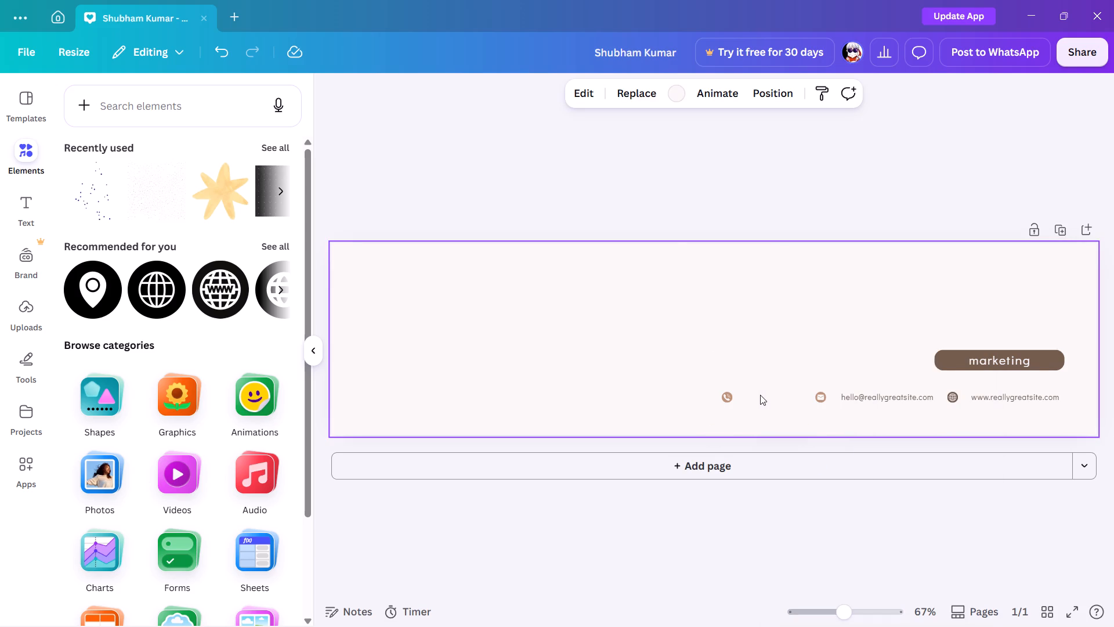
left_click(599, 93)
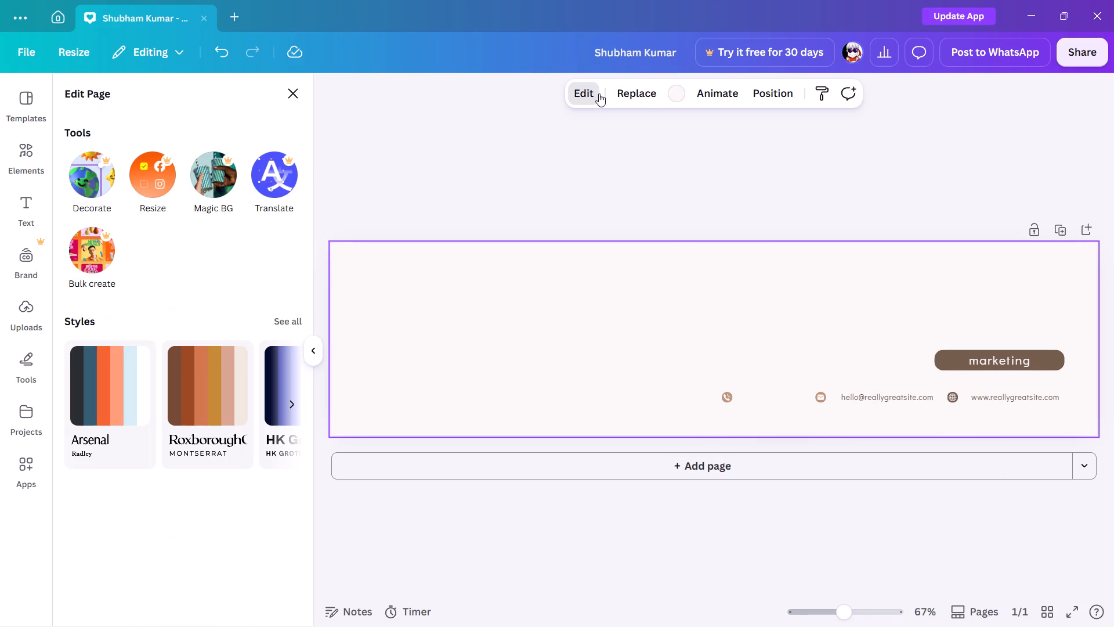
Add a text box in the middle of the banner and try to clear its placeholder text.
left_click(31, 219)
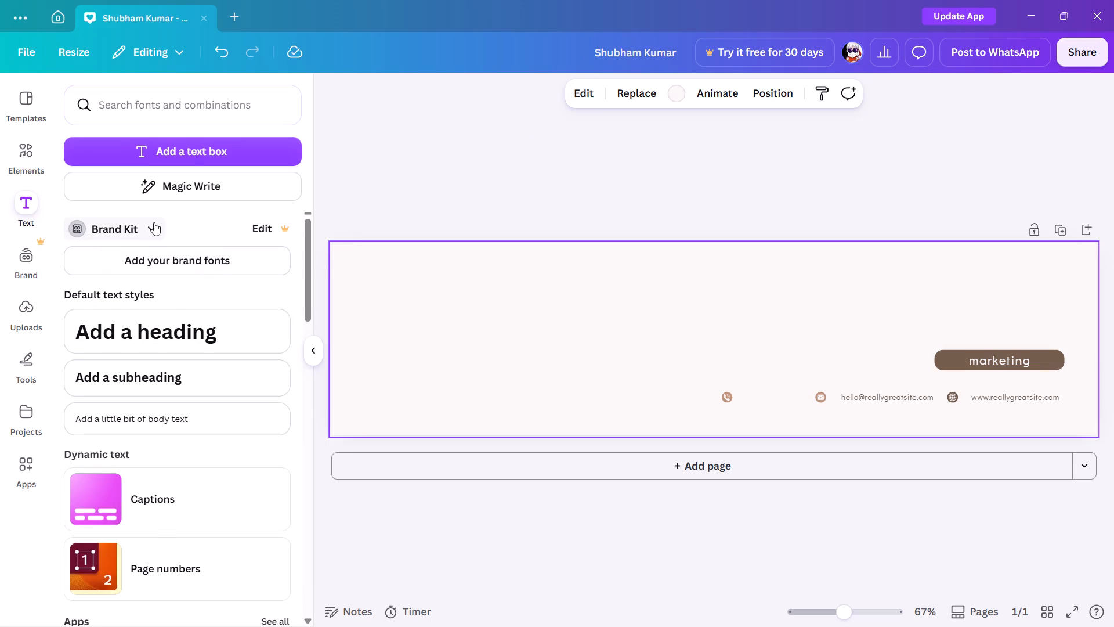
left_click(191, 150)
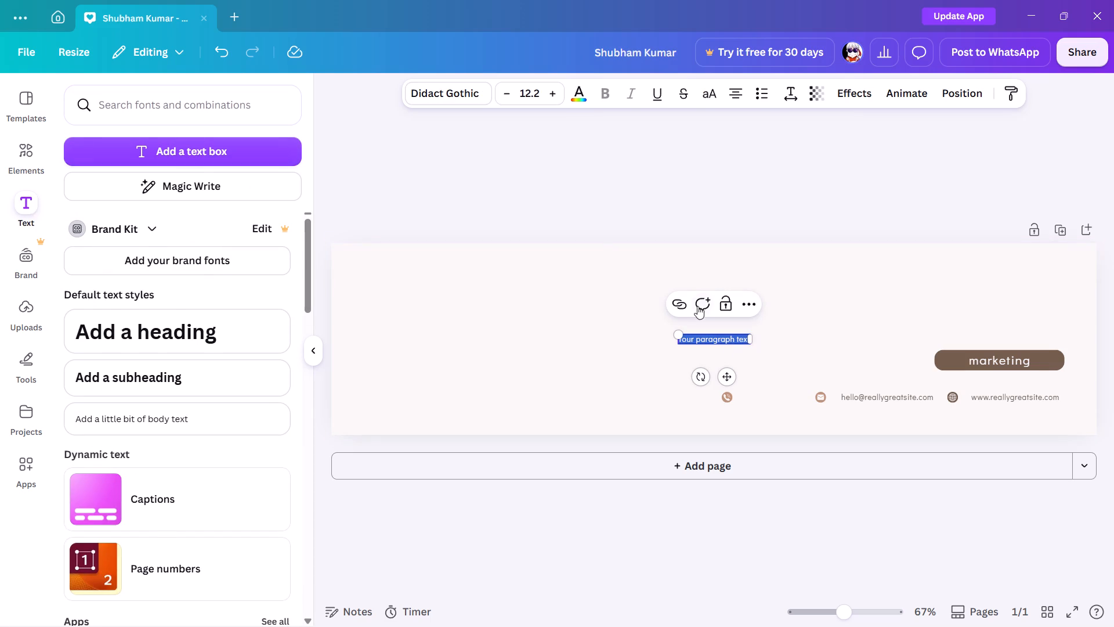
left_click(716, 334)
key("BackSpace")
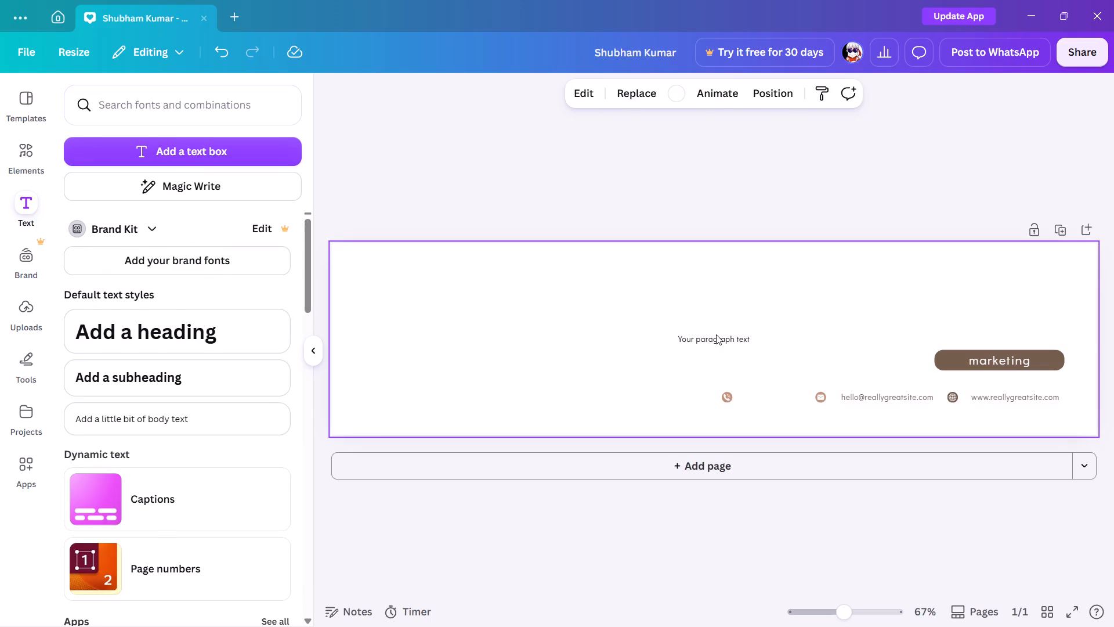
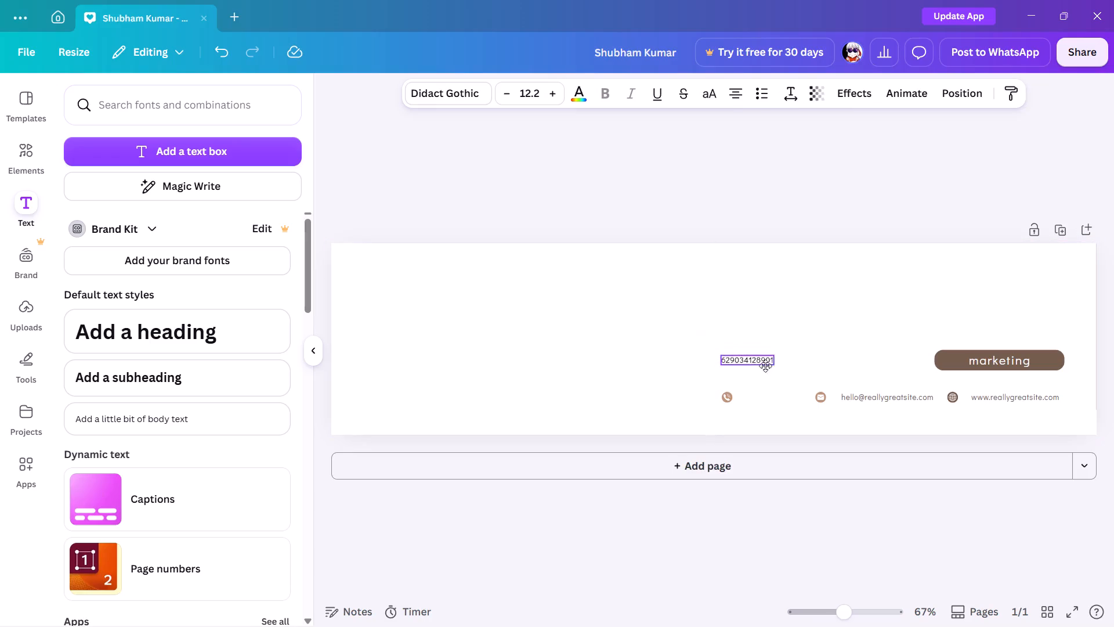
Move the new phone number text down into the contact row, beside the phone icon.
left_click_drag(765, 366, 777, 399)
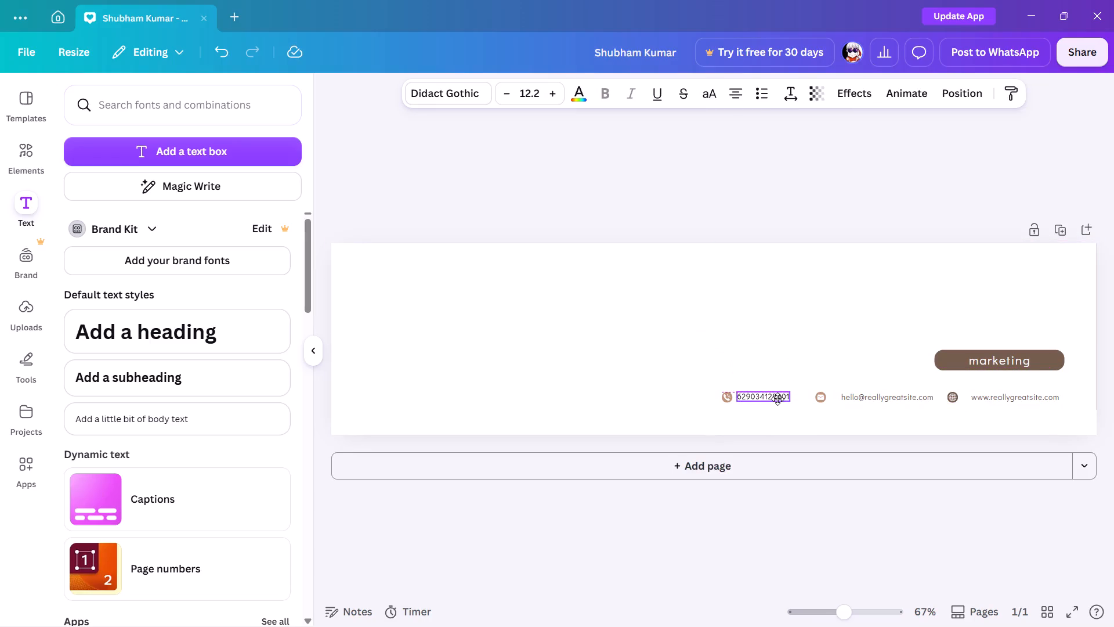
left_click_drag(777, 399, 782, 399)
Insert the country code prefix "+91-" at the start of the phone number text.
left_click(771, 398)
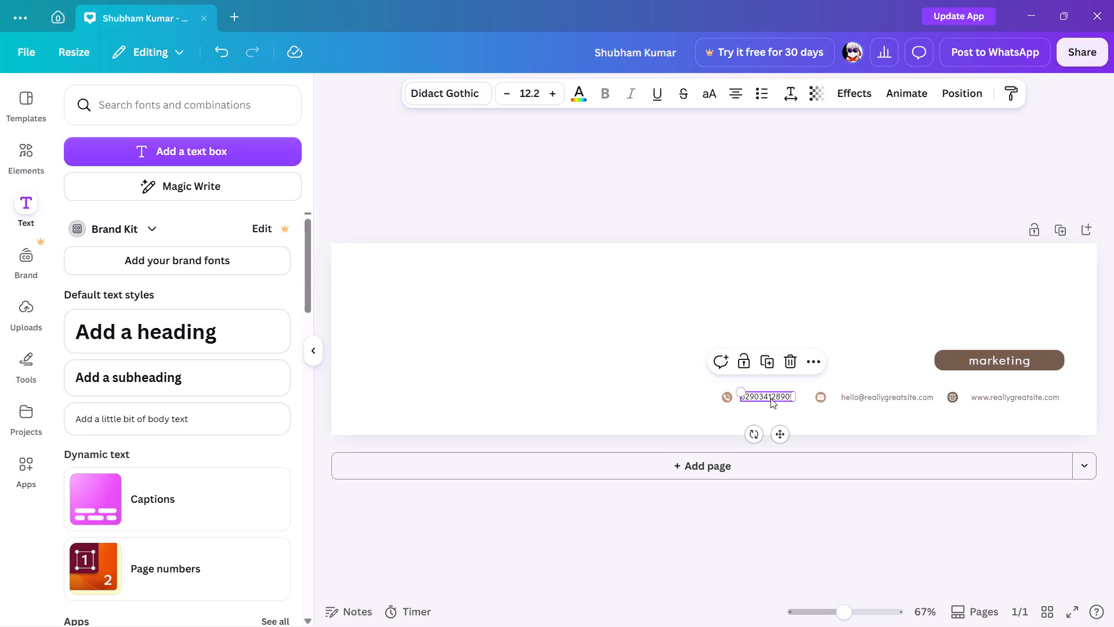
key("Left")
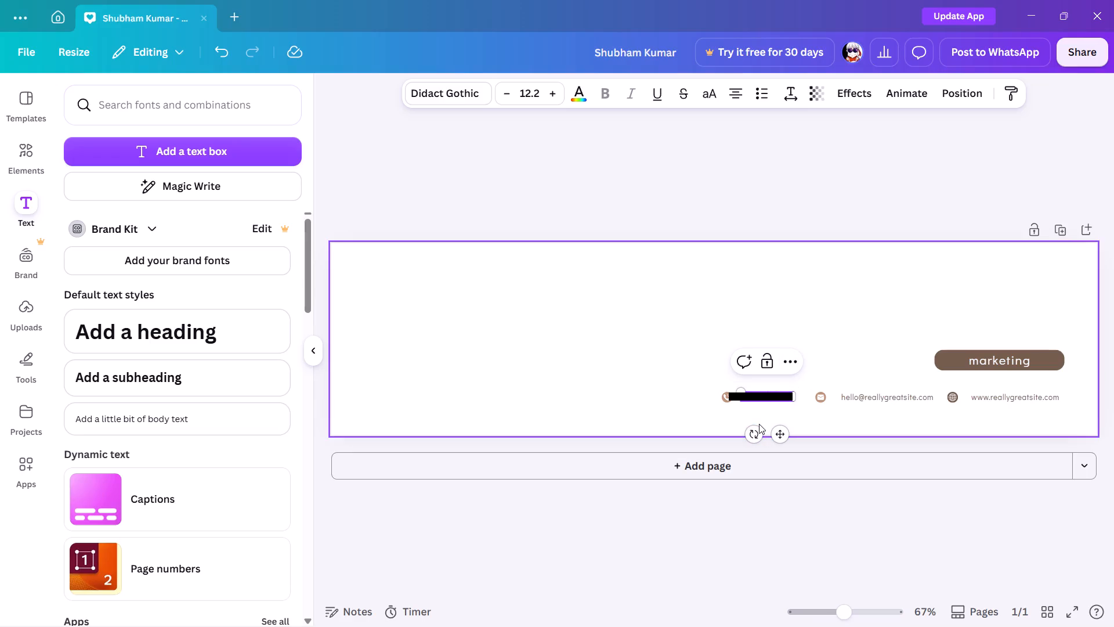
key("Left")
key("Left")
key("Left")
key("Left")
key("Left")
key("Left")
key("shift+plus")
type("91")
key("minus")
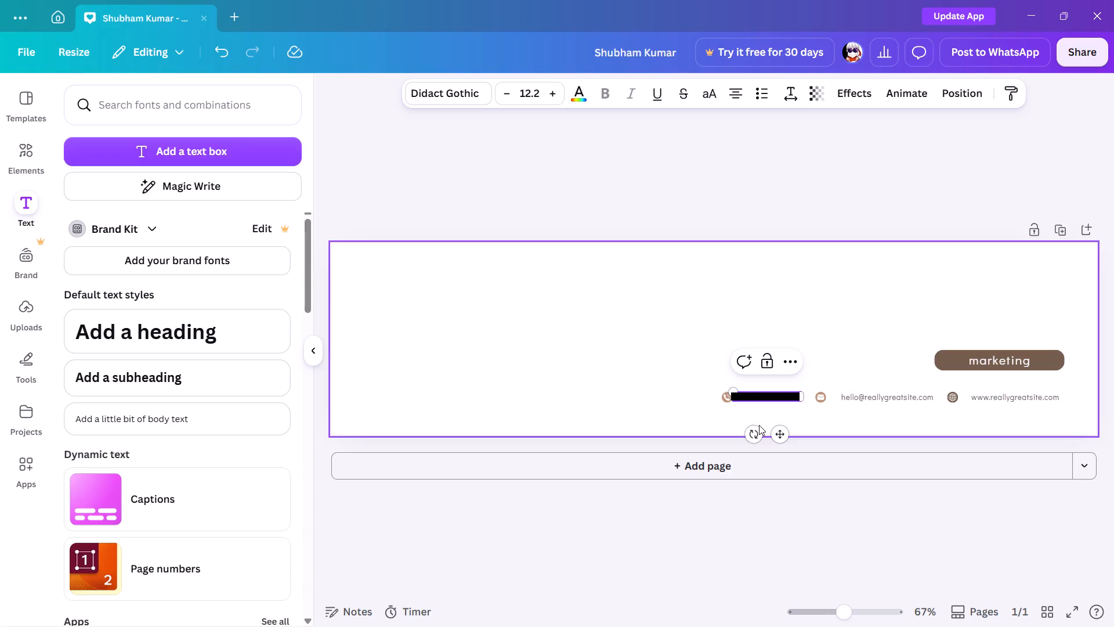
left_click(646, 381)
Reposition the phone number so it sits evenly spaced between the phone and mail icons, aligned with the contact row.
left_click(789, 383)
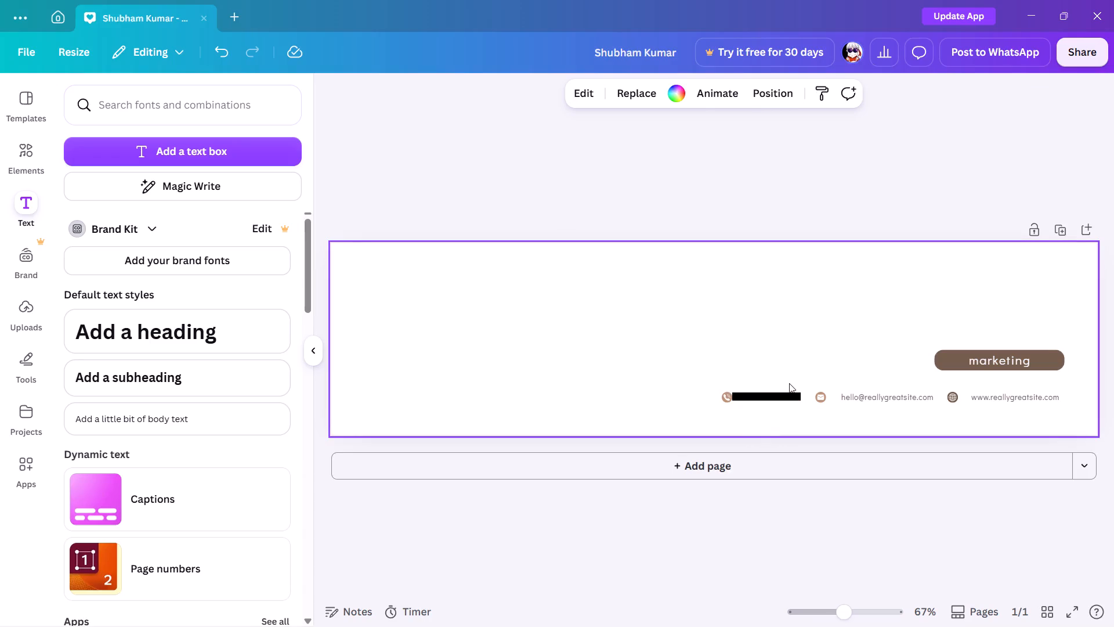
left_click(785, 395)
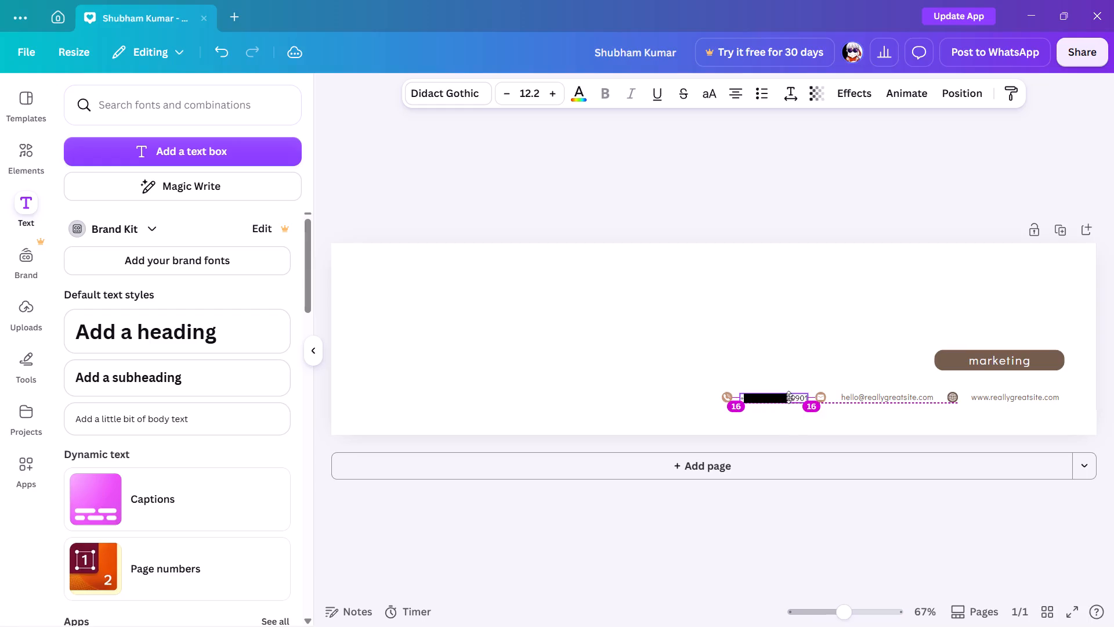
left_click(857, 385)
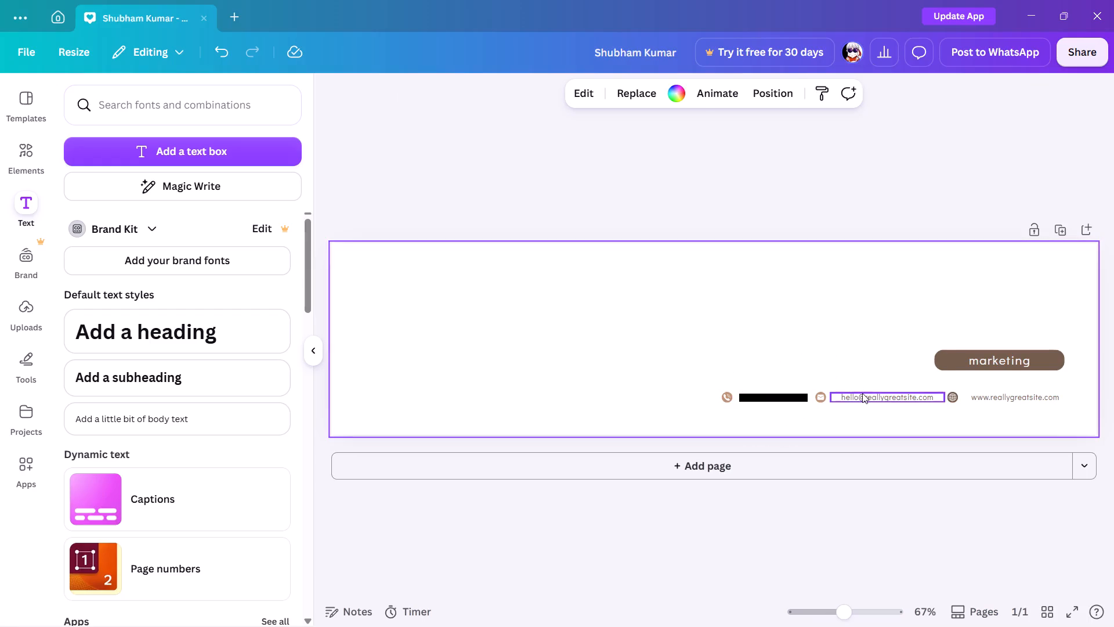
Delete the placeholder e-mail address beside the mail icon in the contact row.
left_click(863, 393)
key("BackSpace")
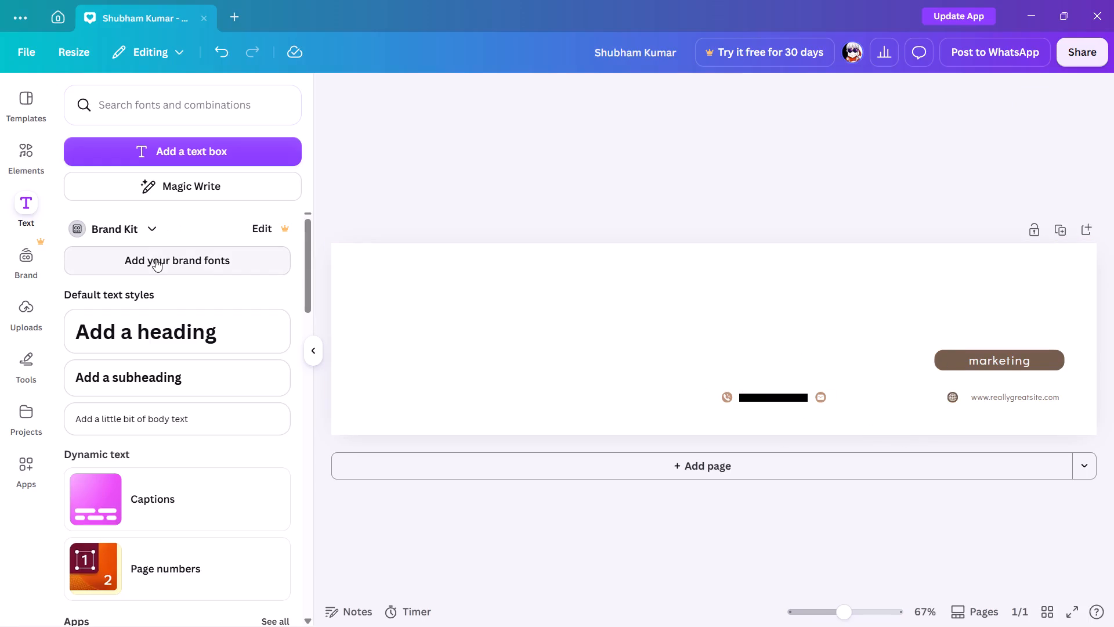
Add a text box in the phone number's style for the e-mail entry and clear its placeholder paragraph text.
left_click(784, 392)
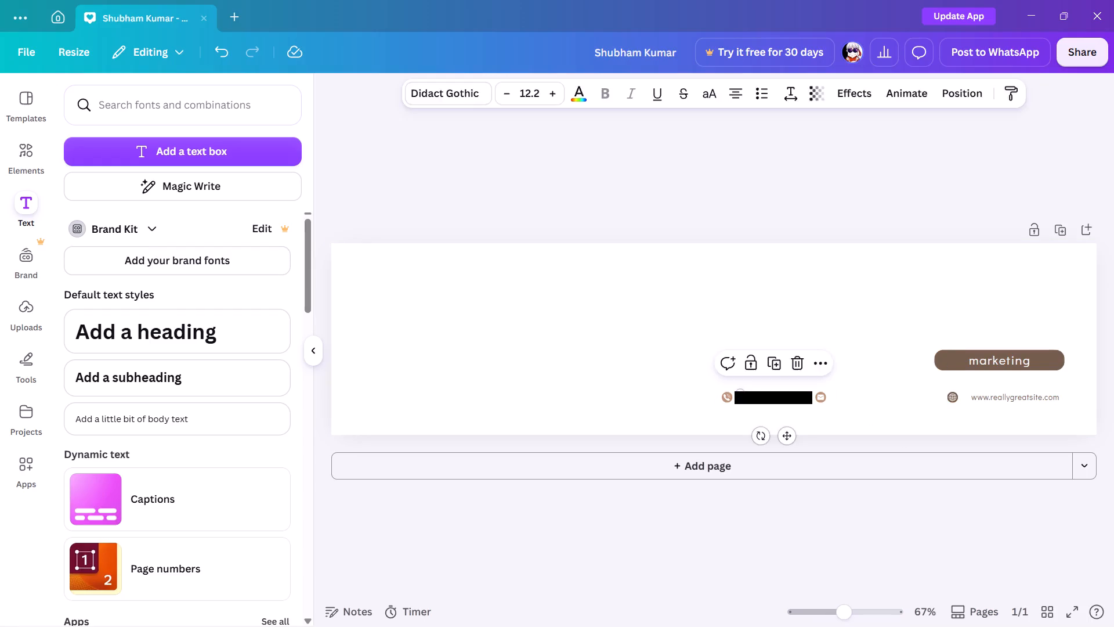
left_click(224, 152)
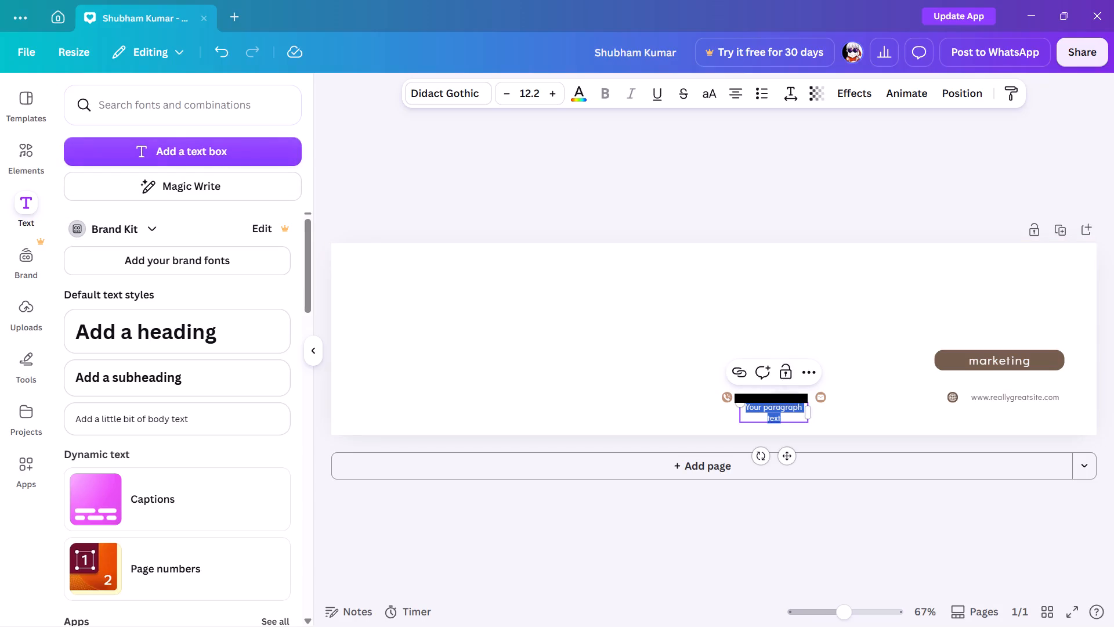
left_click_drag(787, 421, 891, 420)
left_click_drag(806, 419, 853, 424)
key("BackSpace")
key("BackSpace")
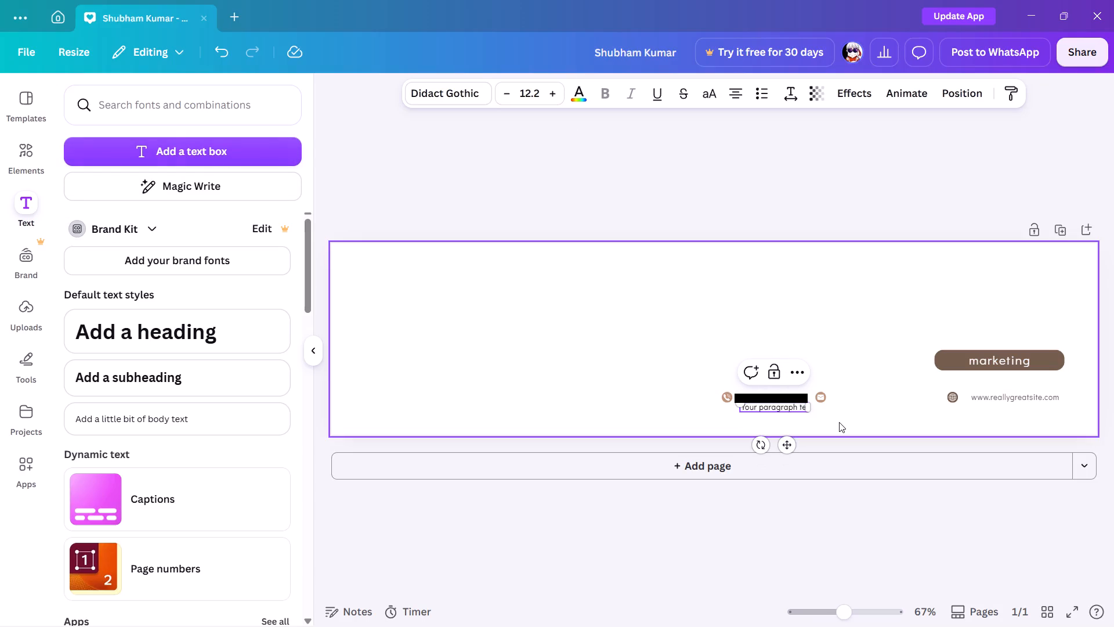
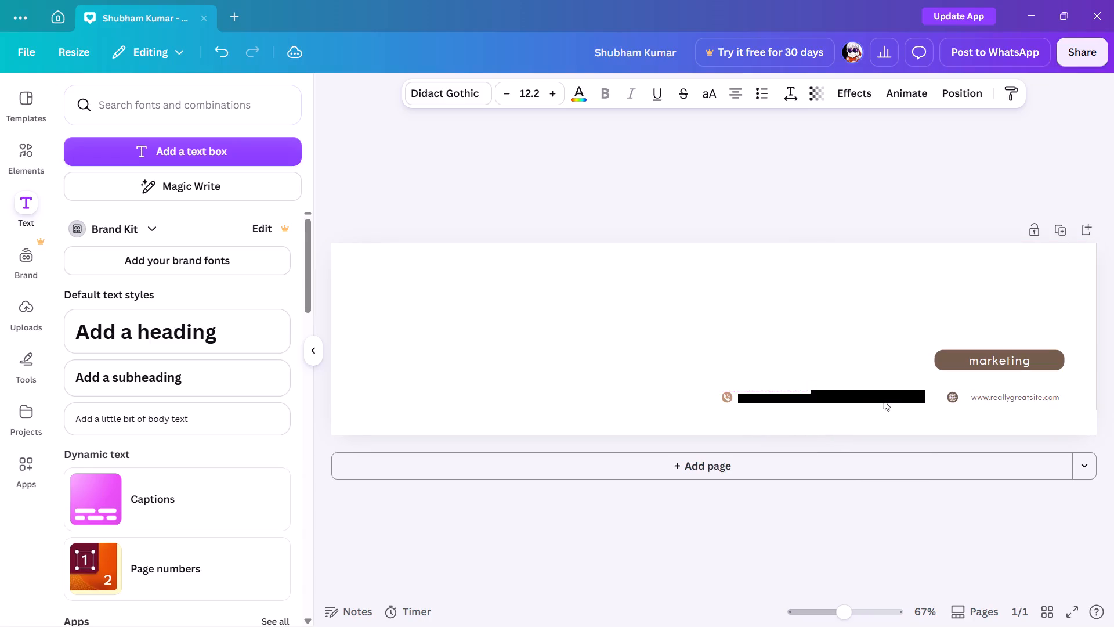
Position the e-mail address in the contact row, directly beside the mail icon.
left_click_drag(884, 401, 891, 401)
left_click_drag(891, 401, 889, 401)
Delete the placeholder website address and its globe icon from the end of the contact row.
left_click(1006, 398)
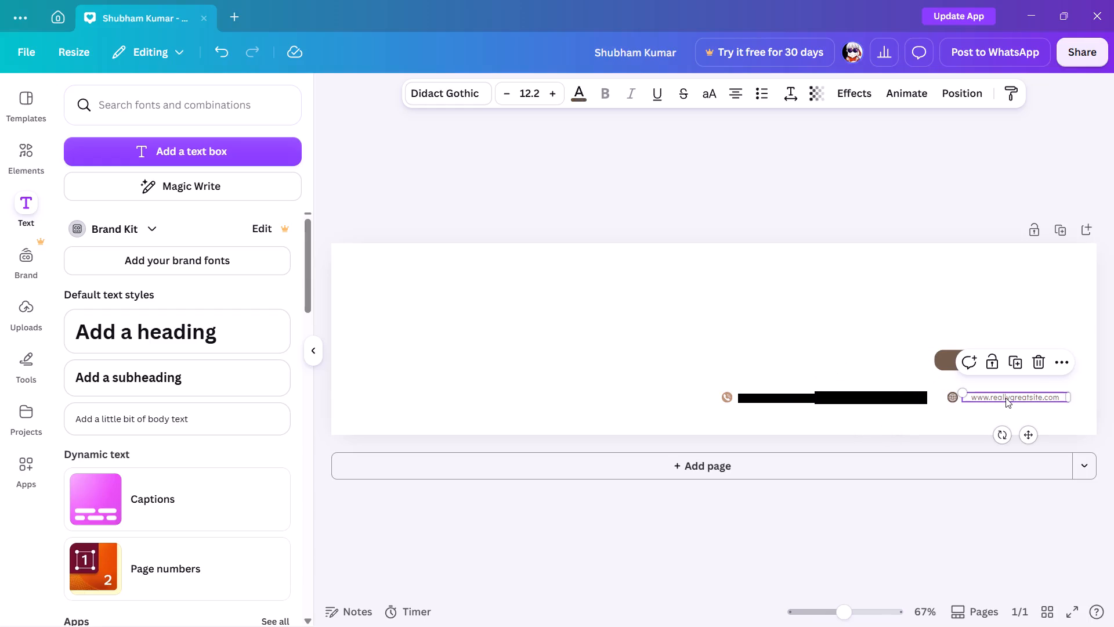
left_click(1039, 358)
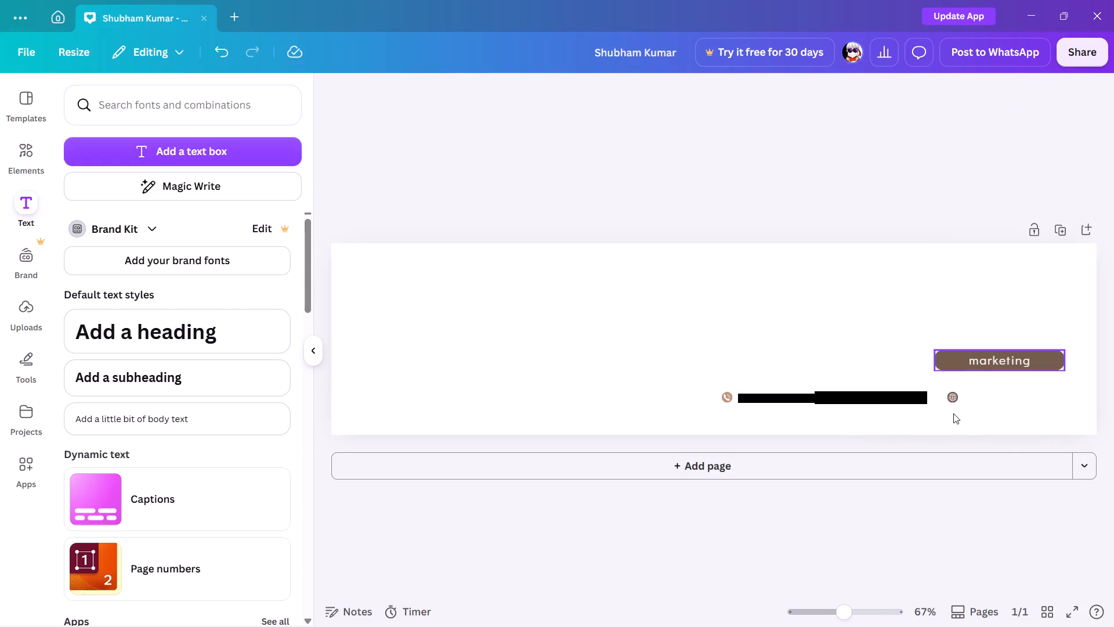
left_click(952, 397)
key("Delete")
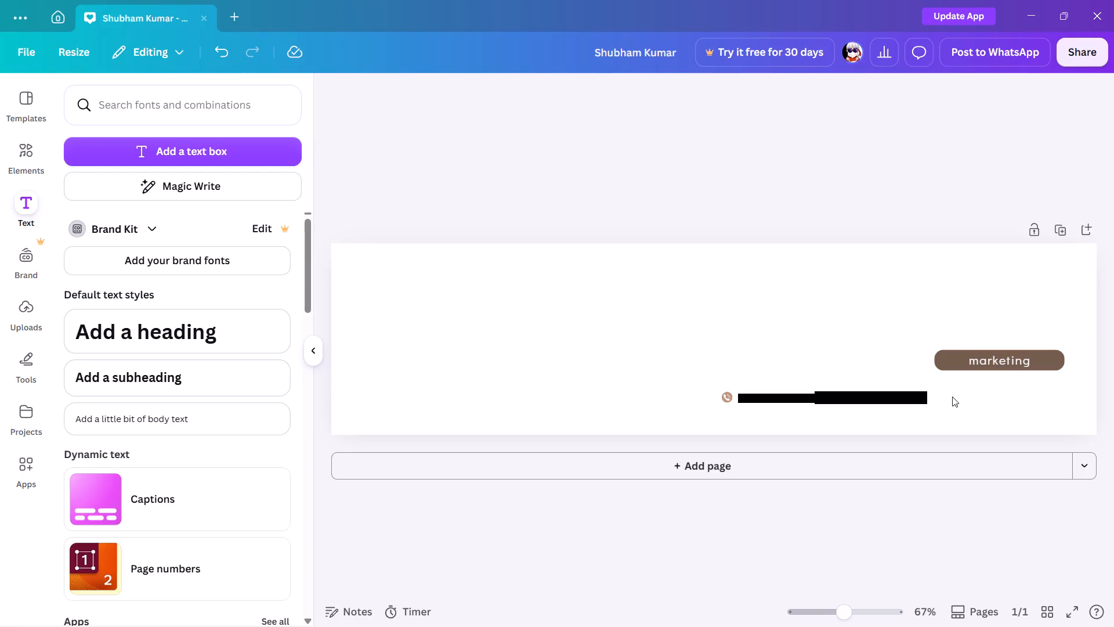
Move the e-mail address to the far end of the contact row and enlarge its text to about size 14.3.
left_click_drag(908, 396, 1063, 397)
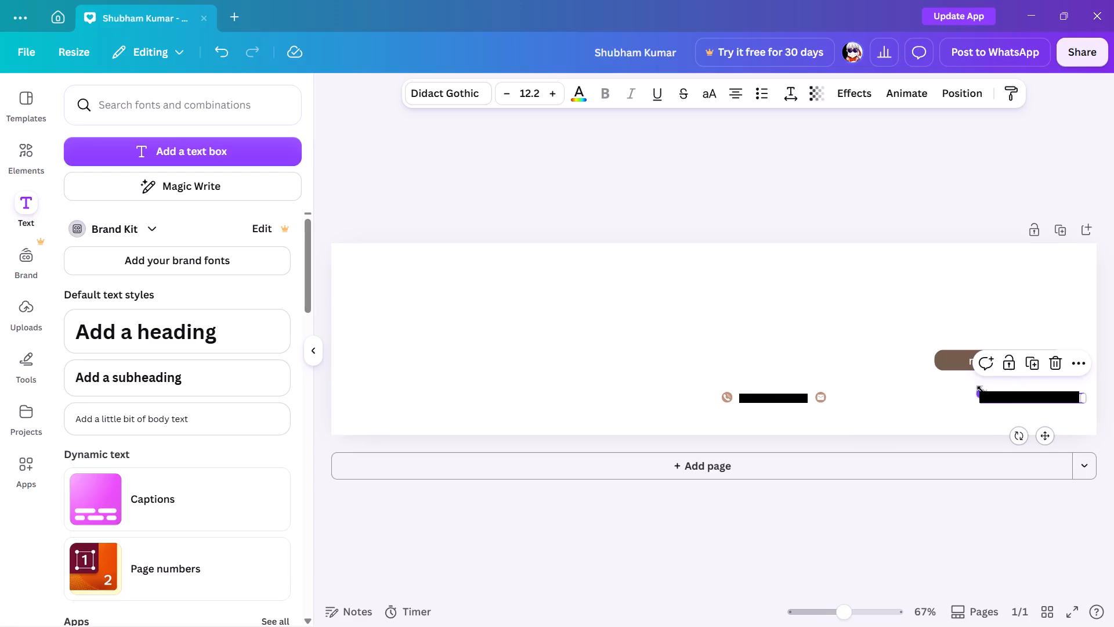
left_click_drag(983, 393, 965, 395)
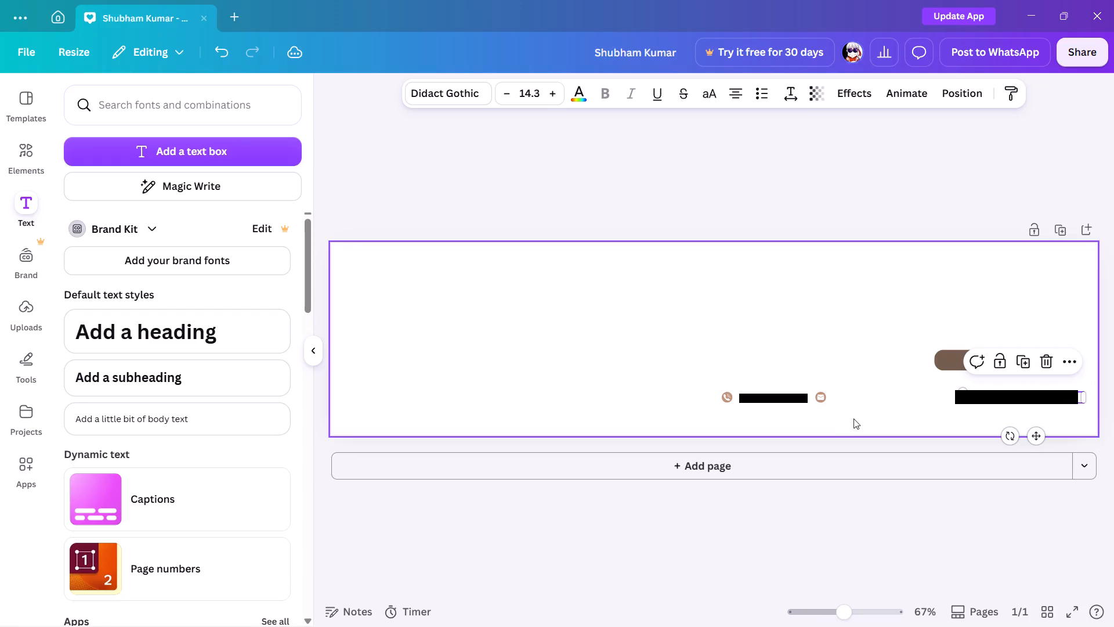
Enlarge the mail icon and place it directly in front of the relocated e-mail address.
left_click(822, 399)
left_click_drag(822, 399, 929, 380)
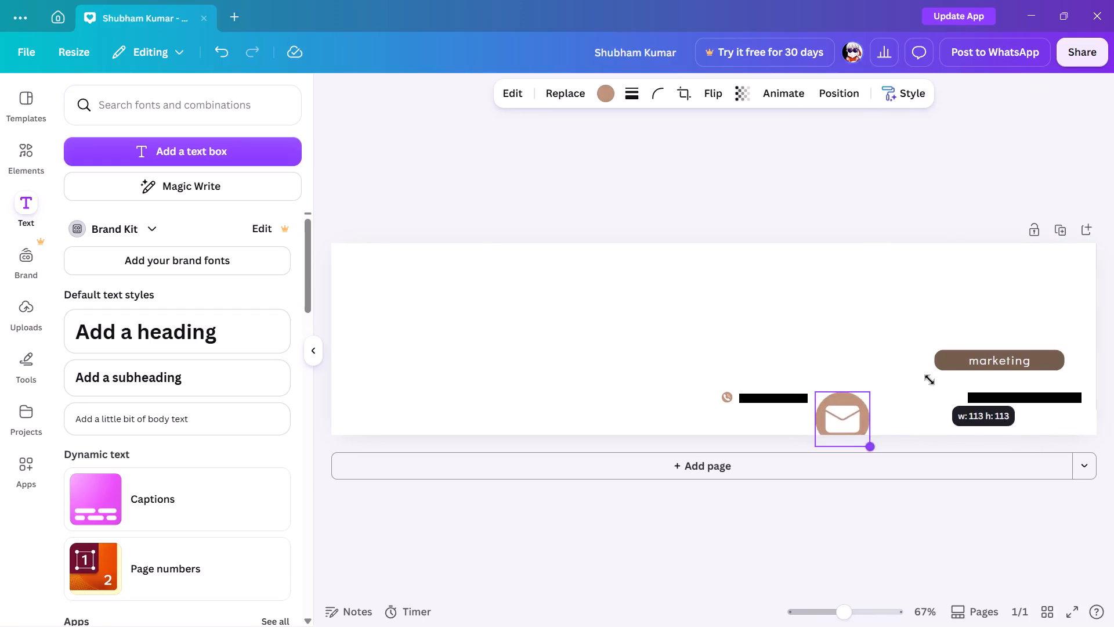
left_click_drag(929, 380, 882, 377)
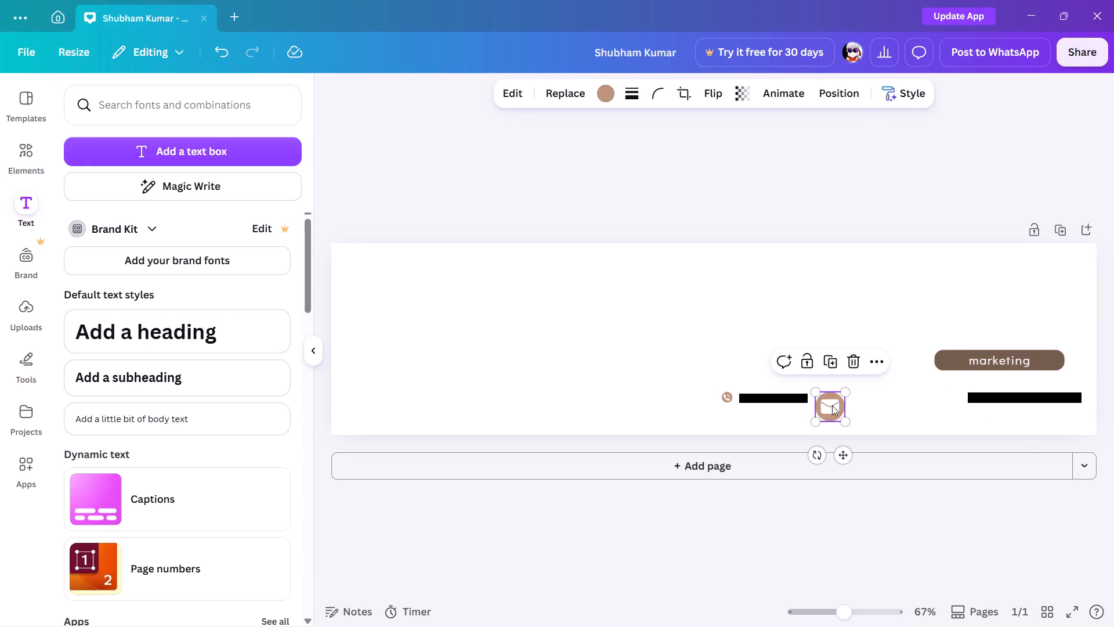
left_click_drag(832, 405, 952, 398)
left_click(830, 385)
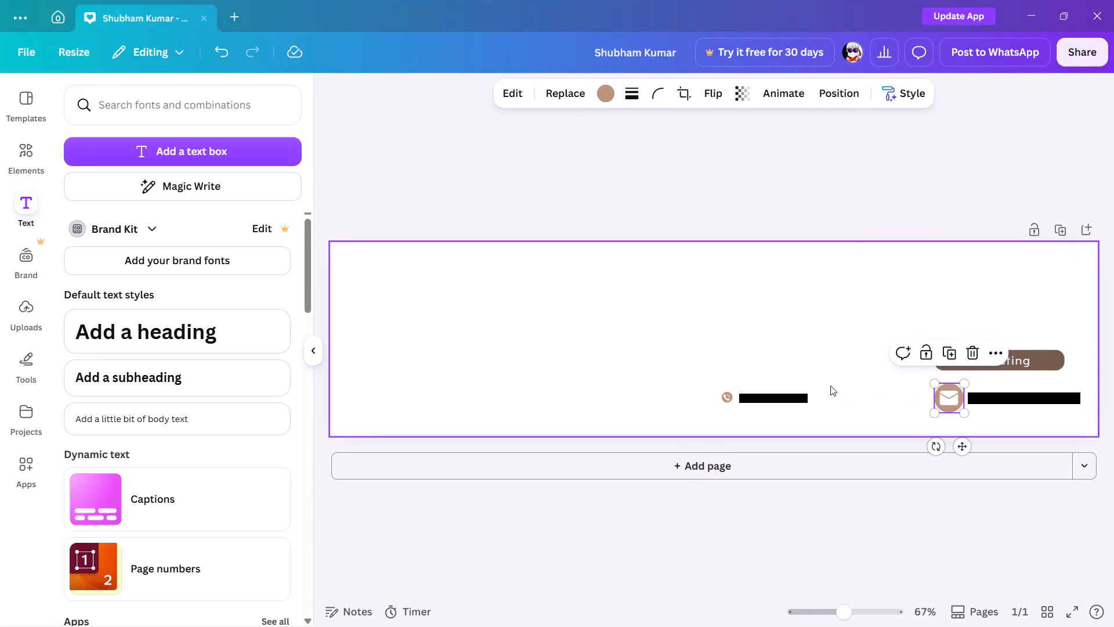
Delete the "marketing" label from the brown rounded bar and try to enter "AI" in its place.
left_click(1007, 360)
key("BackSpace")
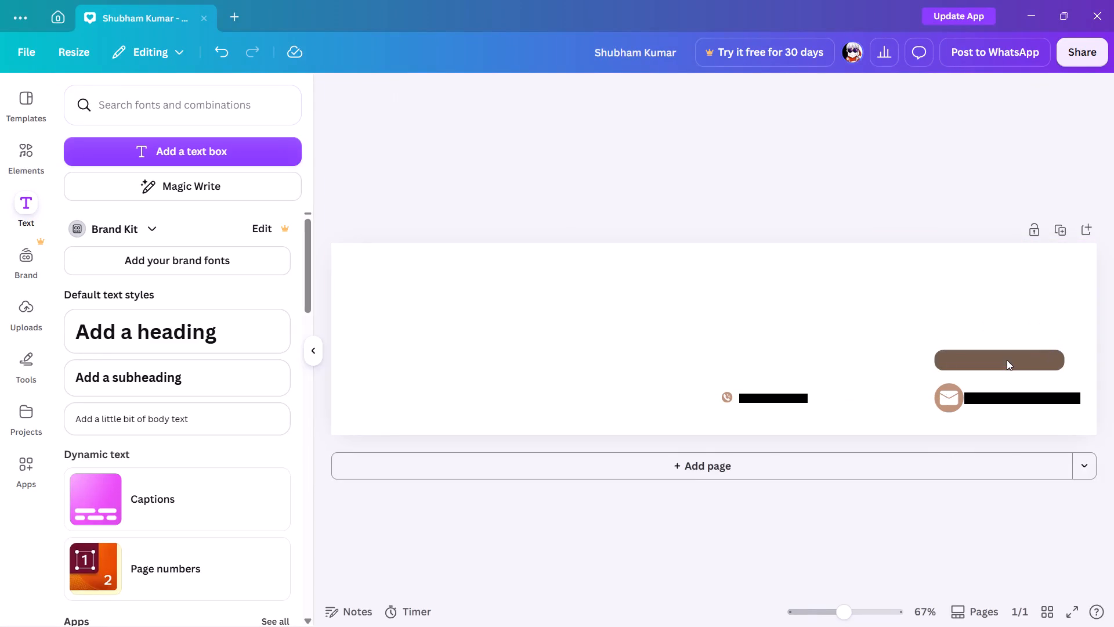
type("AI")
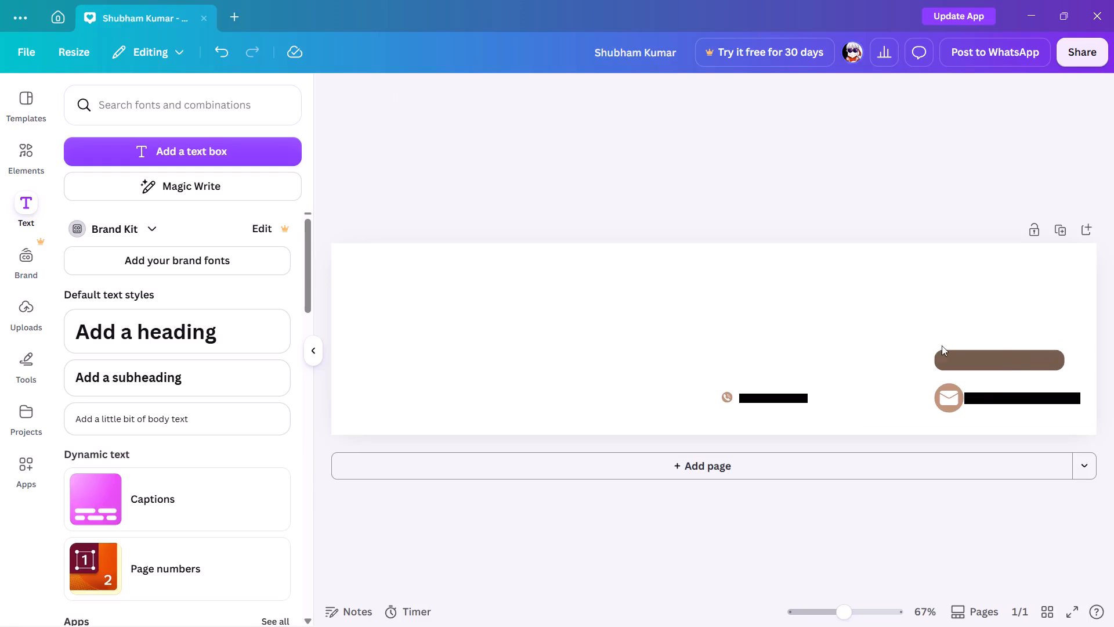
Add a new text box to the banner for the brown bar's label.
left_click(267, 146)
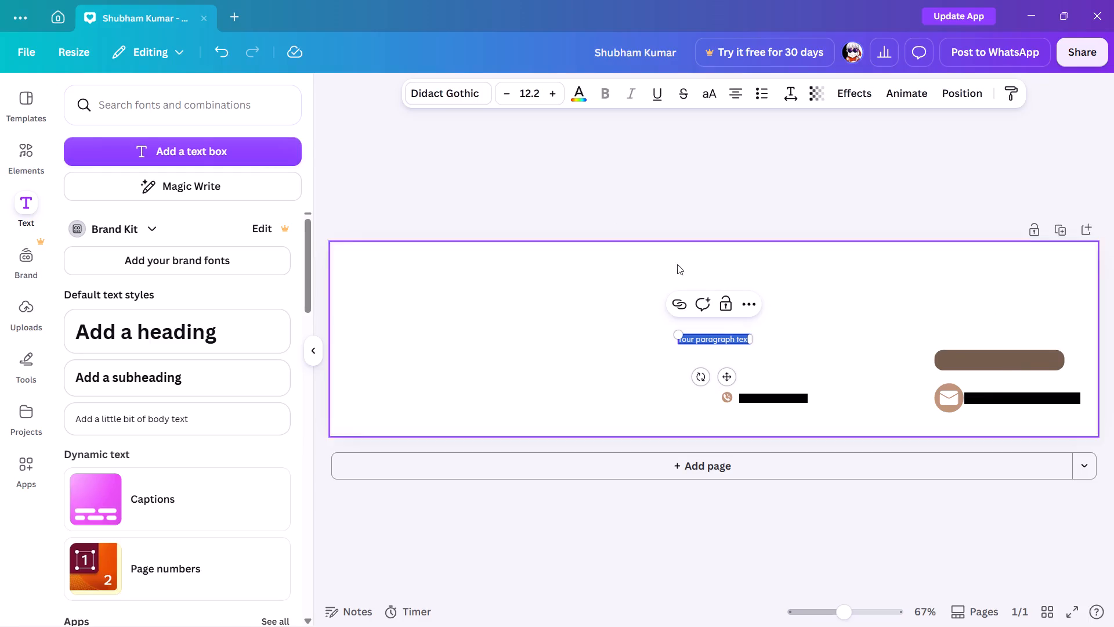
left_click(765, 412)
Move the phone number along the contact row to just before the mail icon, level with the e-mail address.
left_click(777, 402)
left_click_drag(777, 402, 835, 406)
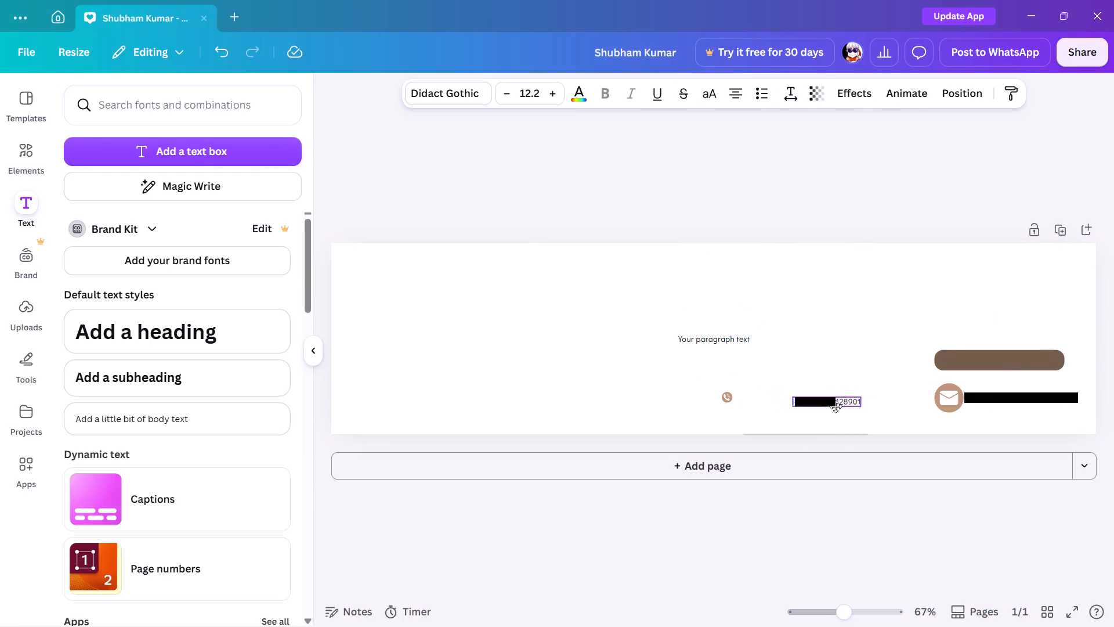
left_click_drag(835, 406, 888, 406)
key("Up")
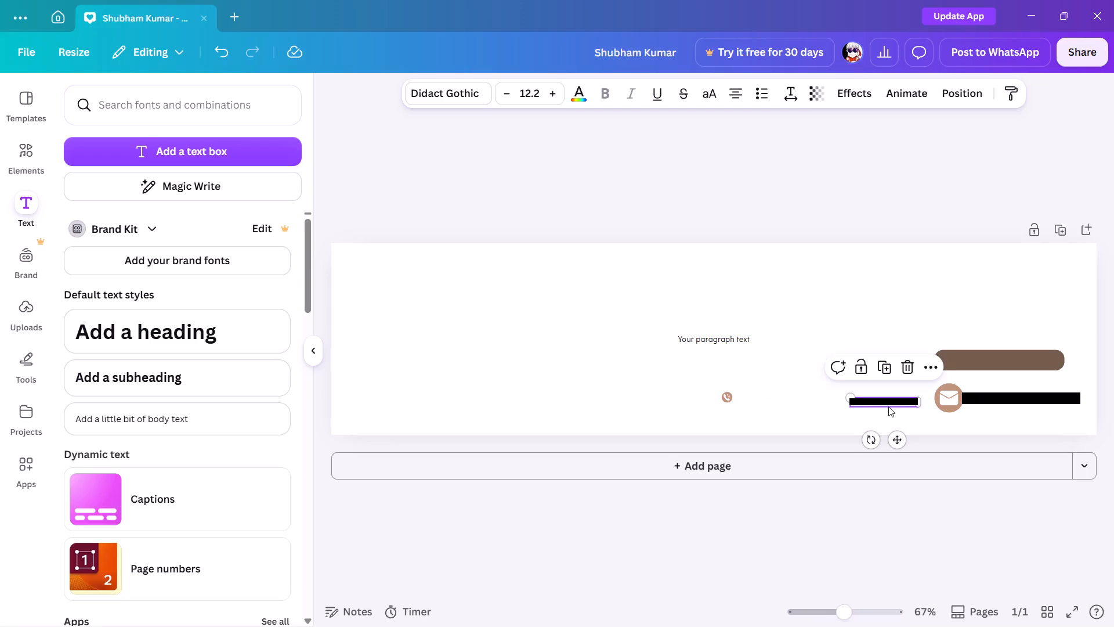
left_click(898, 400)
left_click_drag(898, 400, 900, 385)
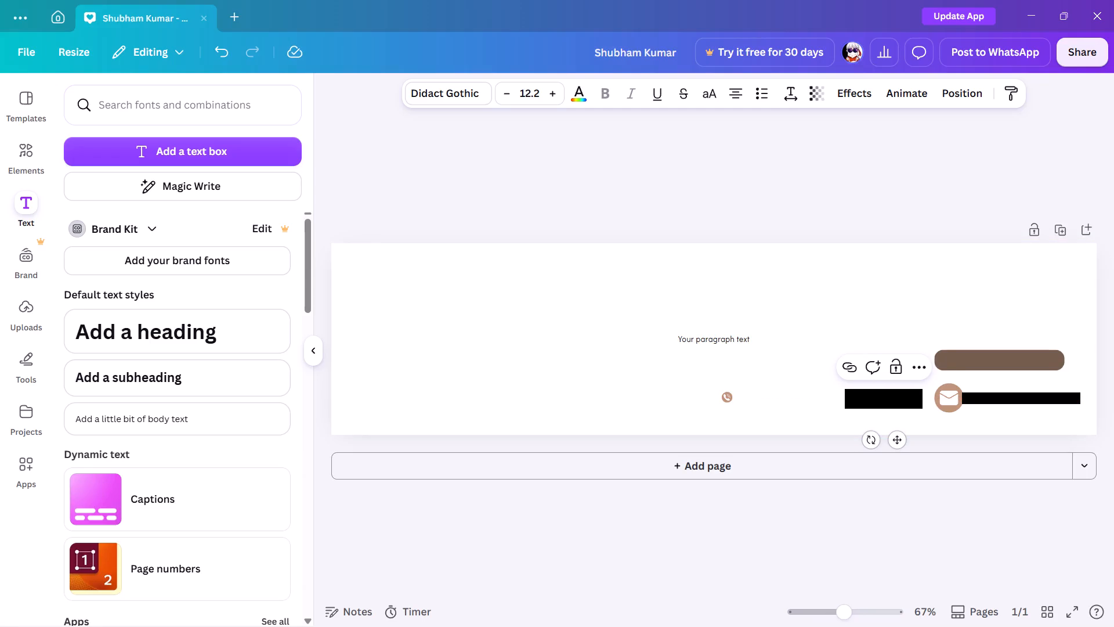
double_click(896, 403)
left_click(861, 398)
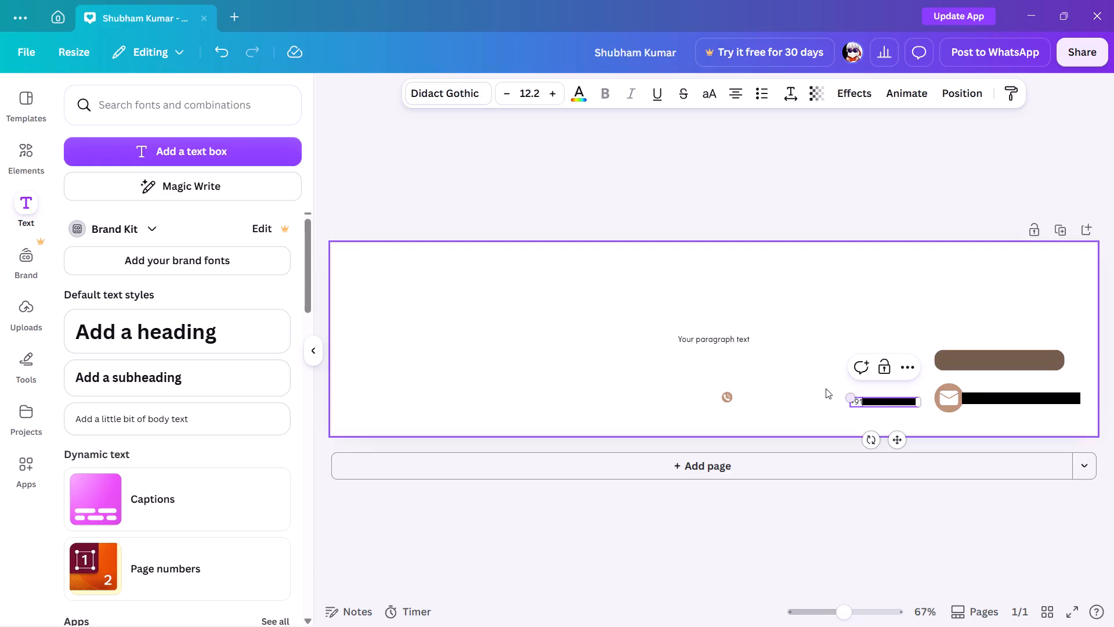
left_click_drag(824, 389, 928, 415)
left_click_drag(898, 403, 898, 402)
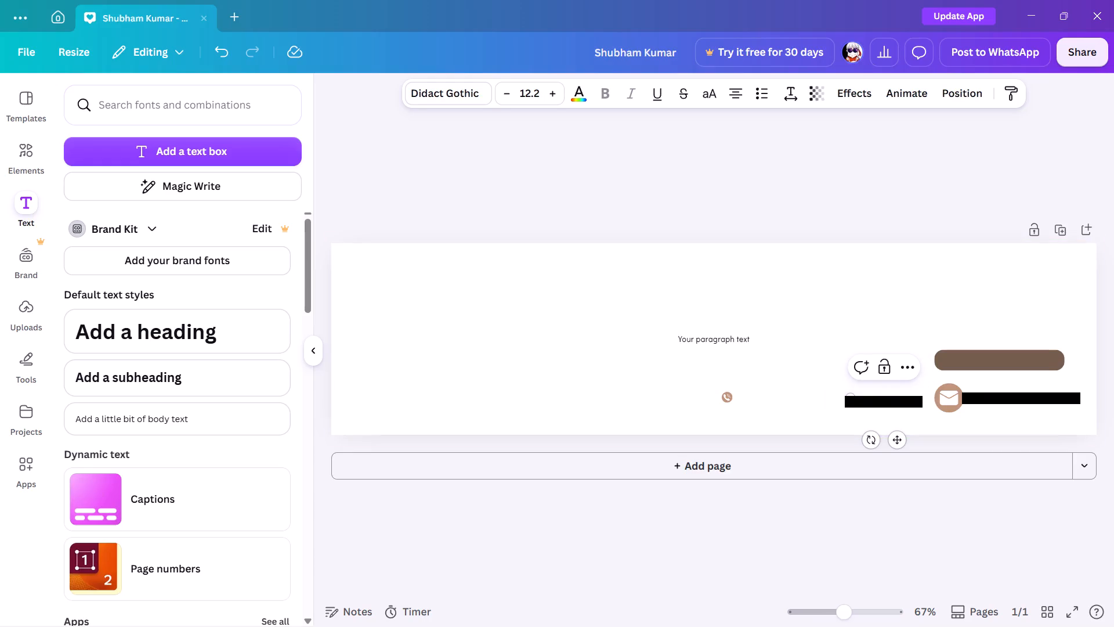
left_click_drag(898, 402, 888, 349)
left_click(899, 440)
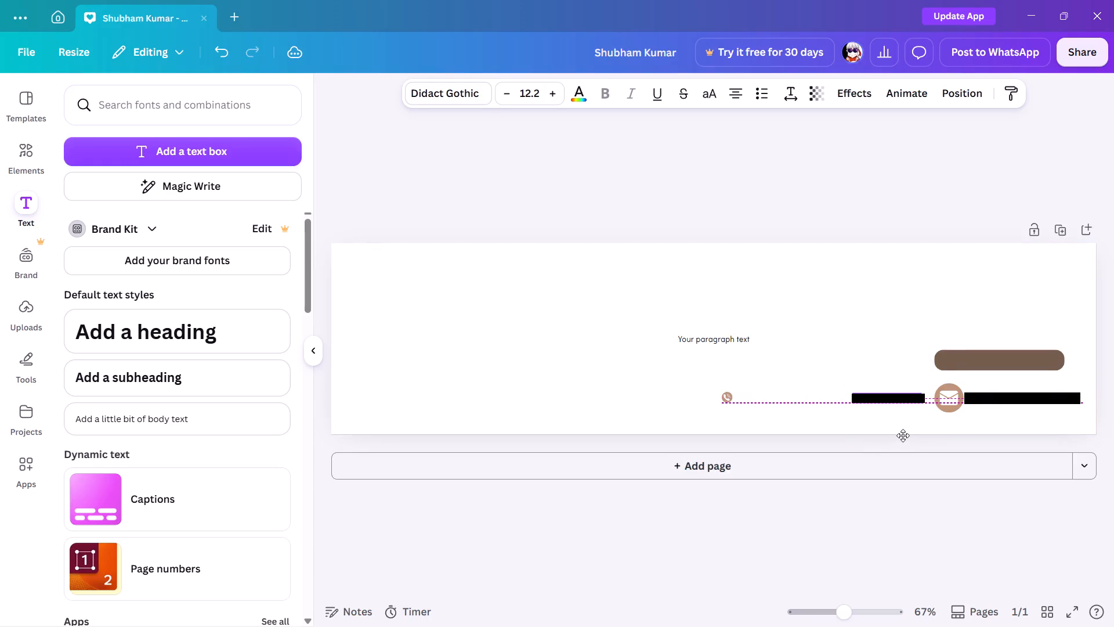
left_click(855, 392)
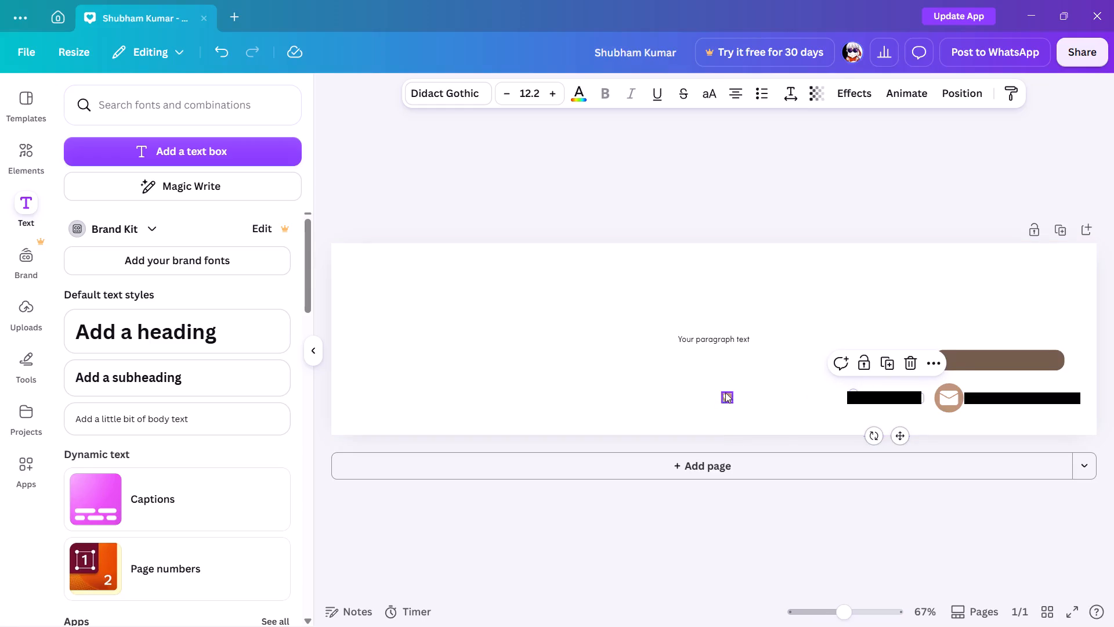
Enlarge the phone icon and place it just before the phone number, vertically centred with the contact row.
left_click(722, 394)
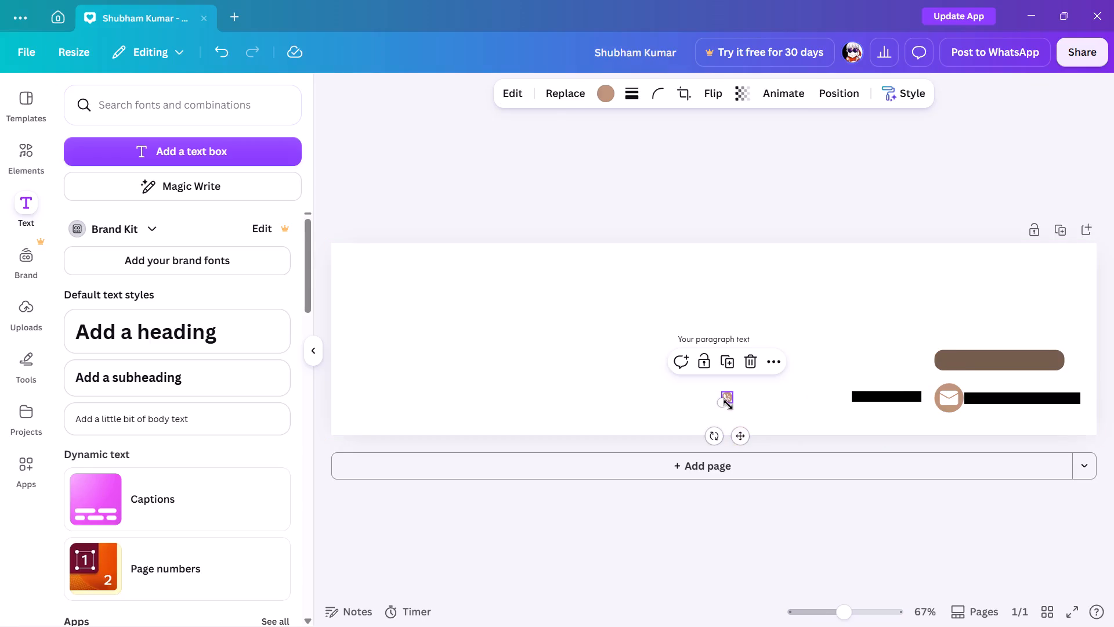
left_click_drag(723, 402, 708, 412)
left_click_drag(722, 400, 826, 395)
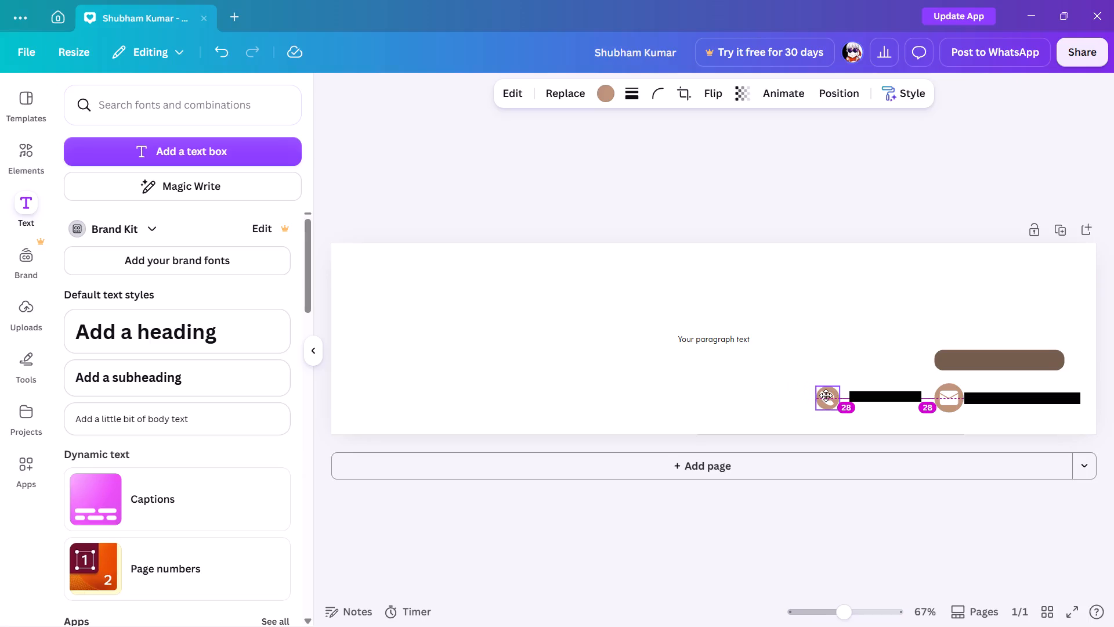
left_click_drag(826, 395, 826, 395)
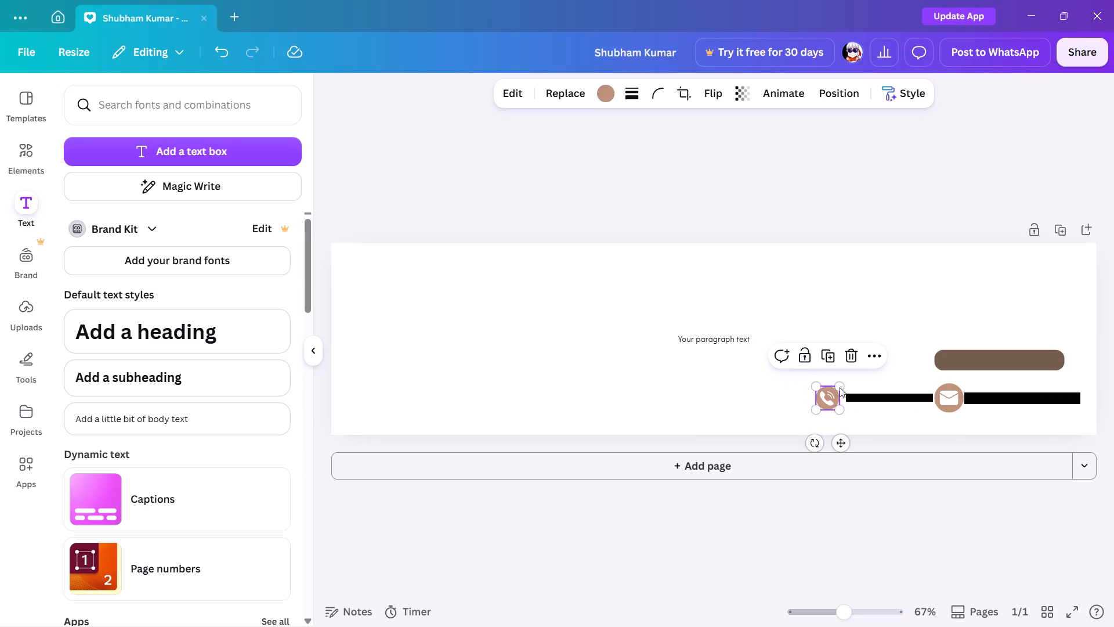
left_click(840, 387)
left_click_drag(827, 393, 831, 390)
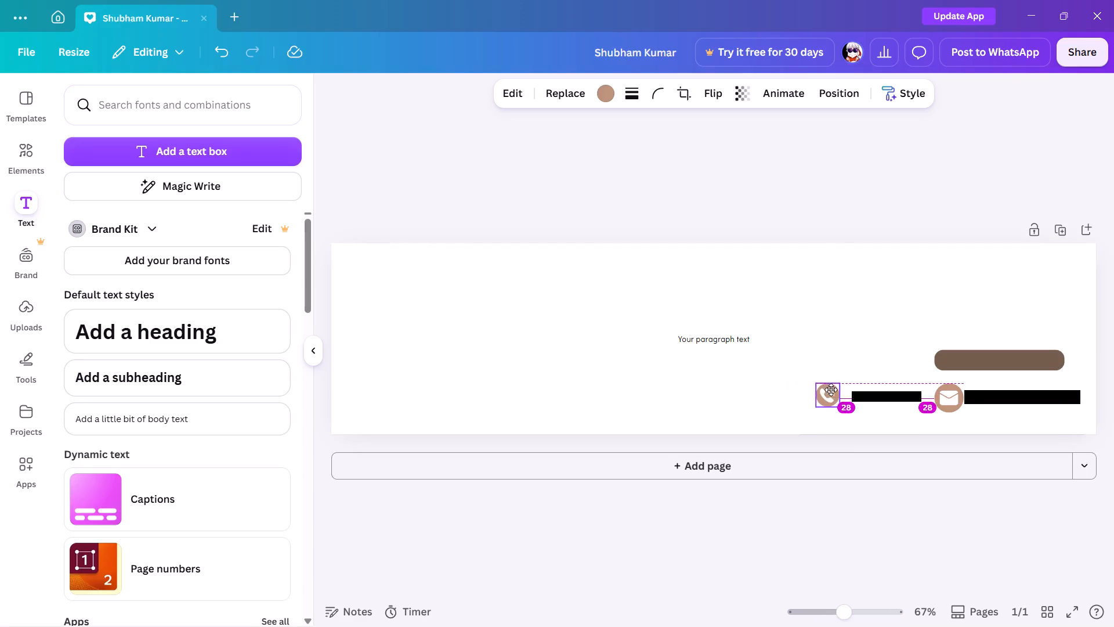
left_click_drag(831, 390, 834, 392)
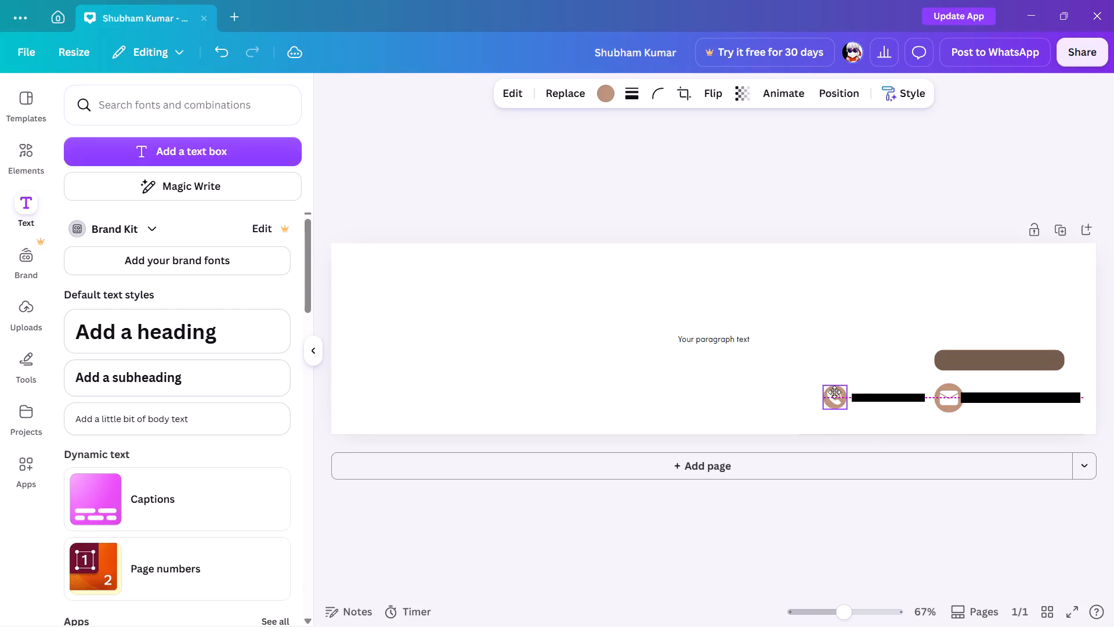
left_click_drag(834, 392, 834, 392)
left_click(752, 396)
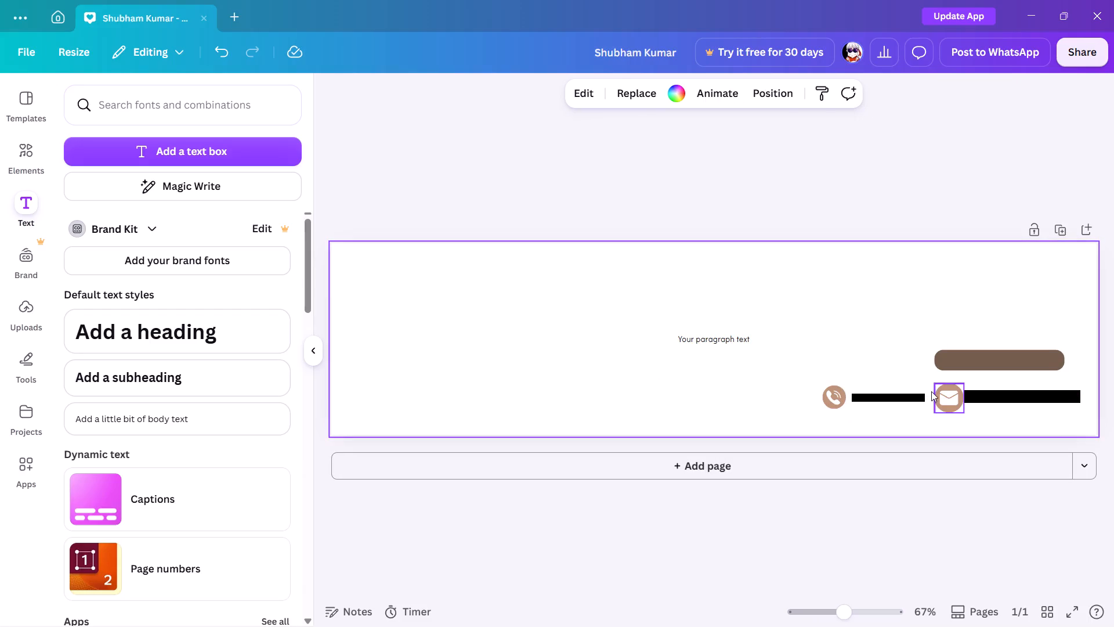
Shrink the mail icon slightly and realign it with the phone icon and the e-mail address.
left_click(949, 392)
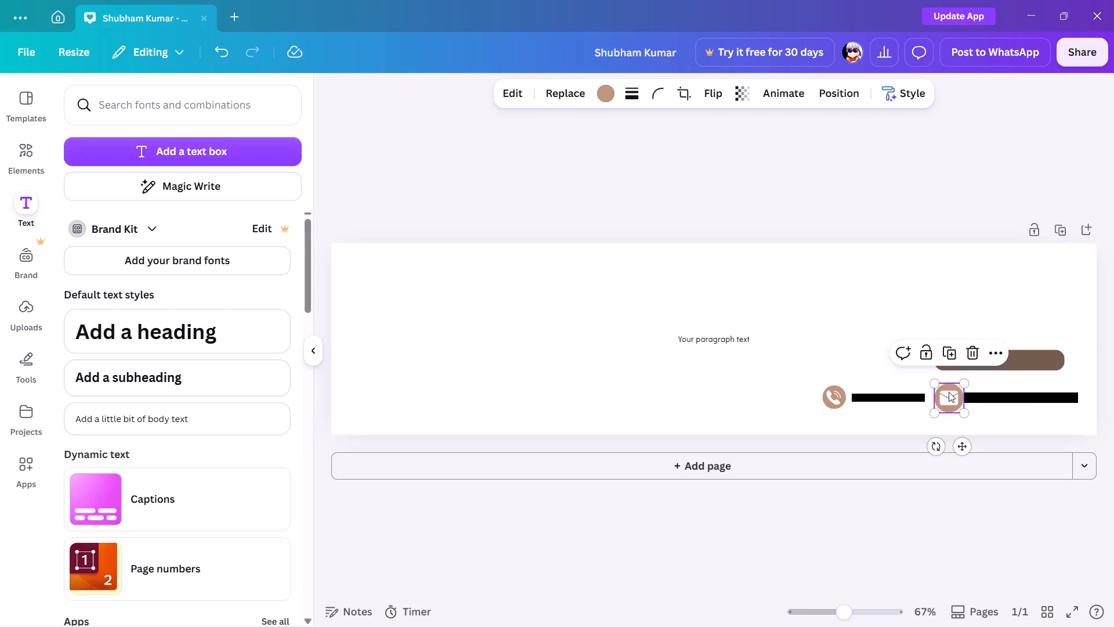
left_click(969, 448)
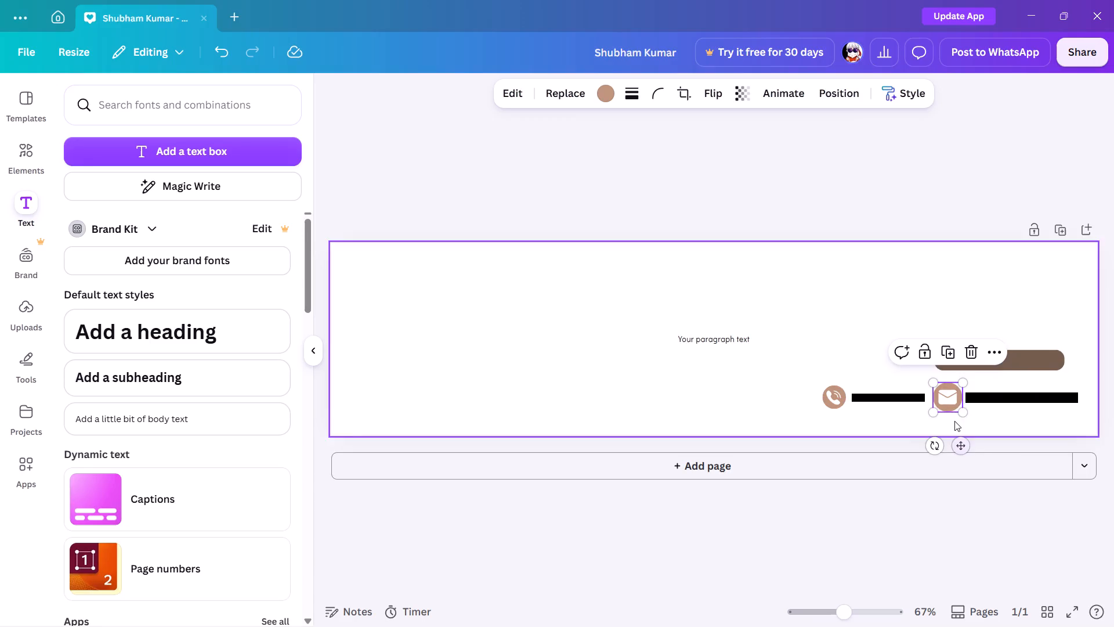
left_click_drag(934, 385, 935, 387)
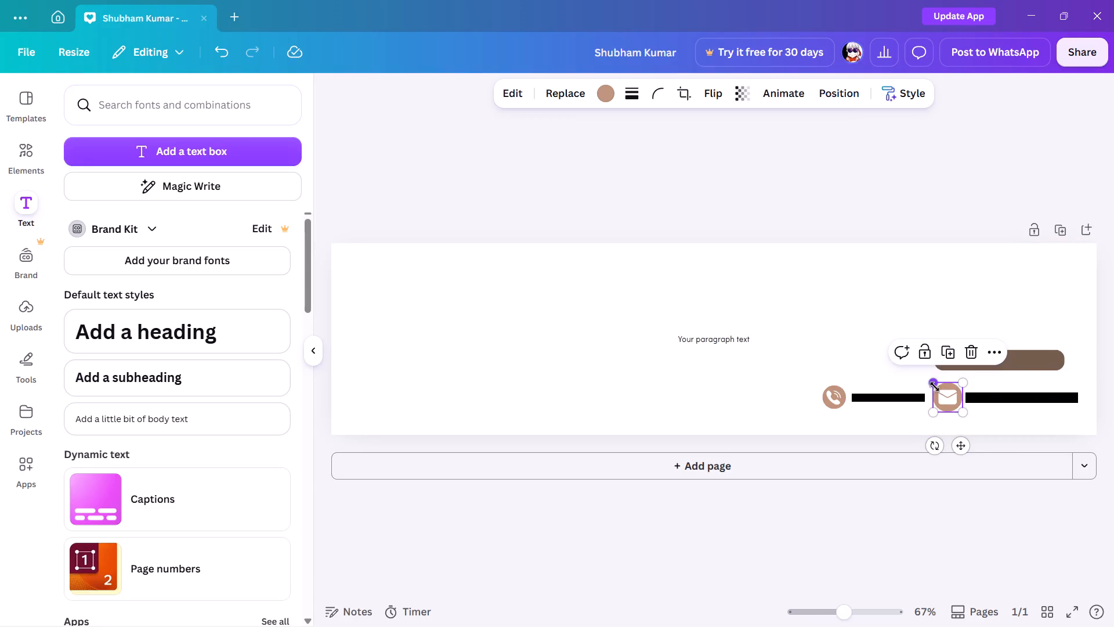
left_click_drag(935, 387, 938, 391)
left_click(871, 366)
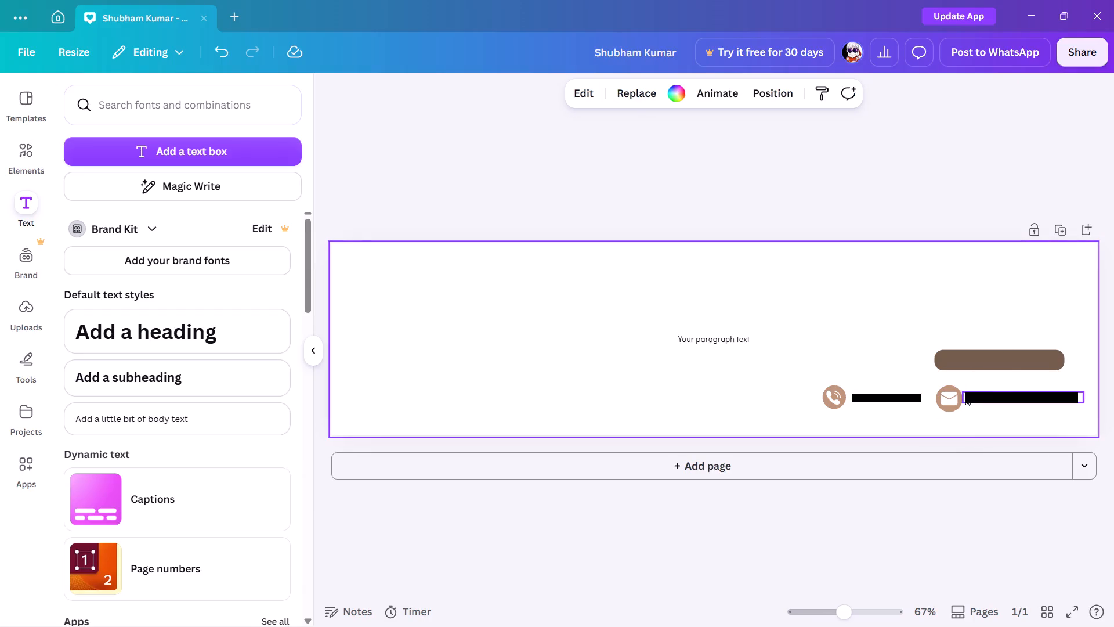
left_click(946, 394)
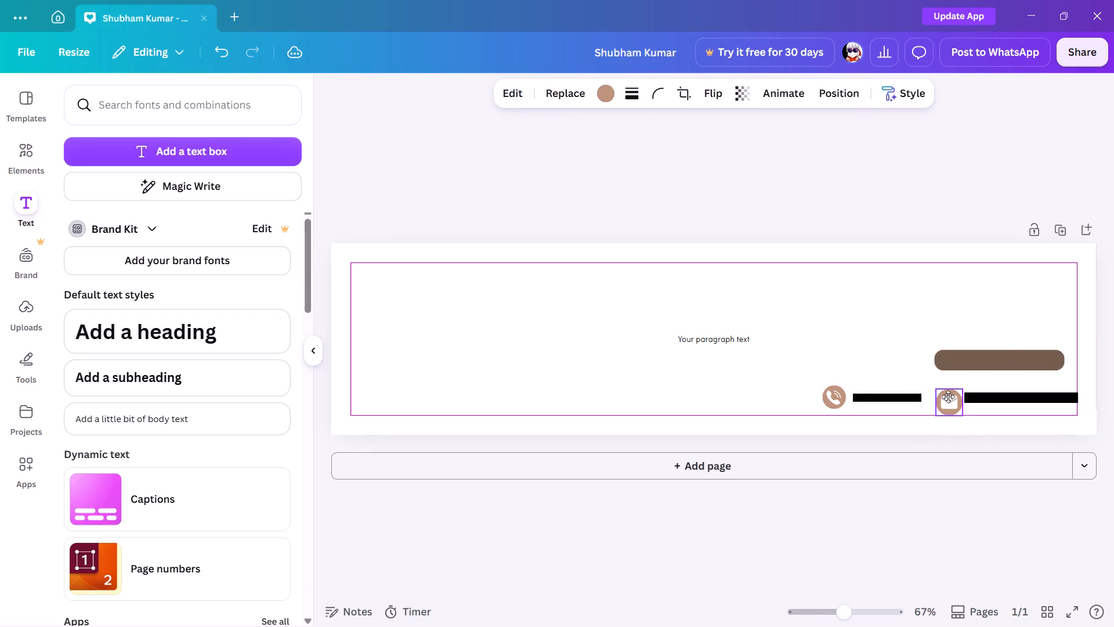
left_click(776, 380)
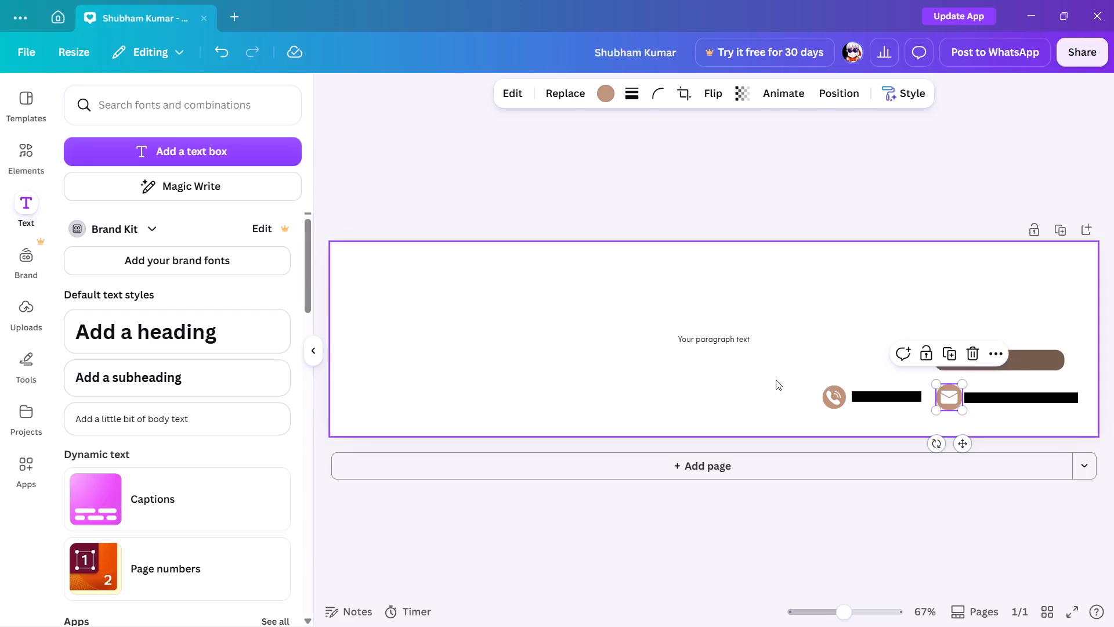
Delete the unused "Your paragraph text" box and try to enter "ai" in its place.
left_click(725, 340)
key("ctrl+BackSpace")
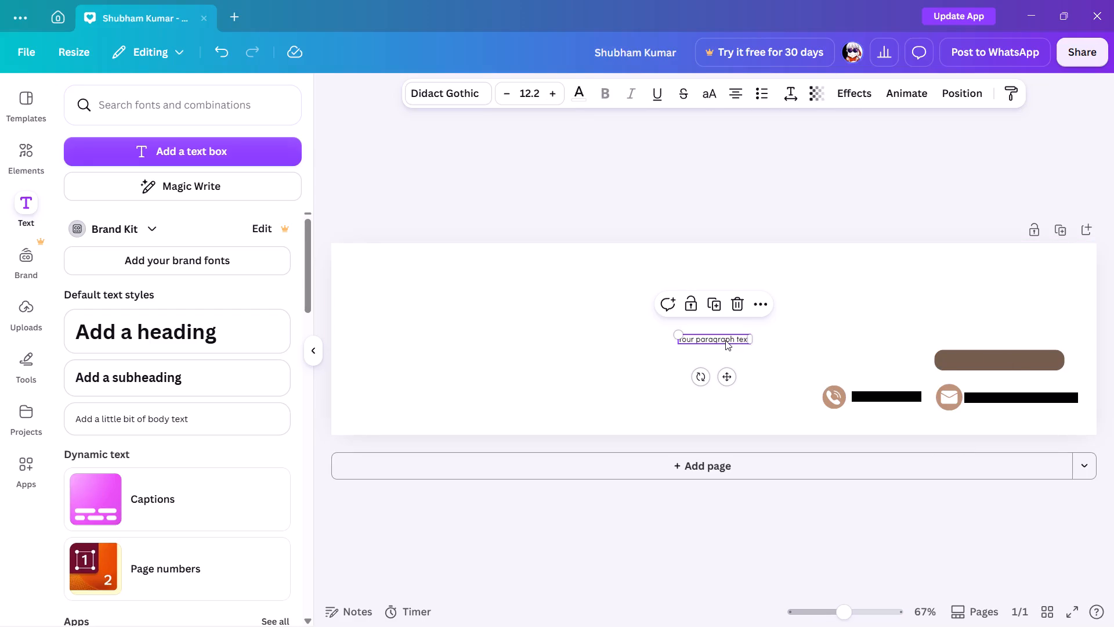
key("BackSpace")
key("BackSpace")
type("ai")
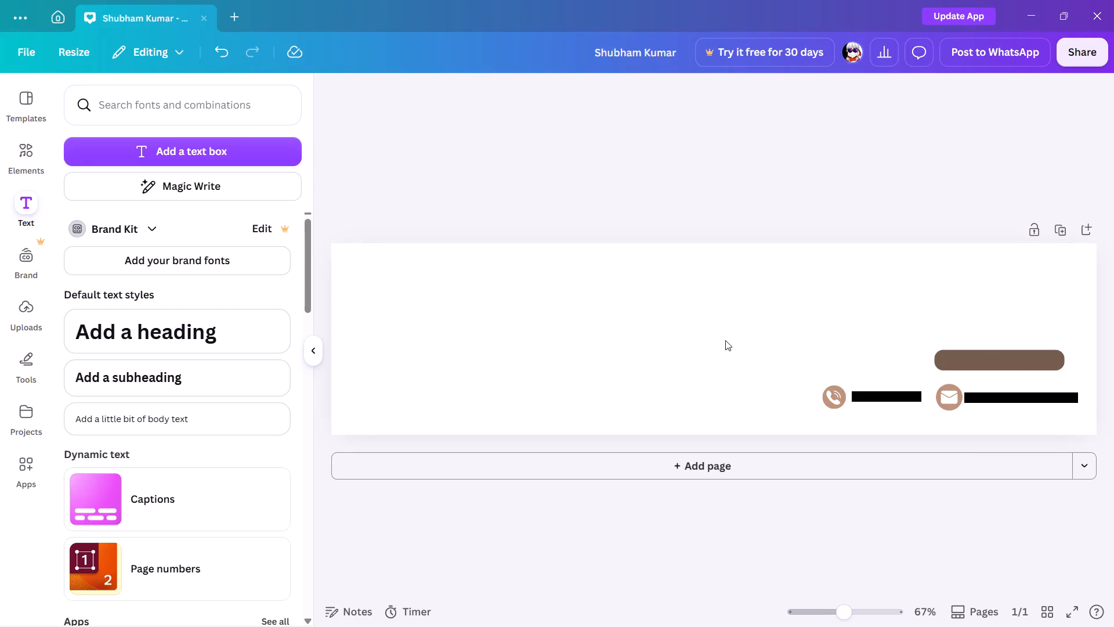
Add a new text box to the banner reading "AI Engineer".
left_click(232, 156)
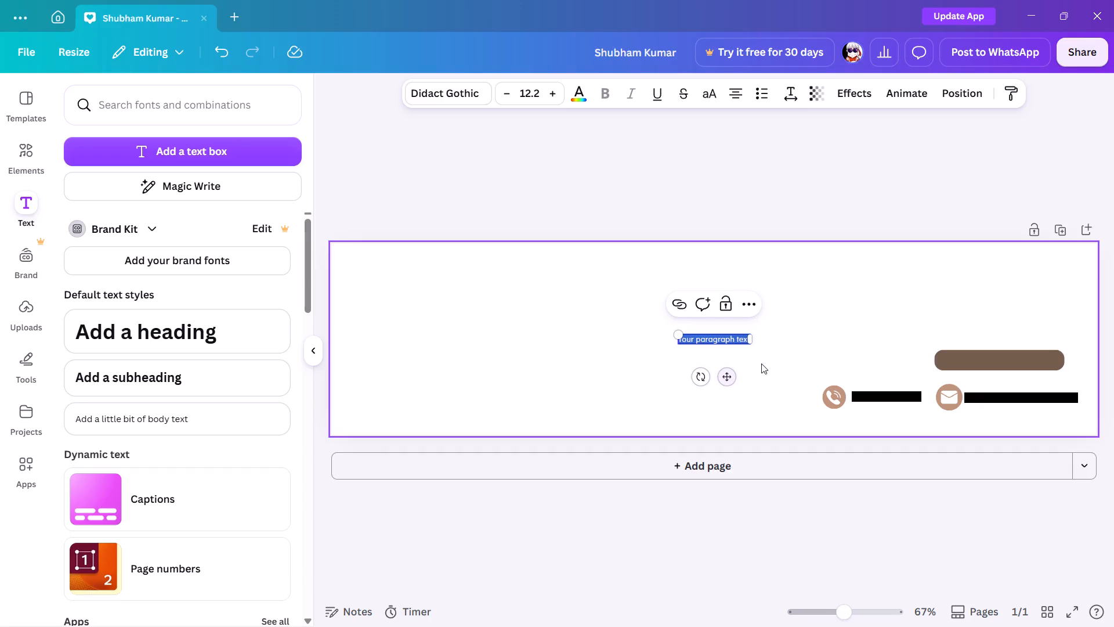
key("a")
key("BackSpace")
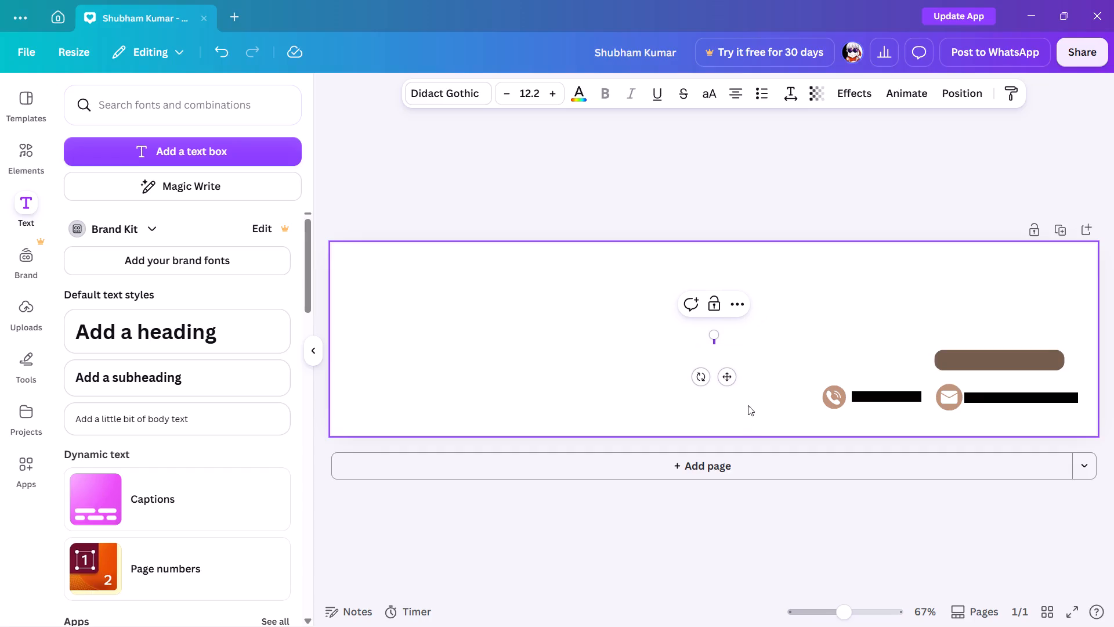
type("DATA")
key("BackSpace")
key("BackSpace")
key("BackSpace")
key("BackSpace")
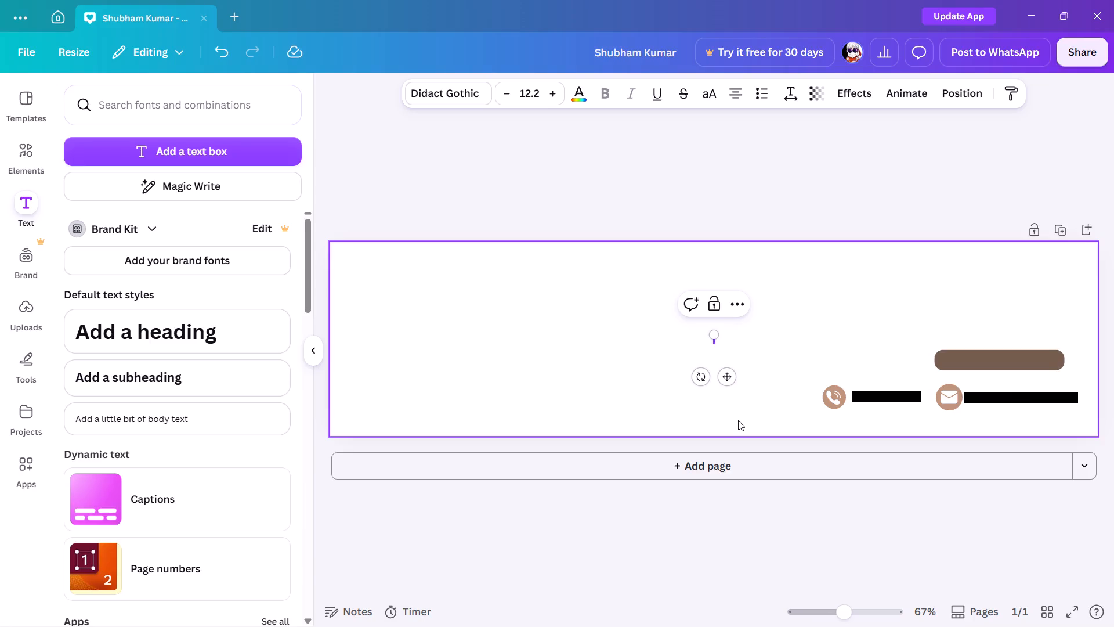
type("AI")
key("space")
type("En")
key("BackSpace")
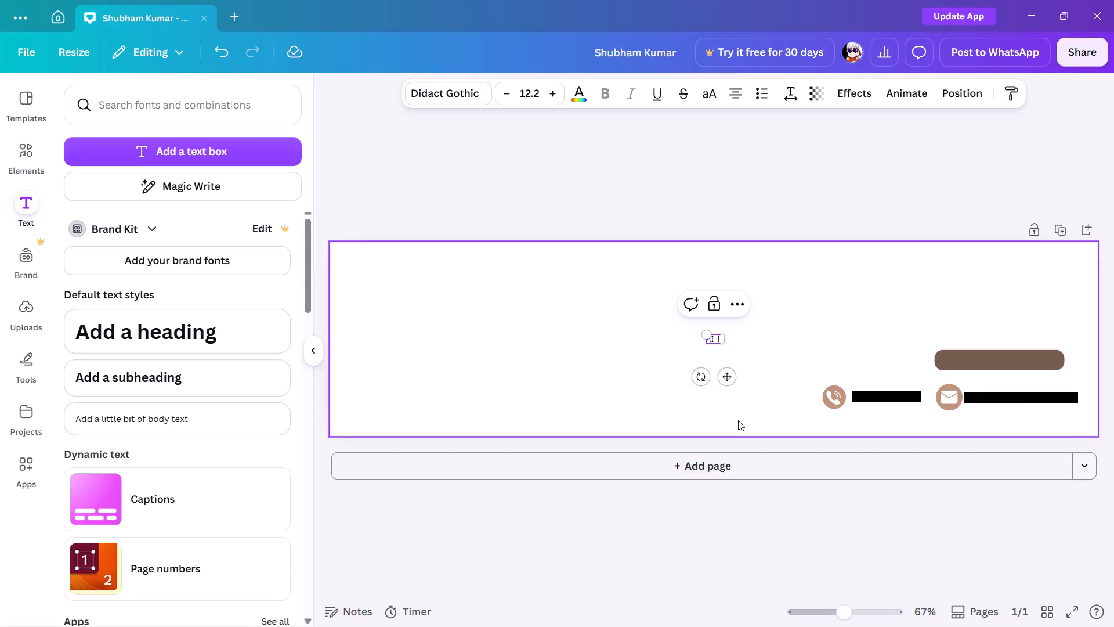
type("ng")
type("ineer")
Move the "AI Engineer" text onto the brown bar, centre it there and enlarge it to font size 20.
left_click_drag(717, 342, 772, 342)
left_click(766, 340)
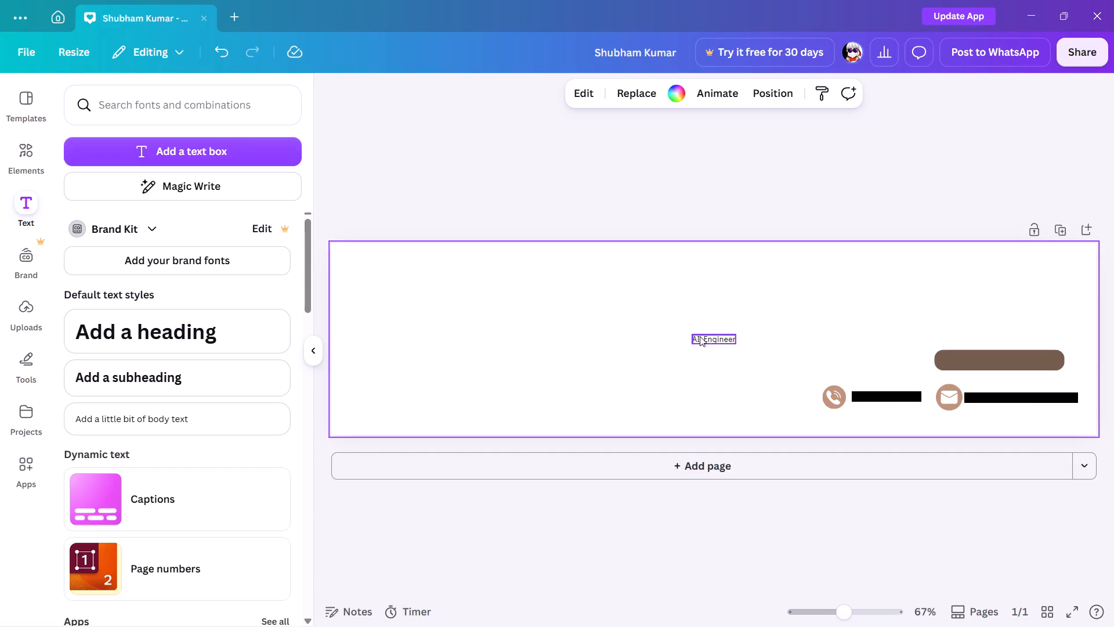
left_click_drag(700, 336, 988, 357)
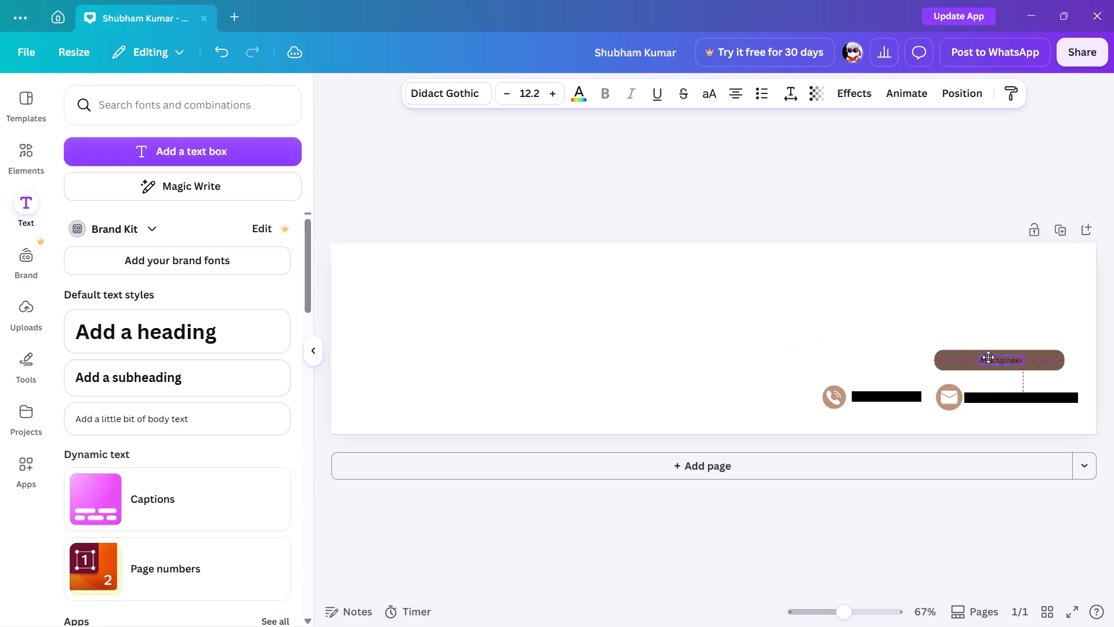
left_click_drag(988, 357, 996, 357)
left_click_drag(986, 358, 952, 376)
left_click(990, 356)
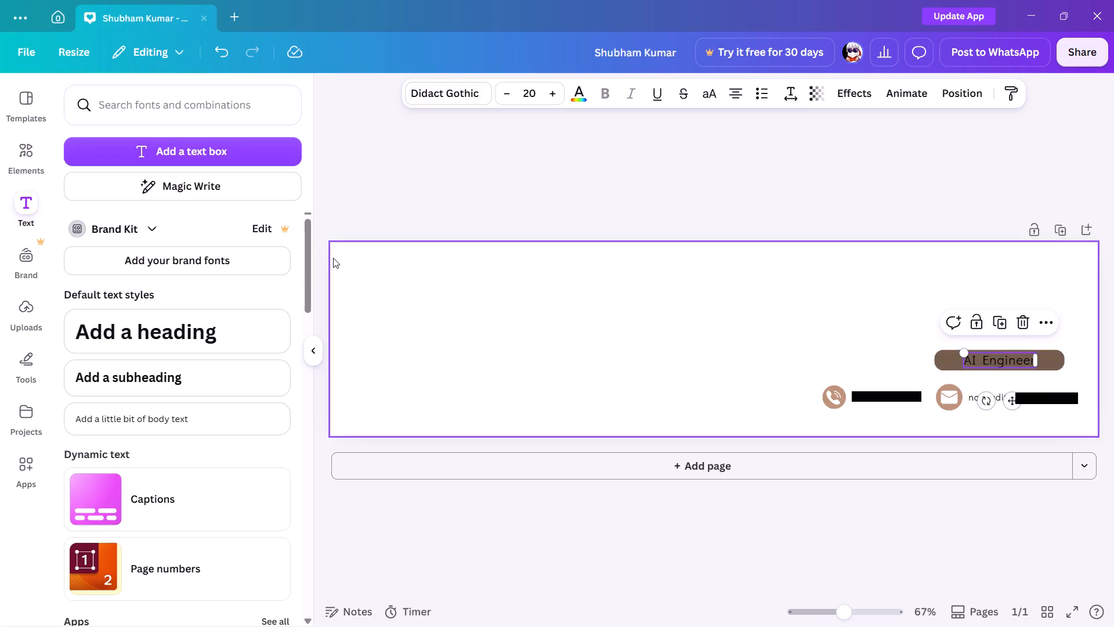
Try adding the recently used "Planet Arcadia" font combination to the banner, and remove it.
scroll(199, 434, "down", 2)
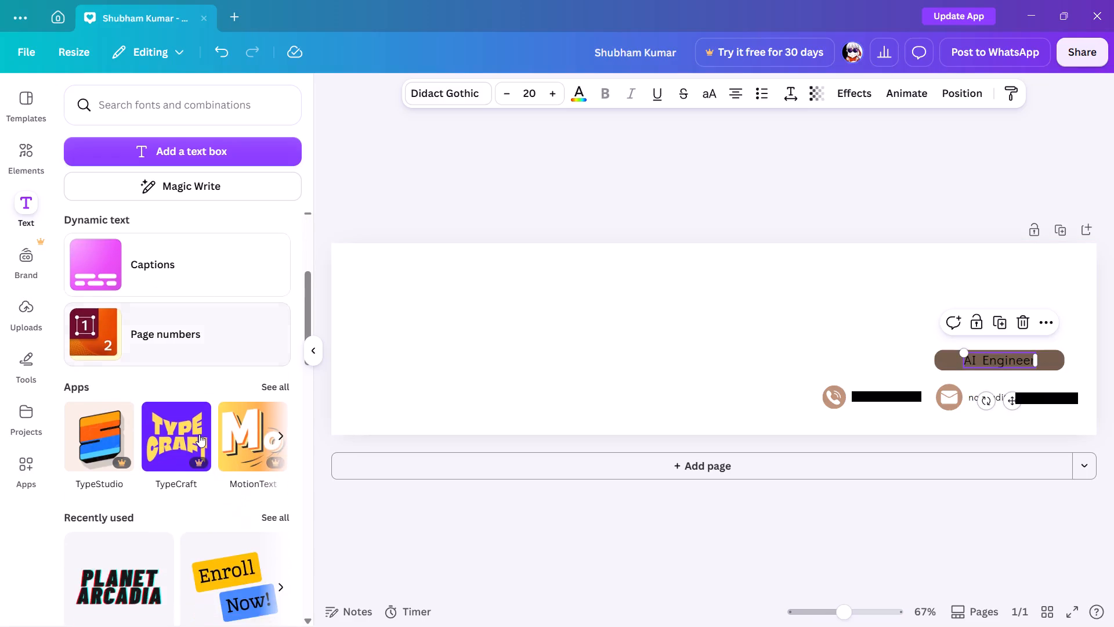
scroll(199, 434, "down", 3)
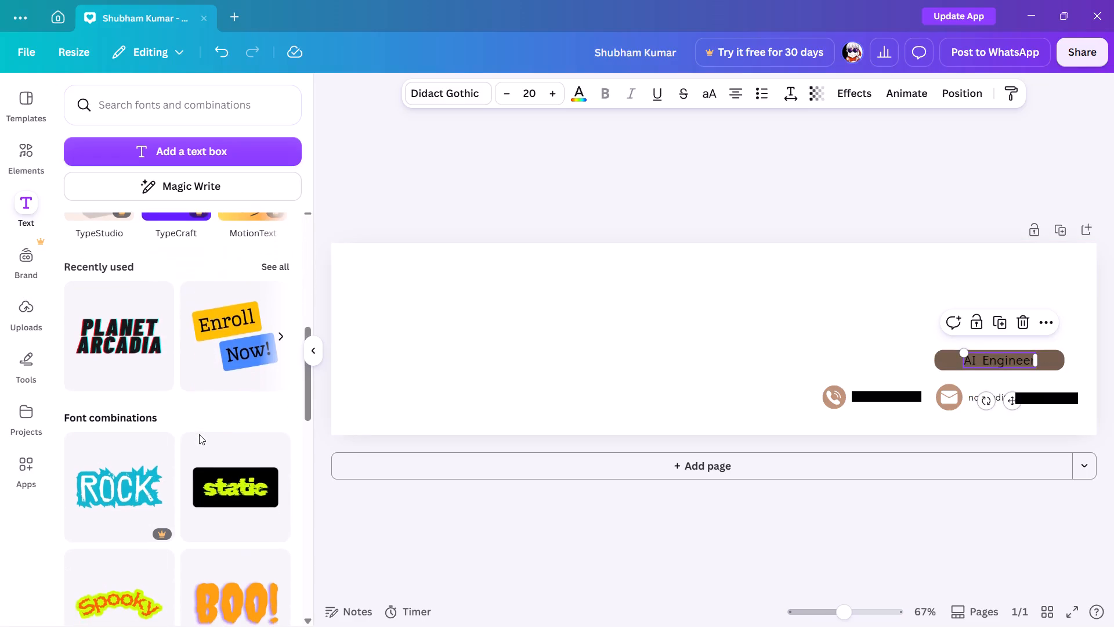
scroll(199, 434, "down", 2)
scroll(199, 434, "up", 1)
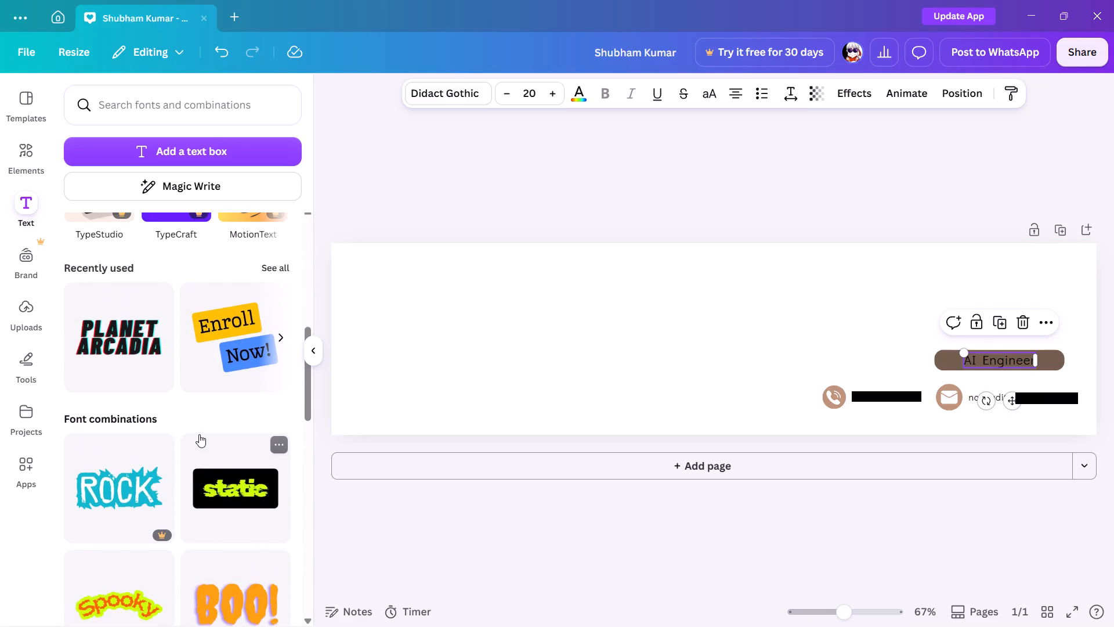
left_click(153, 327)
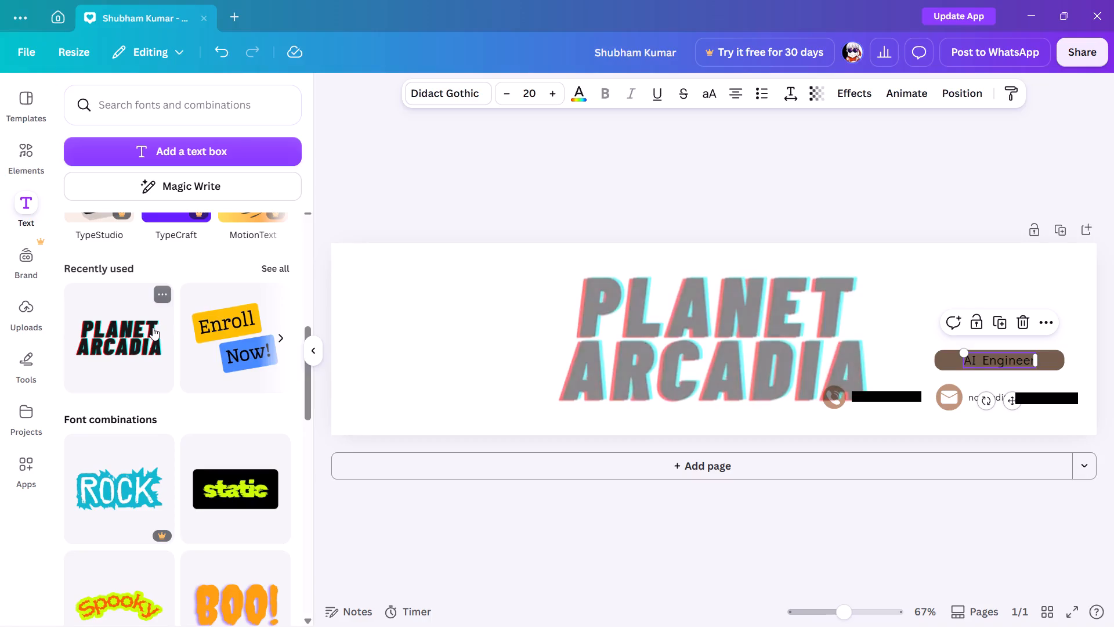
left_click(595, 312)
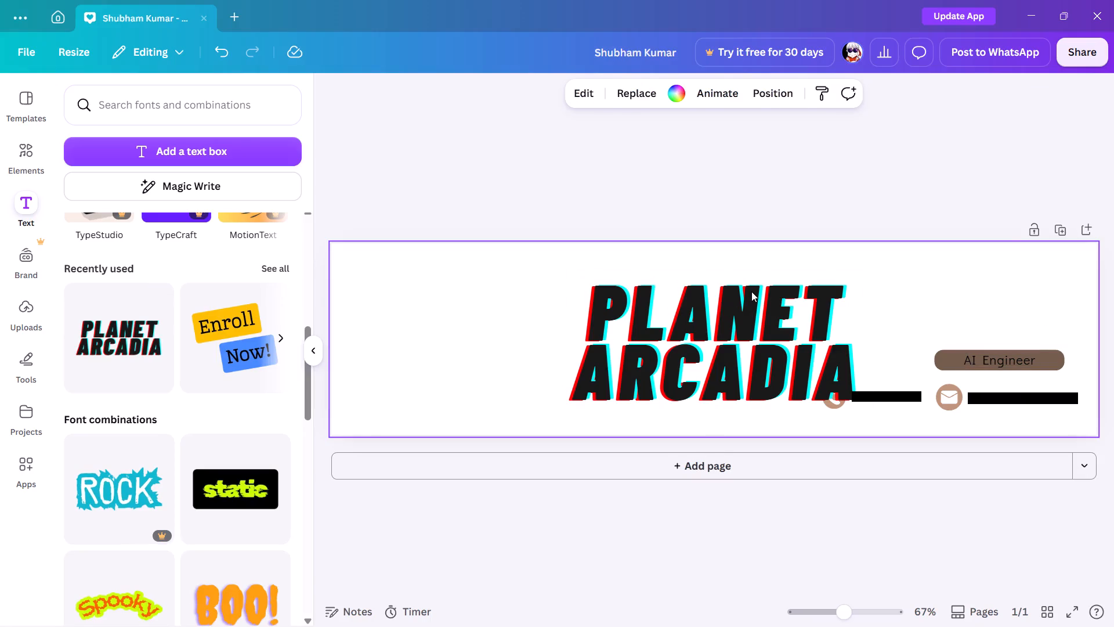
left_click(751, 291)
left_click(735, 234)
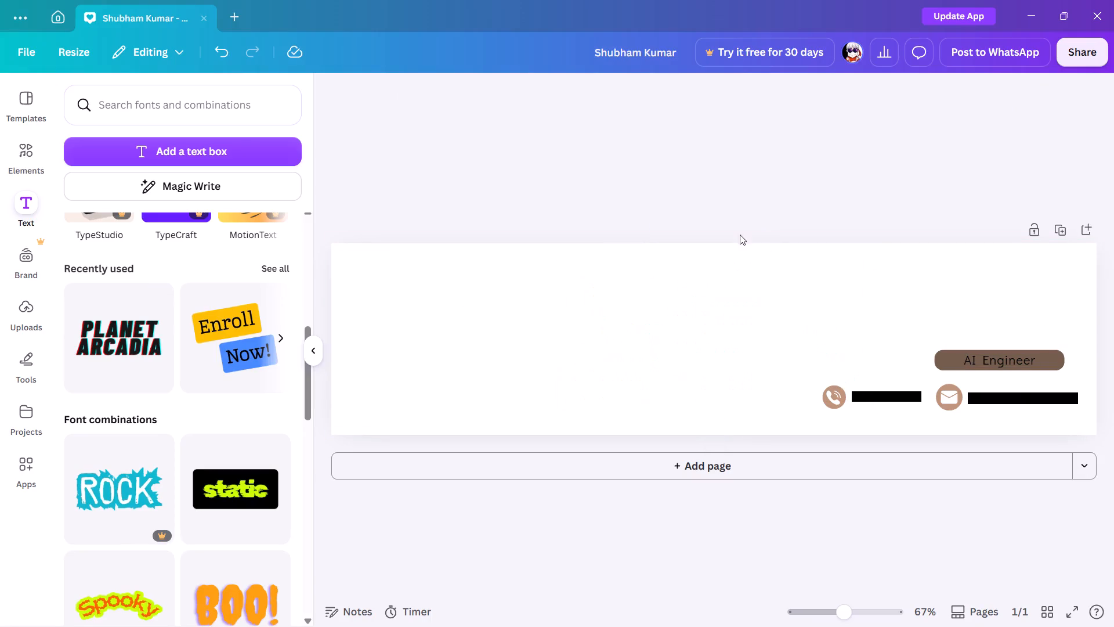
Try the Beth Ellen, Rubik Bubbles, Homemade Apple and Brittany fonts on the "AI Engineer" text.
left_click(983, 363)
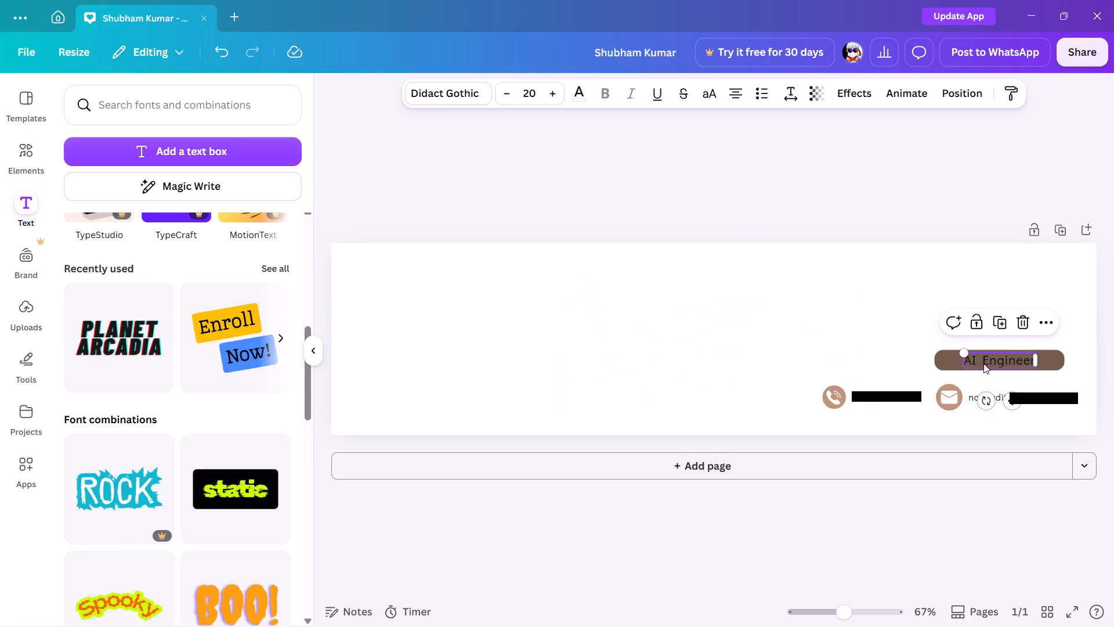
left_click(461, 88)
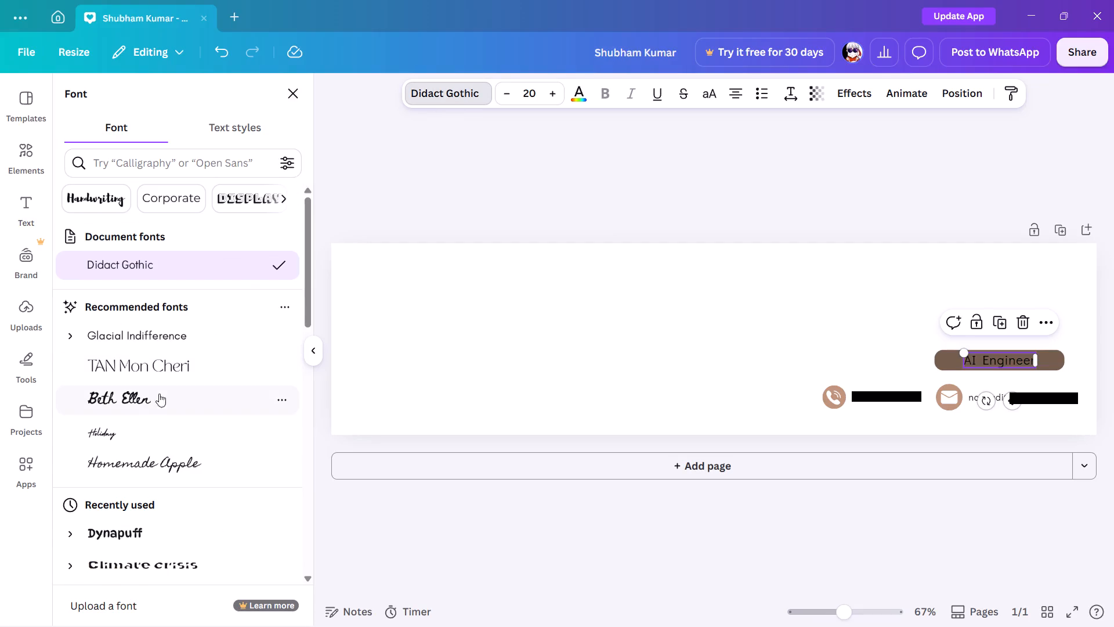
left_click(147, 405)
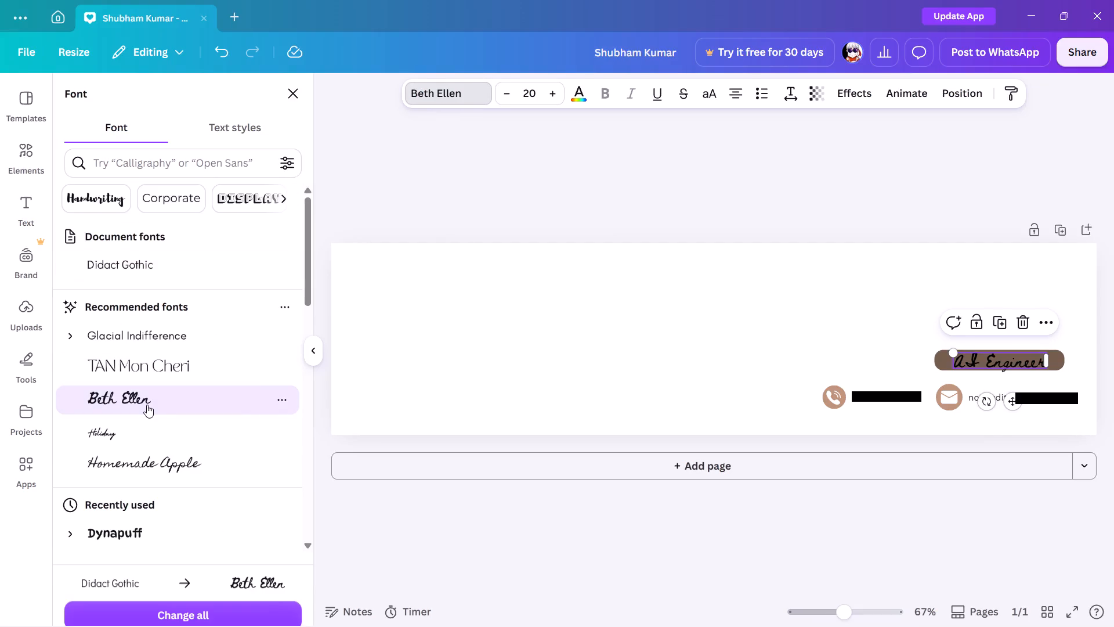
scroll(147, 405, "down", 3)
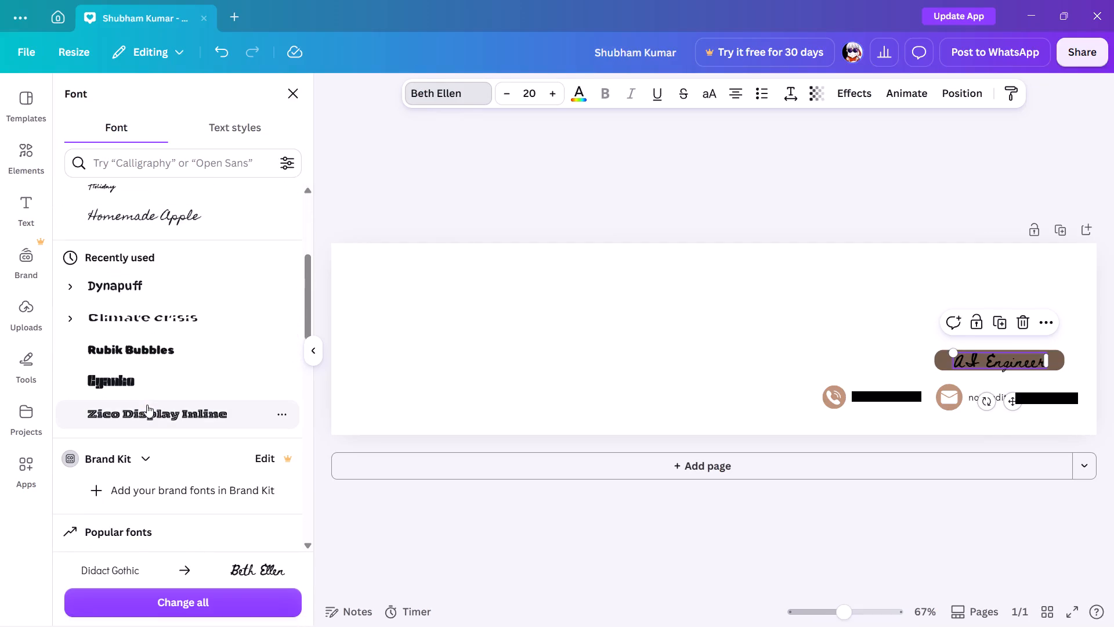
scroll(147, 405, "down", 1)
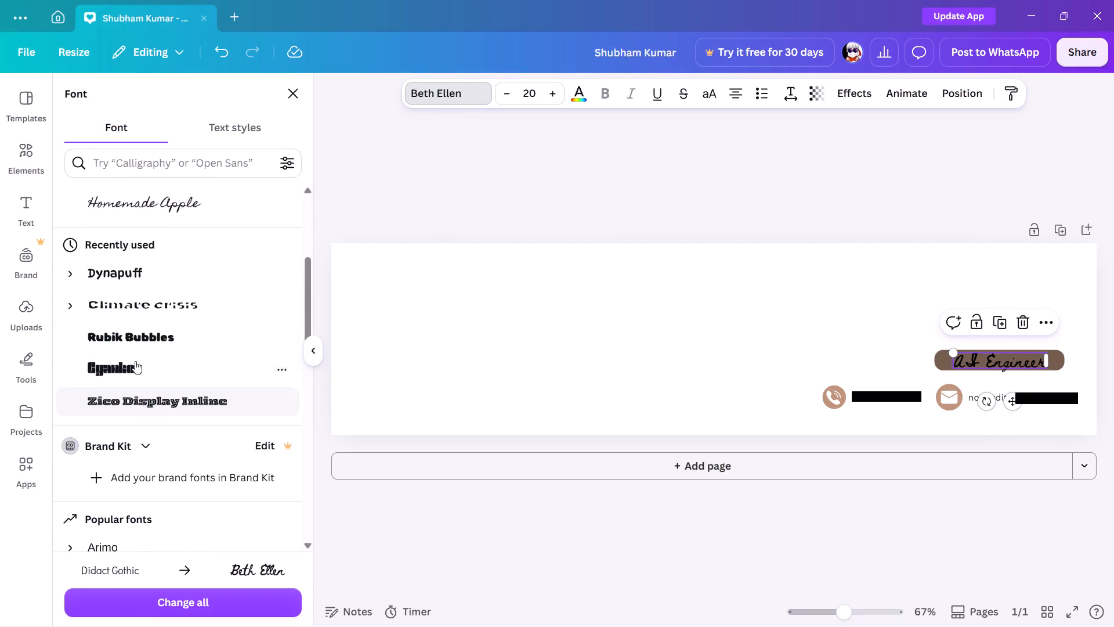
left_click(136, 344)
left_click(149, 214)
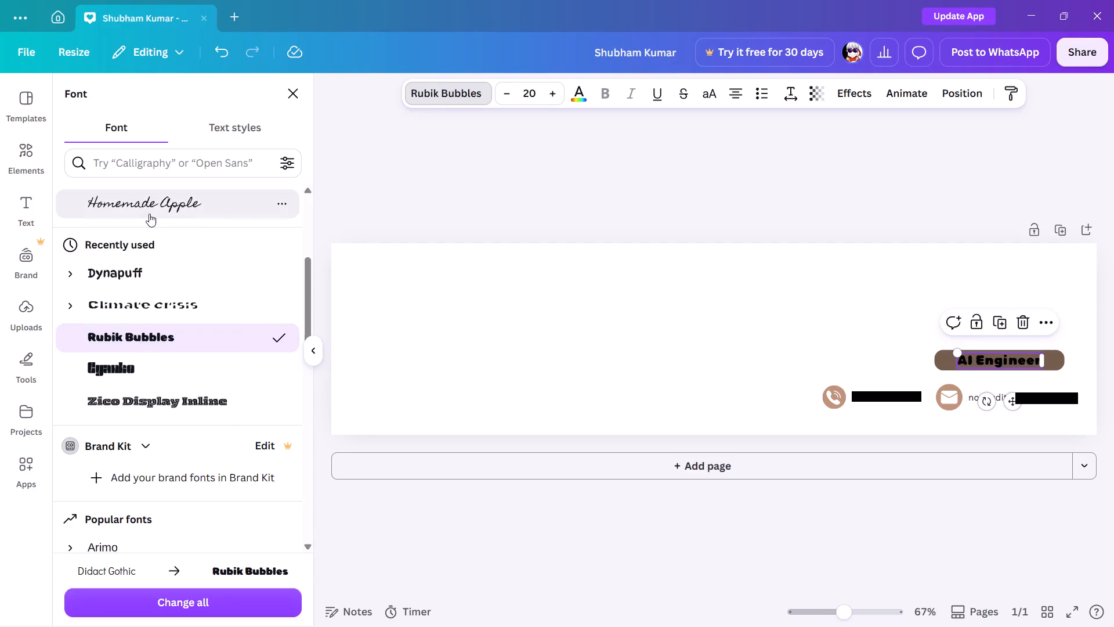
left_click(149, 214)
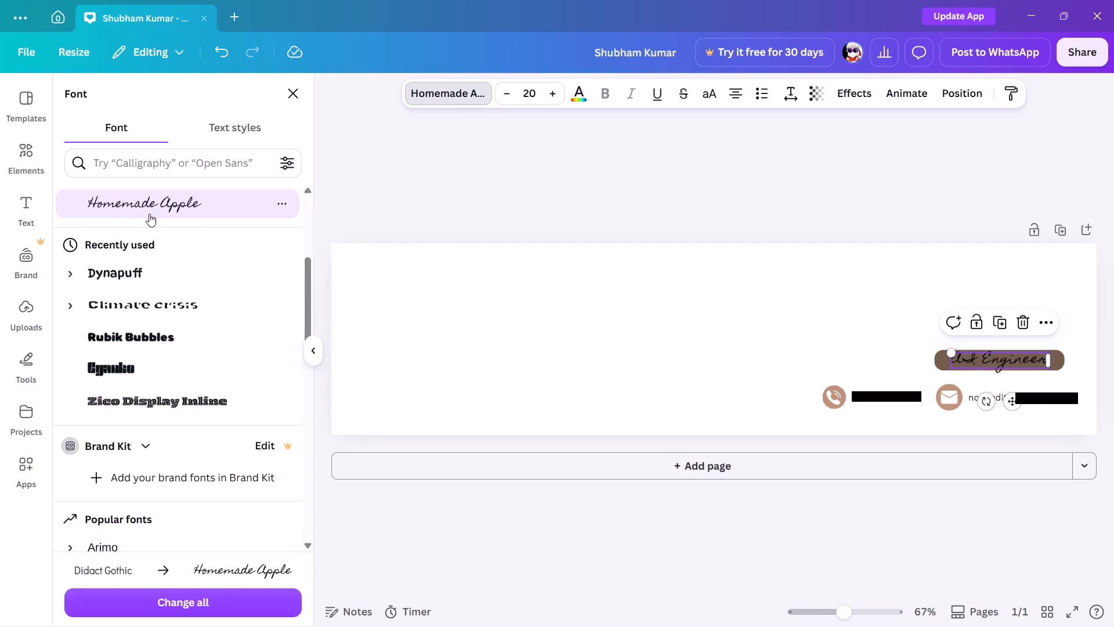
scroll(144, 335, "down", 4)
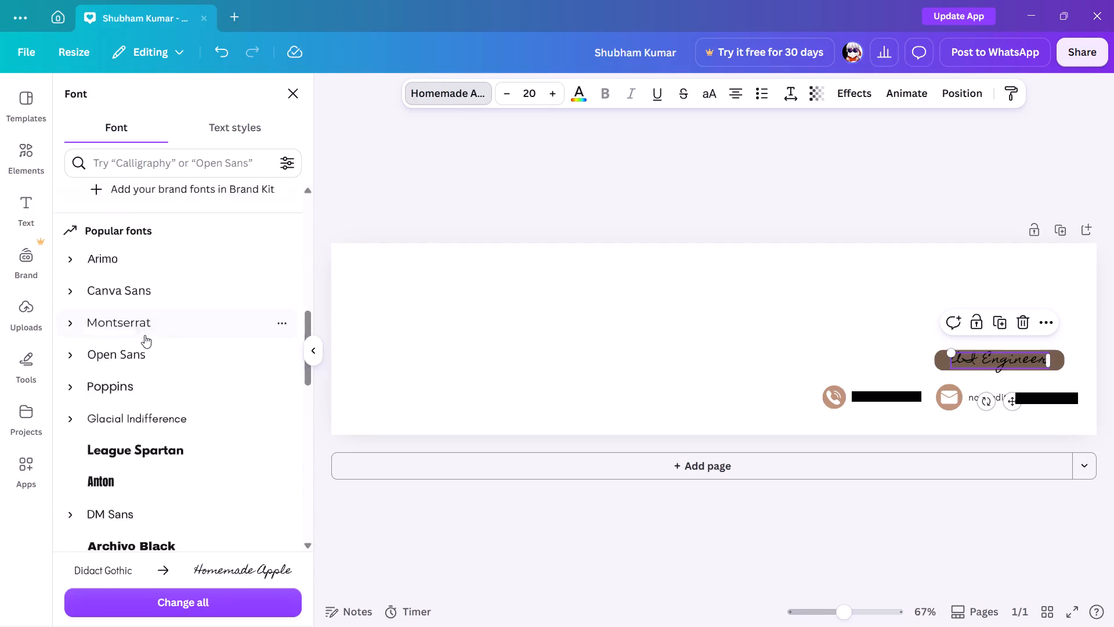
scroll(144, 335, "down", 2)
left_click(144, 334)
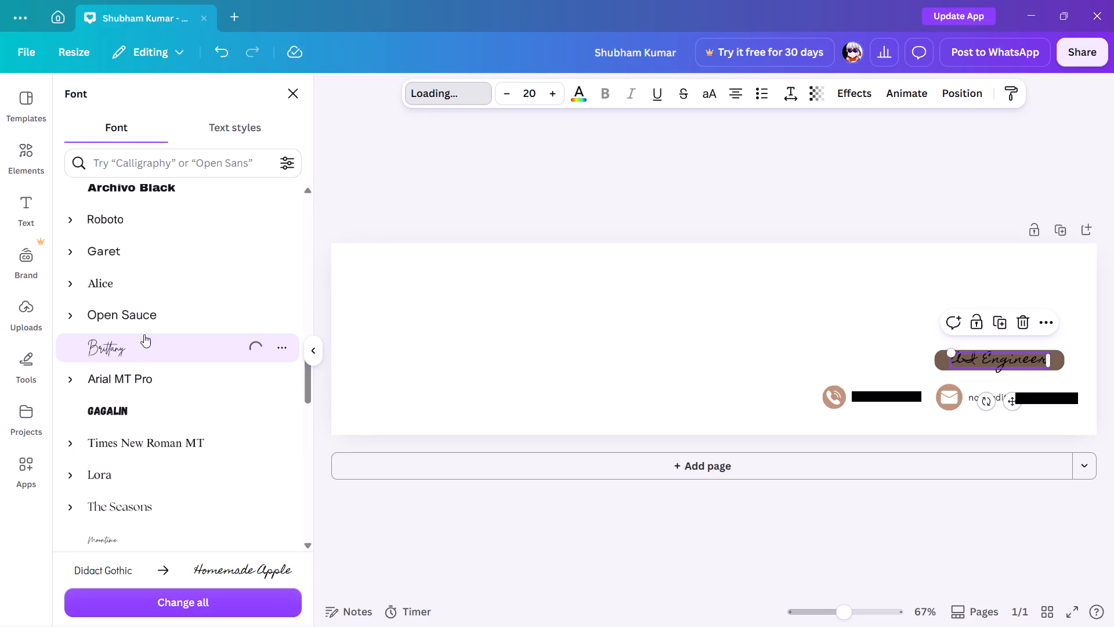
Set the font of the "AI Engineer" text to Shrikhand.
scroll(144, 334, "down", 2)
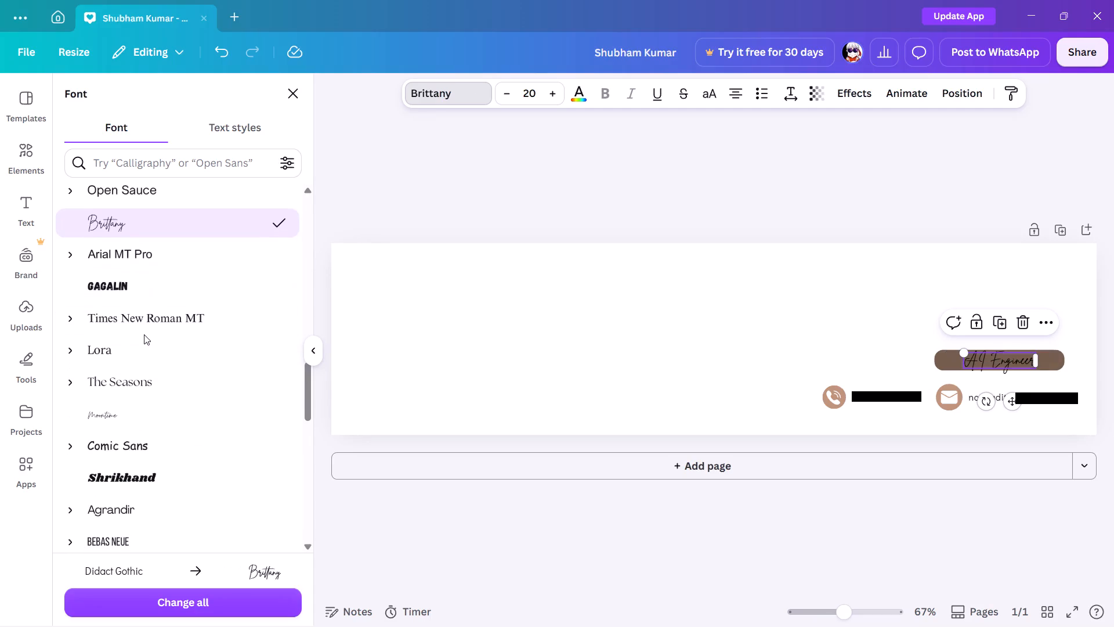
scroll(144, 334, "down", 3)
left_click(144, 334)
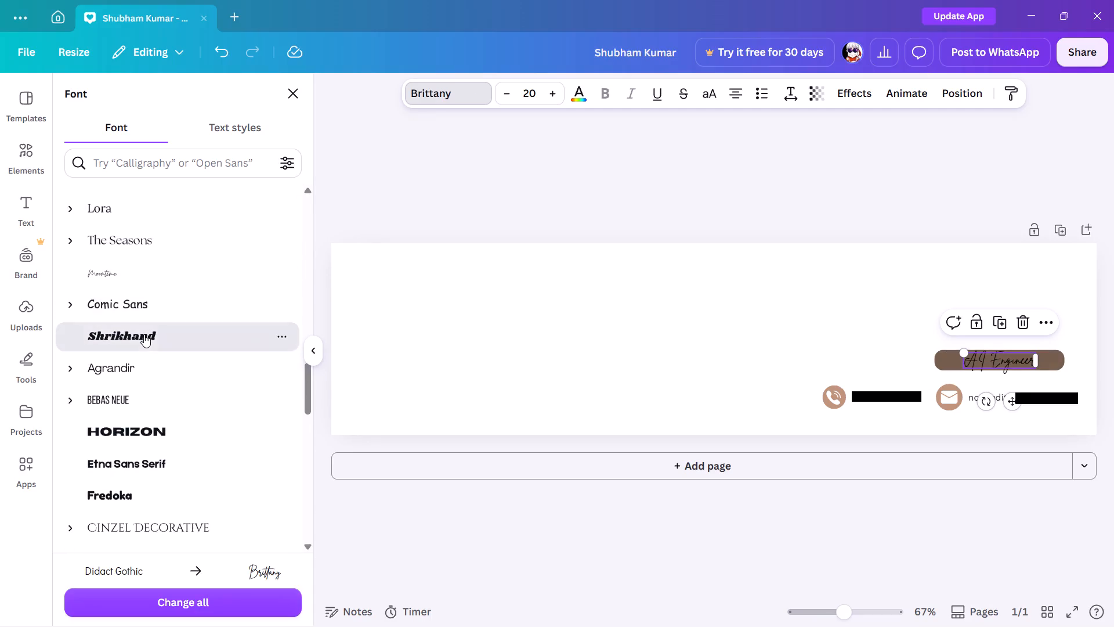
left_click(442, 344)
Colour the "AI Engineer" text with the default 90° linear gradient from #a6a6a6 to #ffffff.
left_click(975, 360)
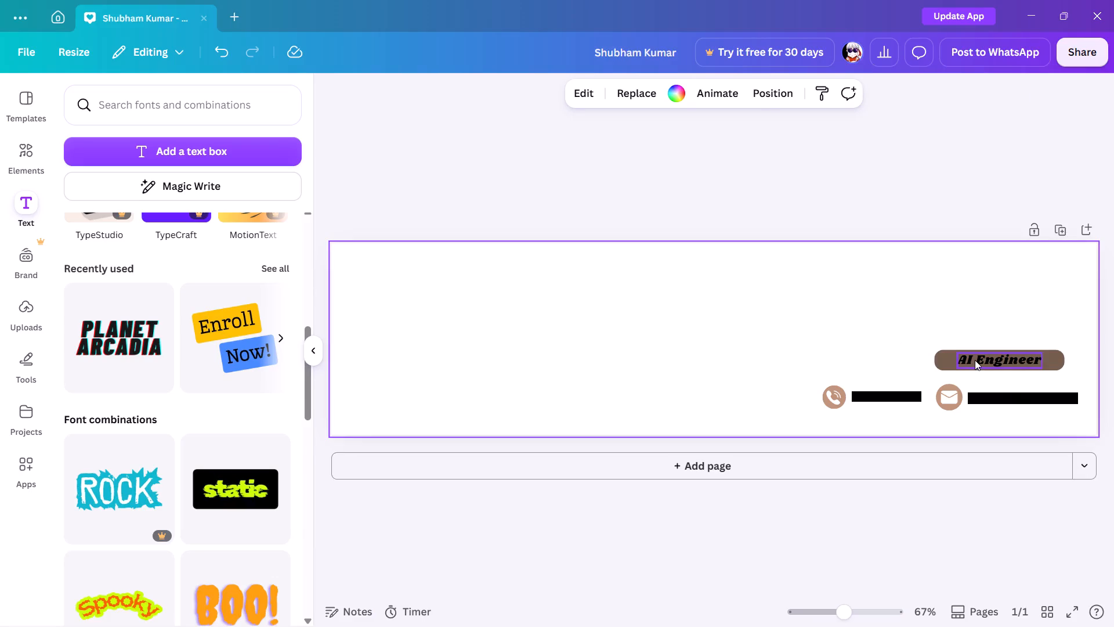
left_click(567, 95)
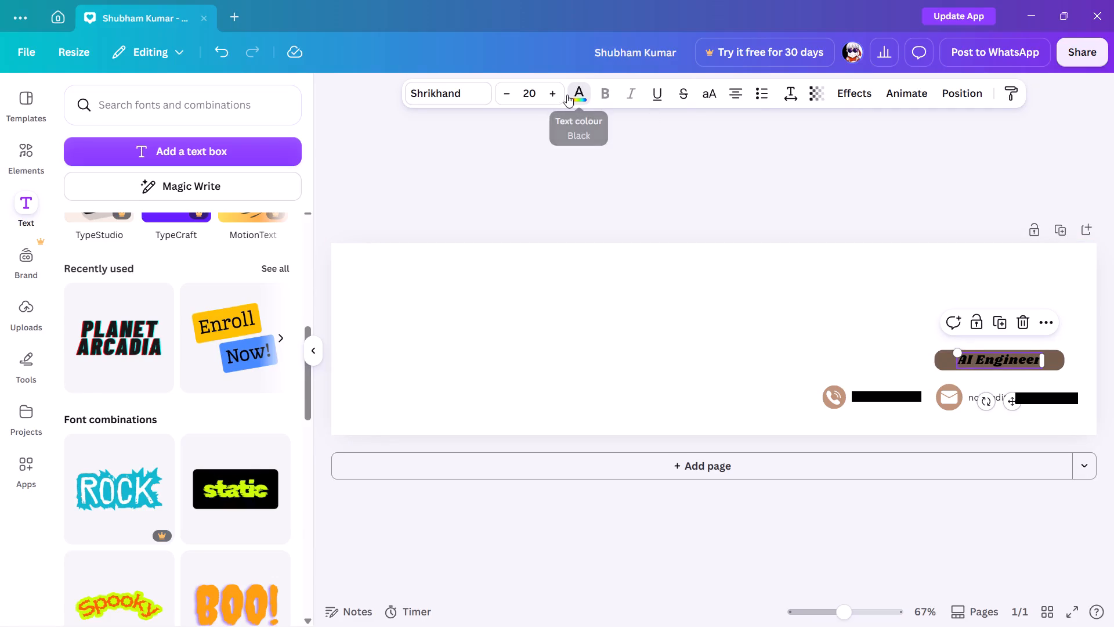
left_click(150, 584)
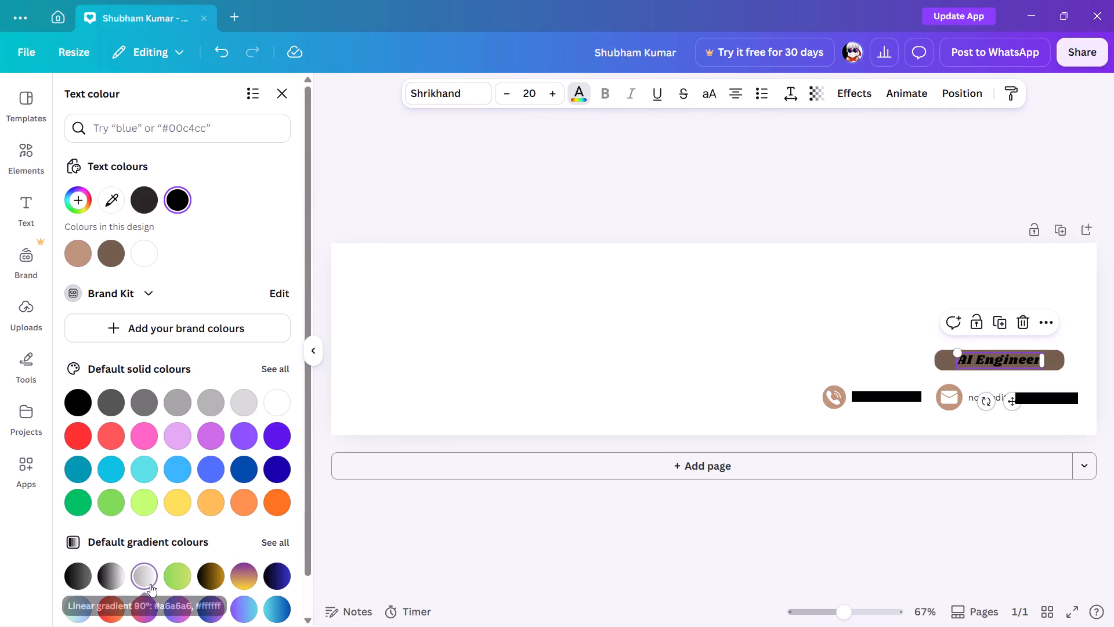
left_click(607, 359)
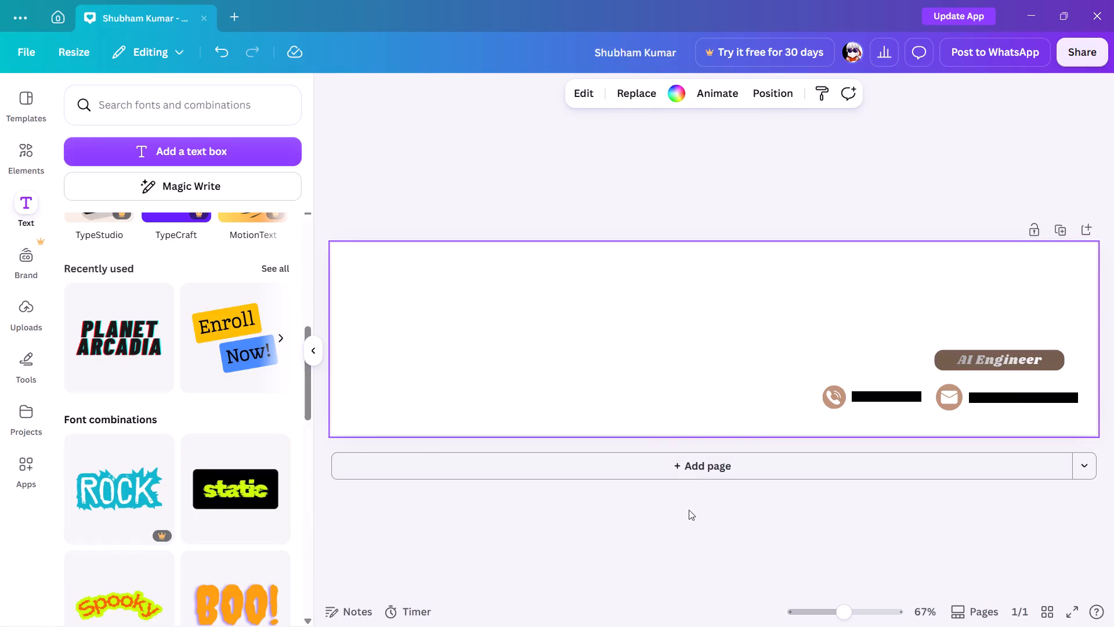
left_click(457, 349)
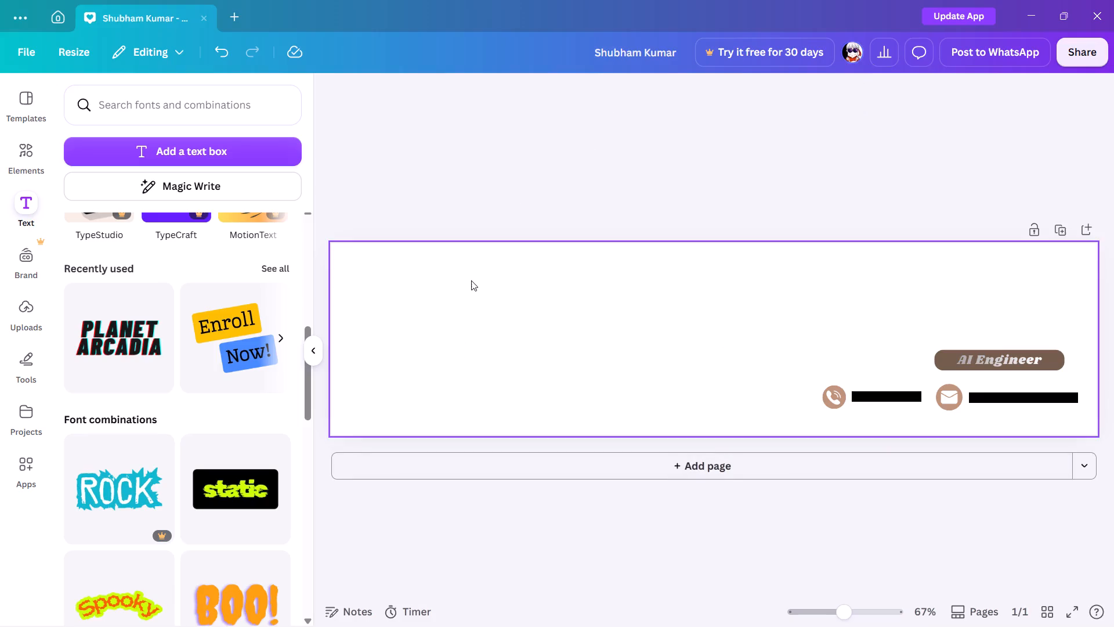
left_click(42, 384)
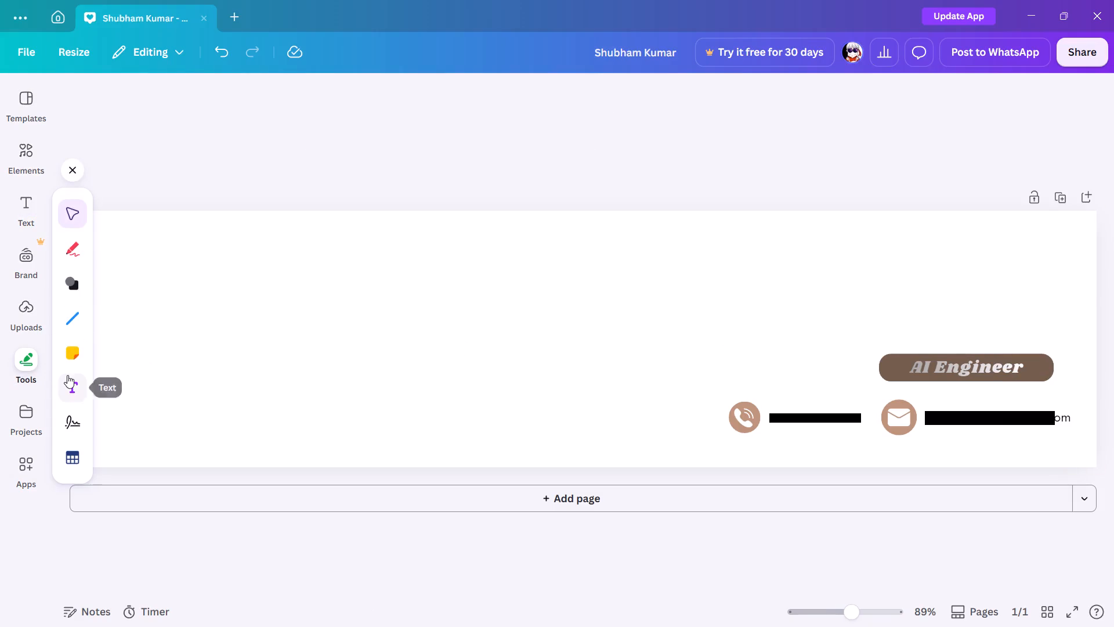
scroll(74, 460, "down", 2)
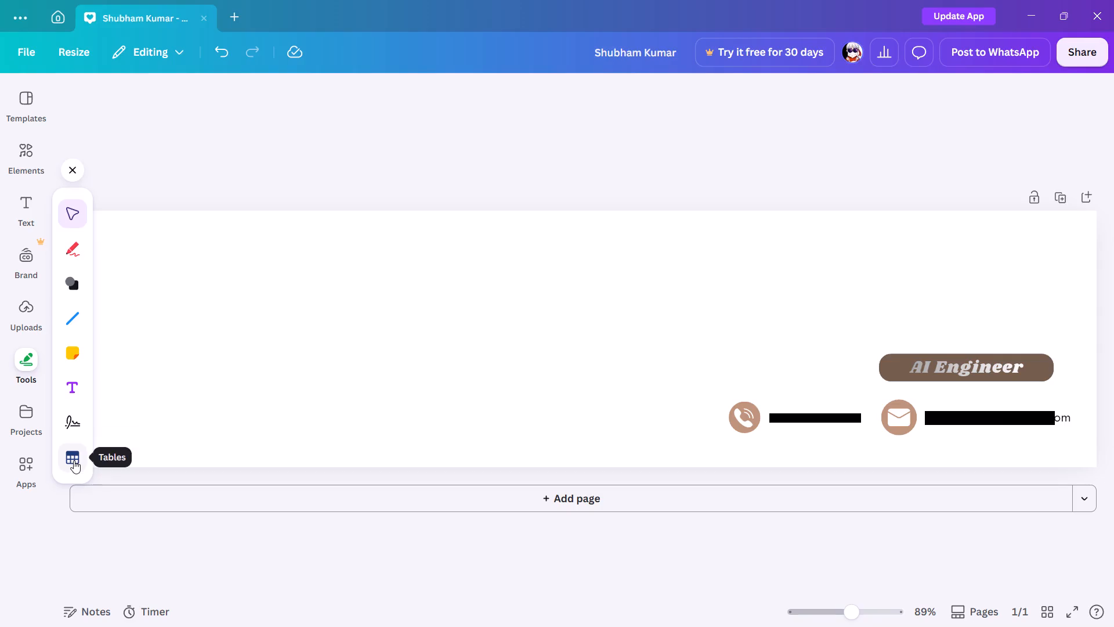
Add a brown circle shape to the banner and enlarge it to about 200 wide, keeping it roughly round.
left_click(73, 283)
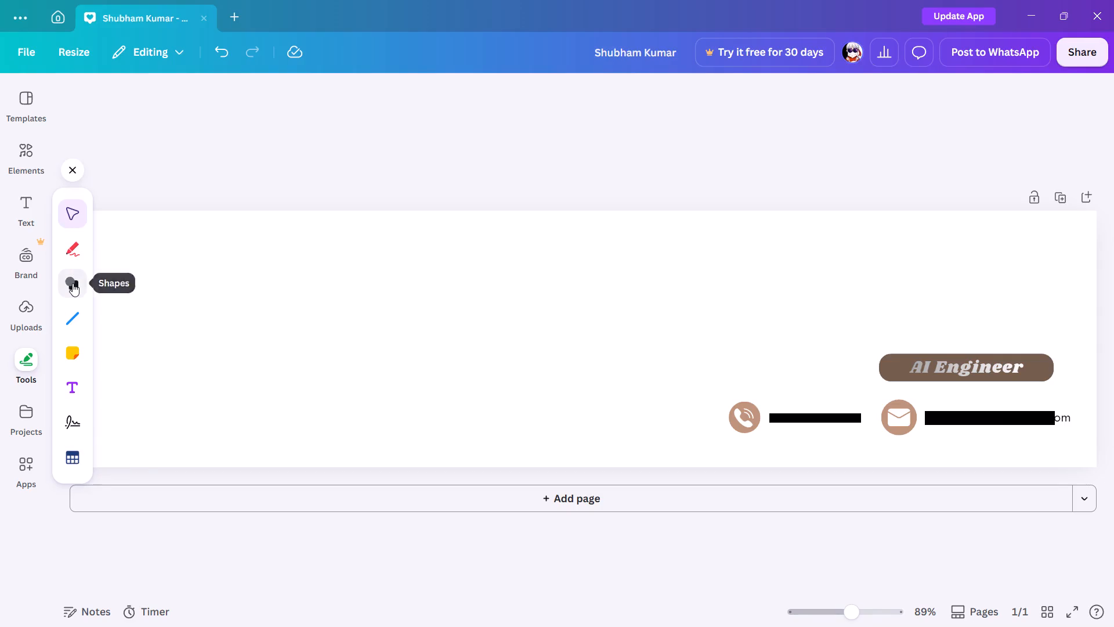
left_click(110, 271)
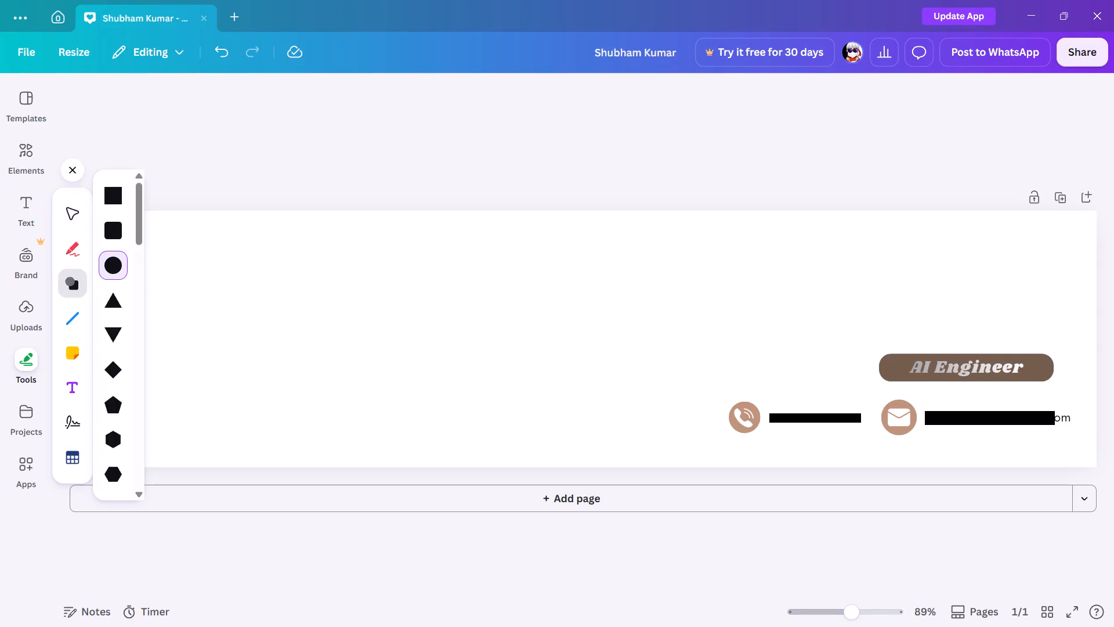
left_click(195, 245)
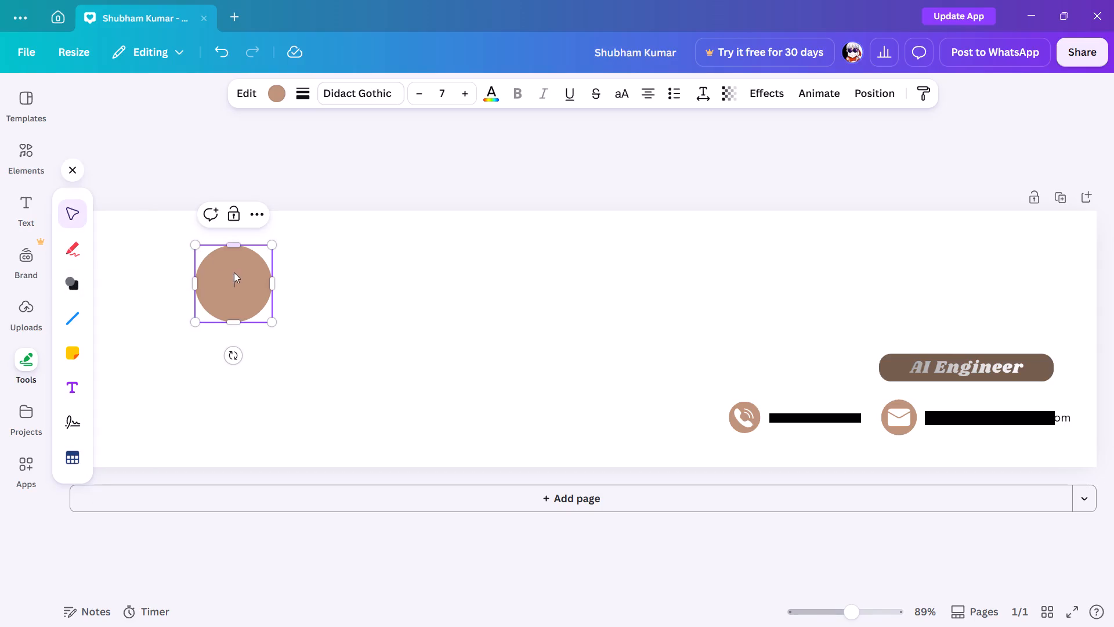
left_click_drag(196, 253, 153, 251)
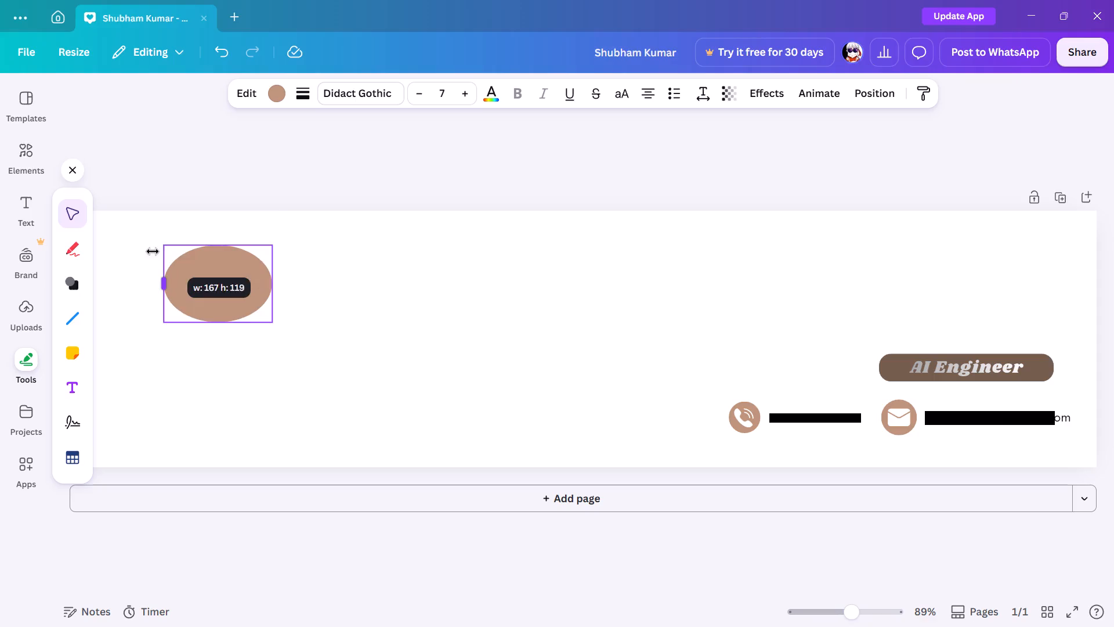
left_click_drag(153, 251, 143, 249)
left_click_drag(207, 244, 209, 219)
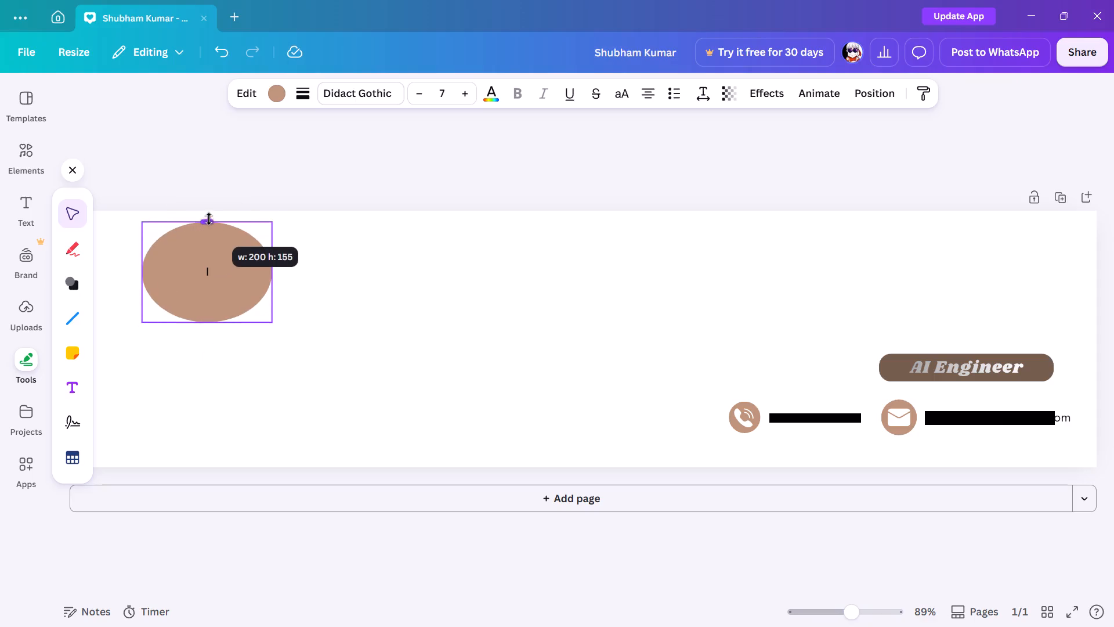
left_click_drag(209, 219, 205, 170)
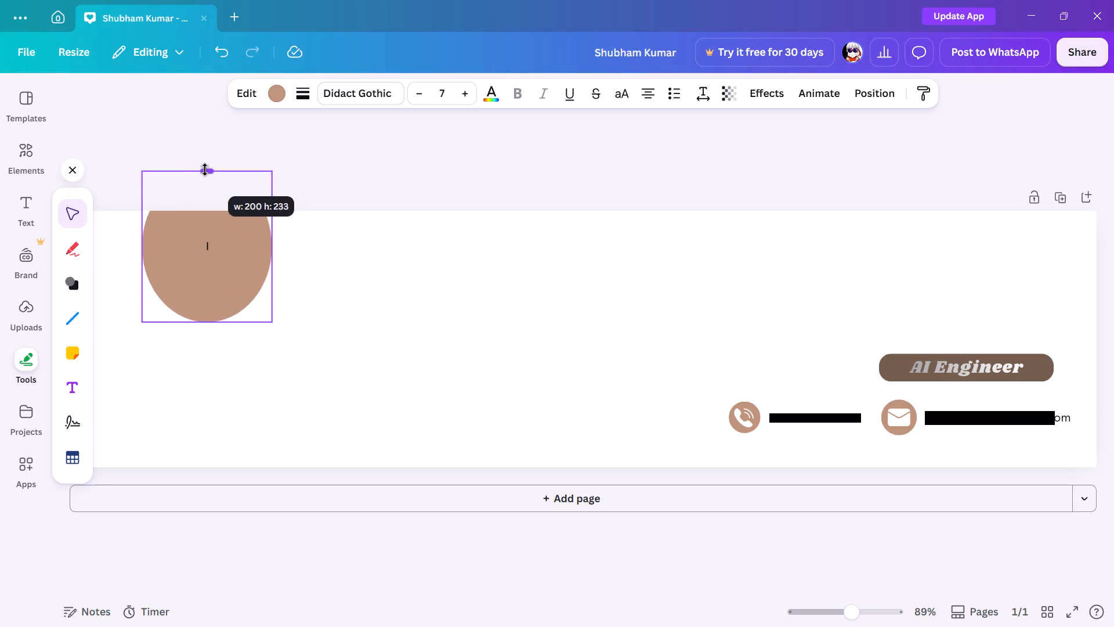
left_click_drag(205, 170, 210, 190)
Move the brown circle into the banner's top-left corner so only its lower-right part lies on the page.
left_click_drag(213, 254, 161, 250)
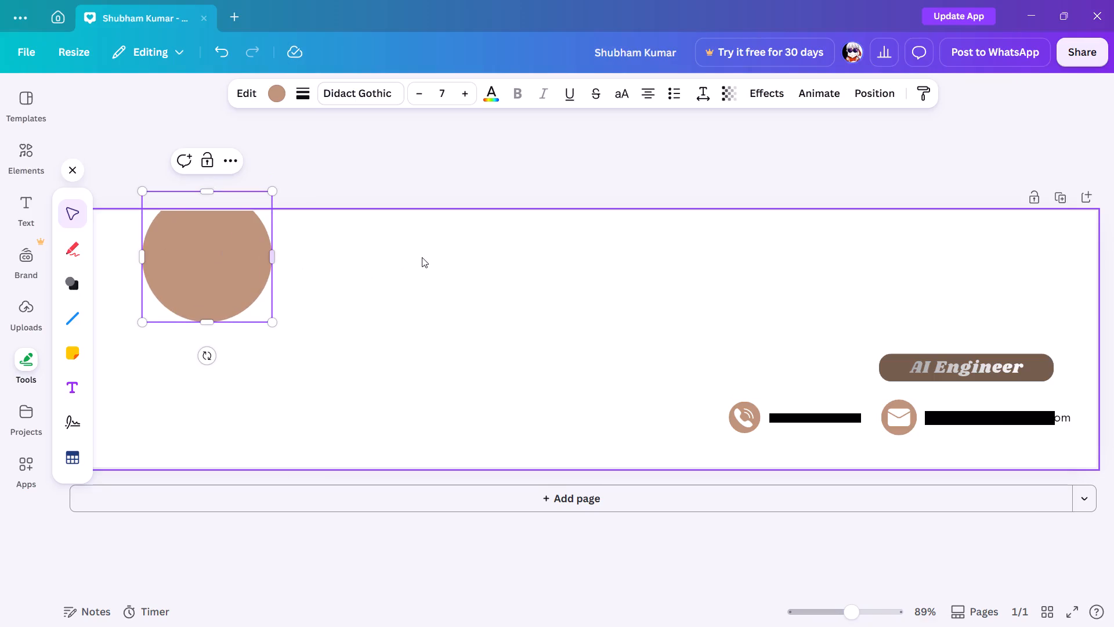
left_click_drag(346, 263, 288, 265)
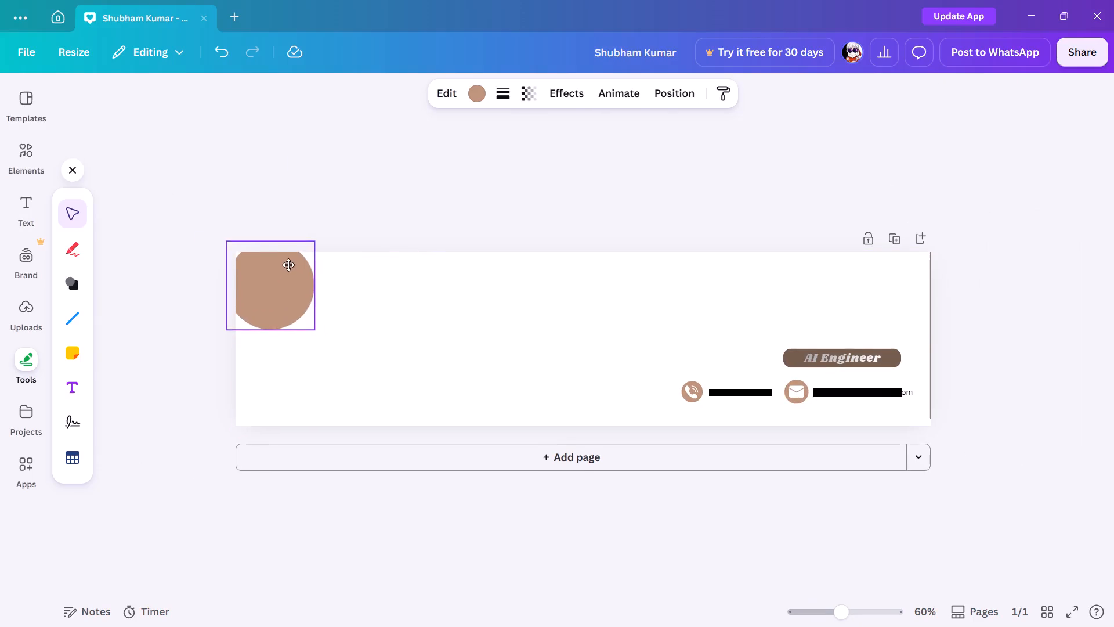
left_click_drag(288, 265, 263, 251)
key("ctrl+c")
left_click(263, 250)
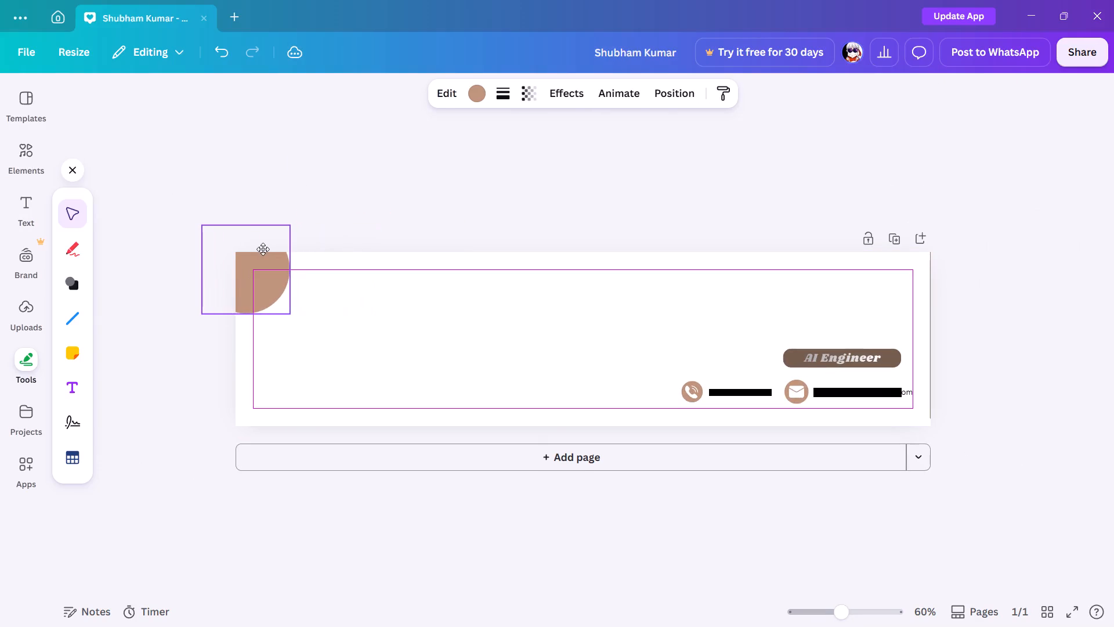
left_click(368, 352)
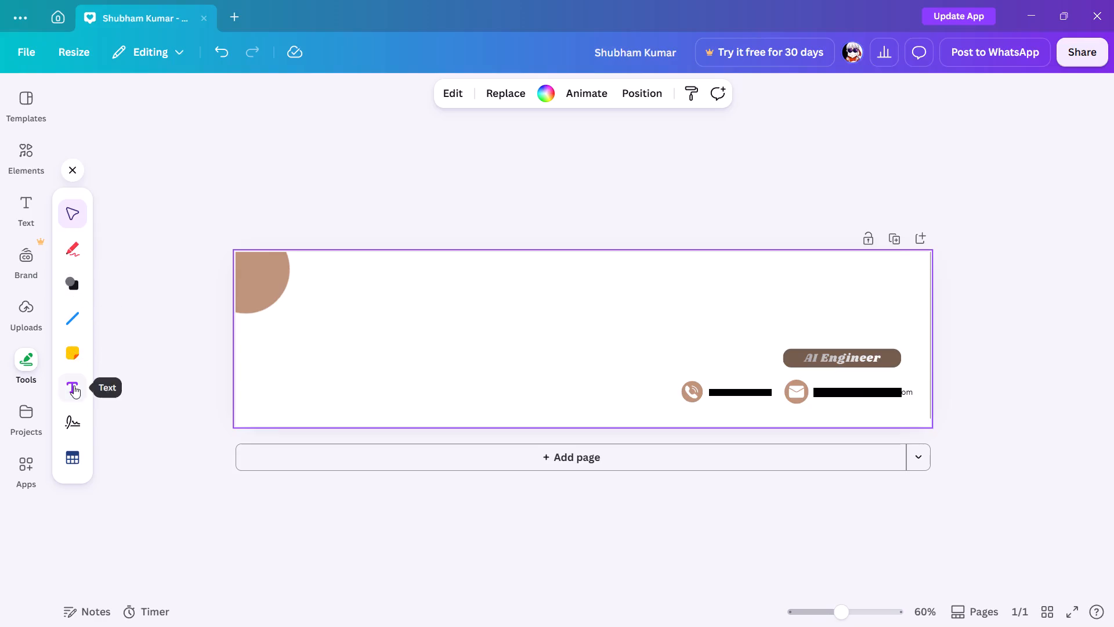
Look through the element categories for decoration that could suit the banner.
left_click(27, 154)
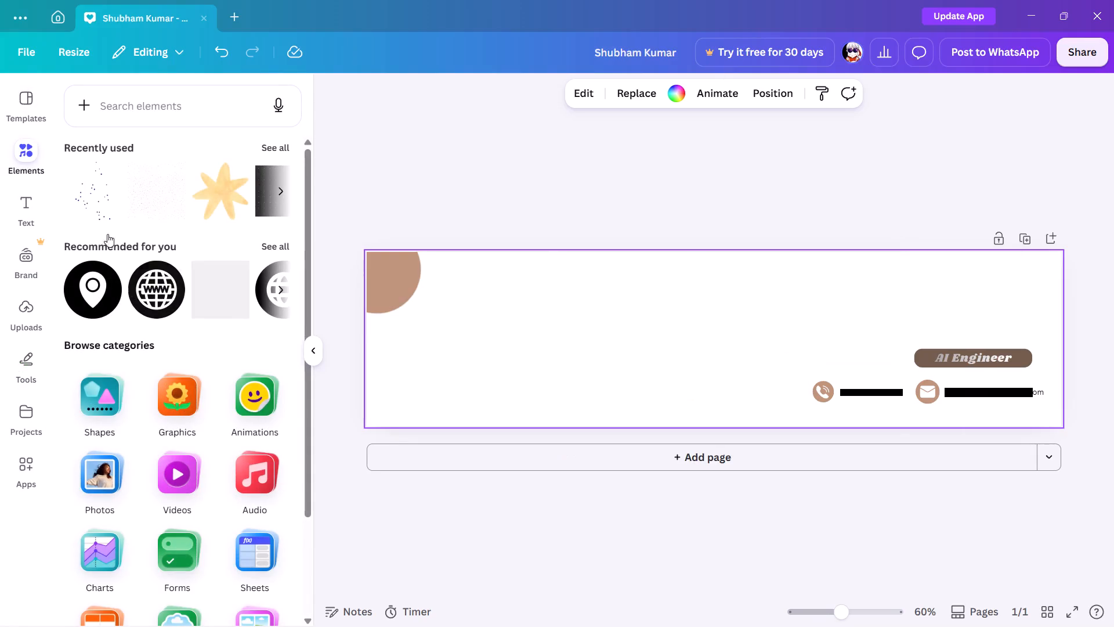
scroll(137, 322, "down", 1)
scroll(134, 408, "down", 1)
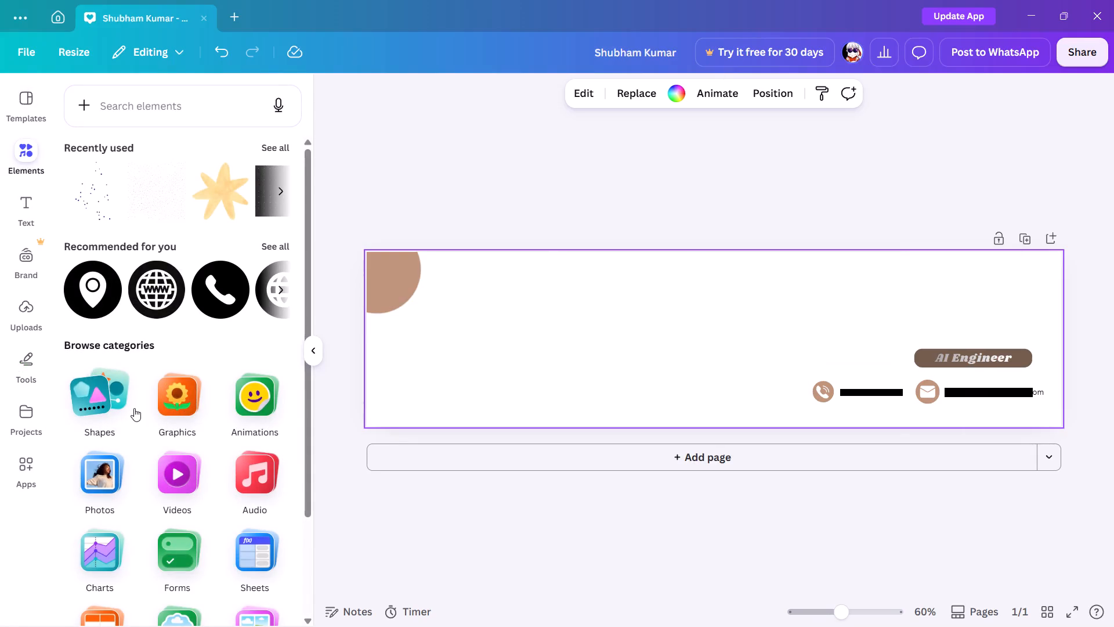
scroll(186, 484, "down", 2)
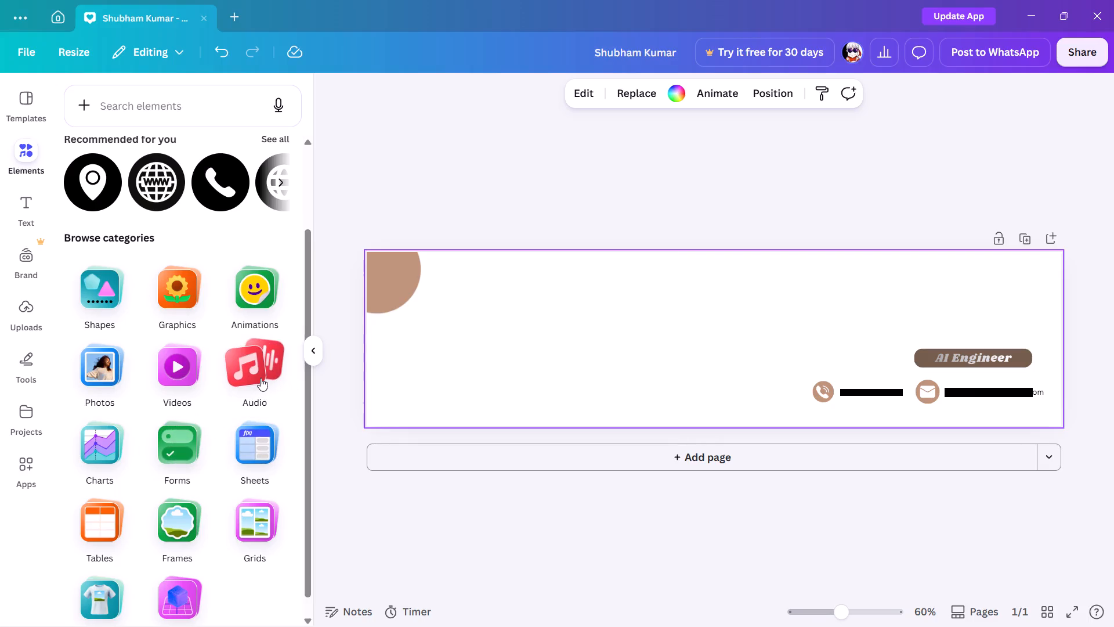
scroll(254, 477, "down", 1)
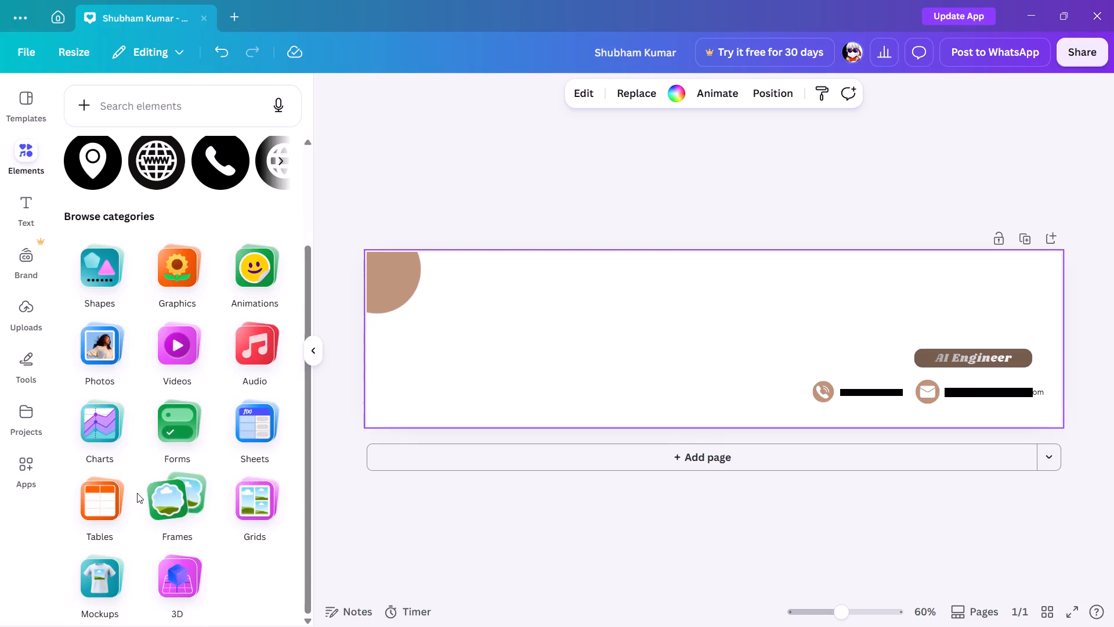
scroll(160, 445, "up", 1)
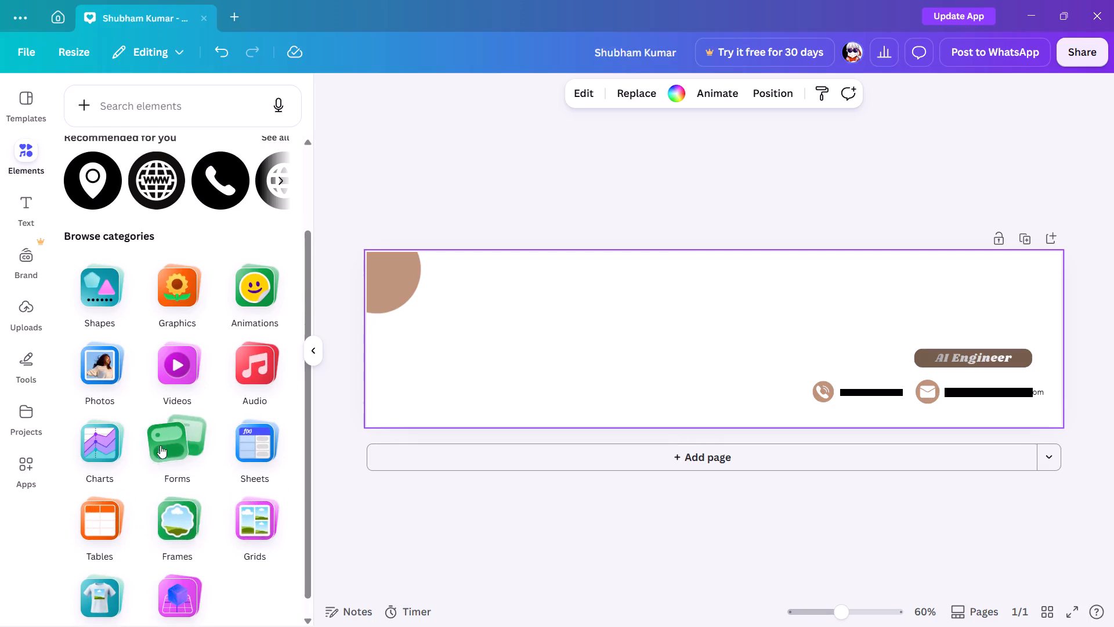
scroll(160, 445, "up", 3)
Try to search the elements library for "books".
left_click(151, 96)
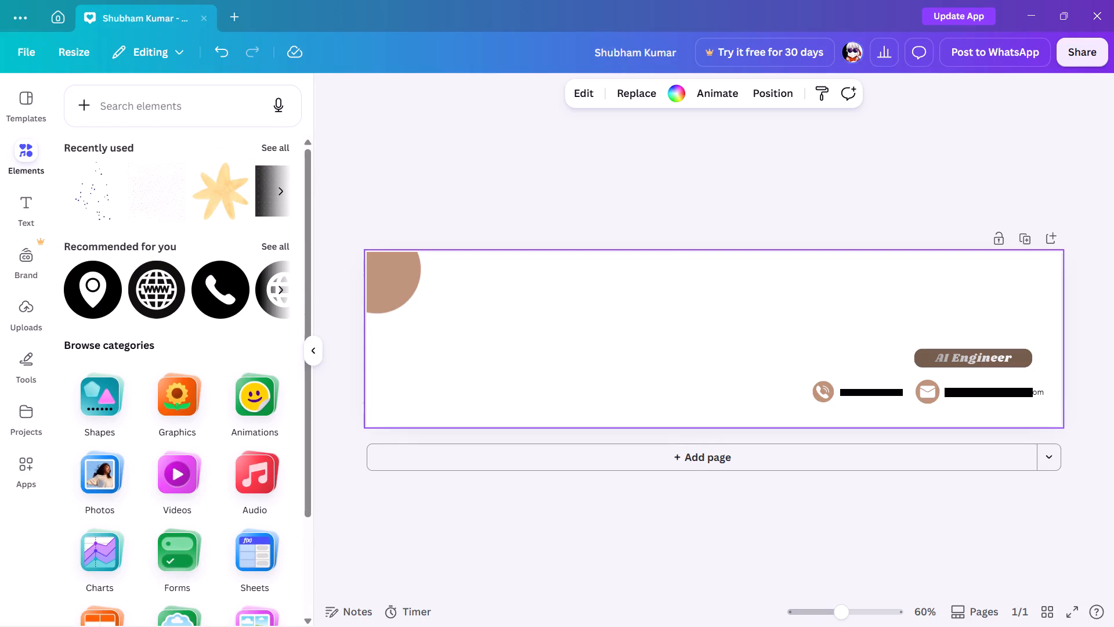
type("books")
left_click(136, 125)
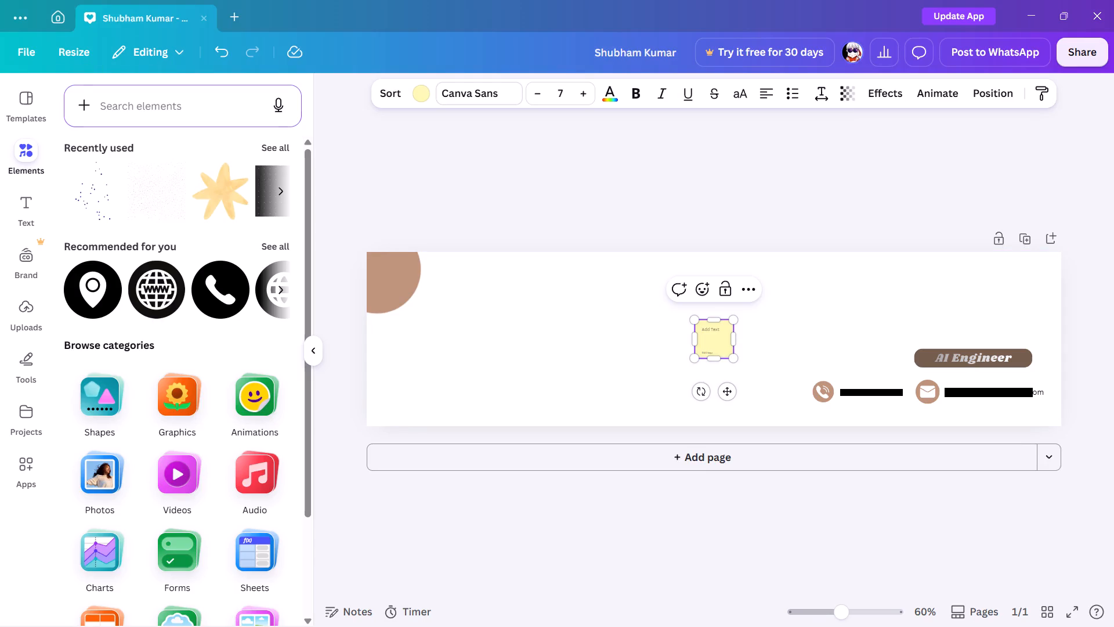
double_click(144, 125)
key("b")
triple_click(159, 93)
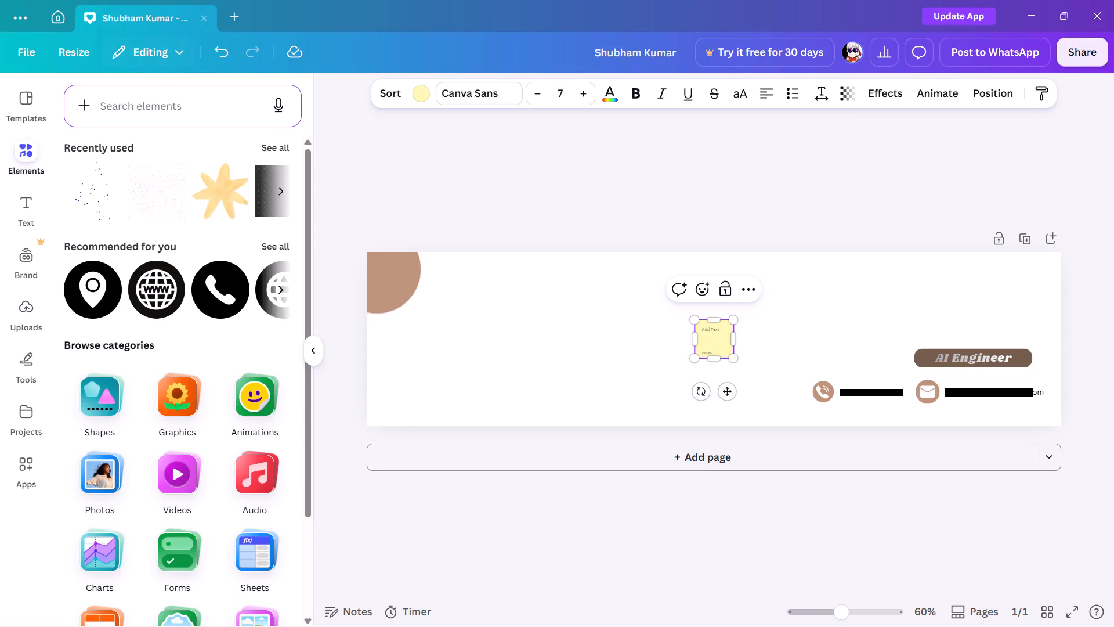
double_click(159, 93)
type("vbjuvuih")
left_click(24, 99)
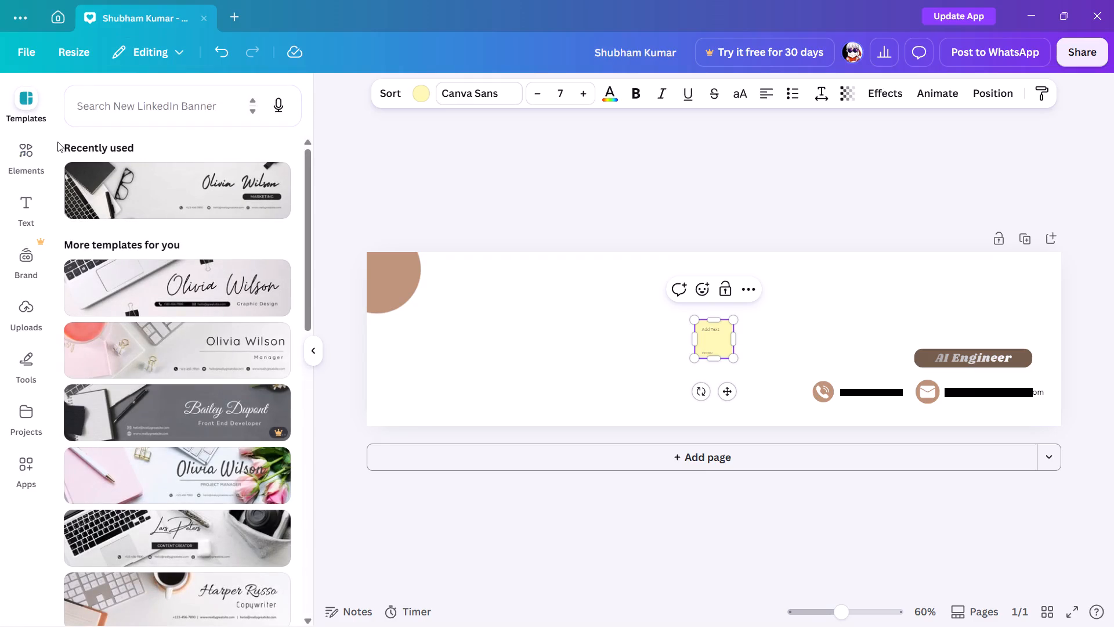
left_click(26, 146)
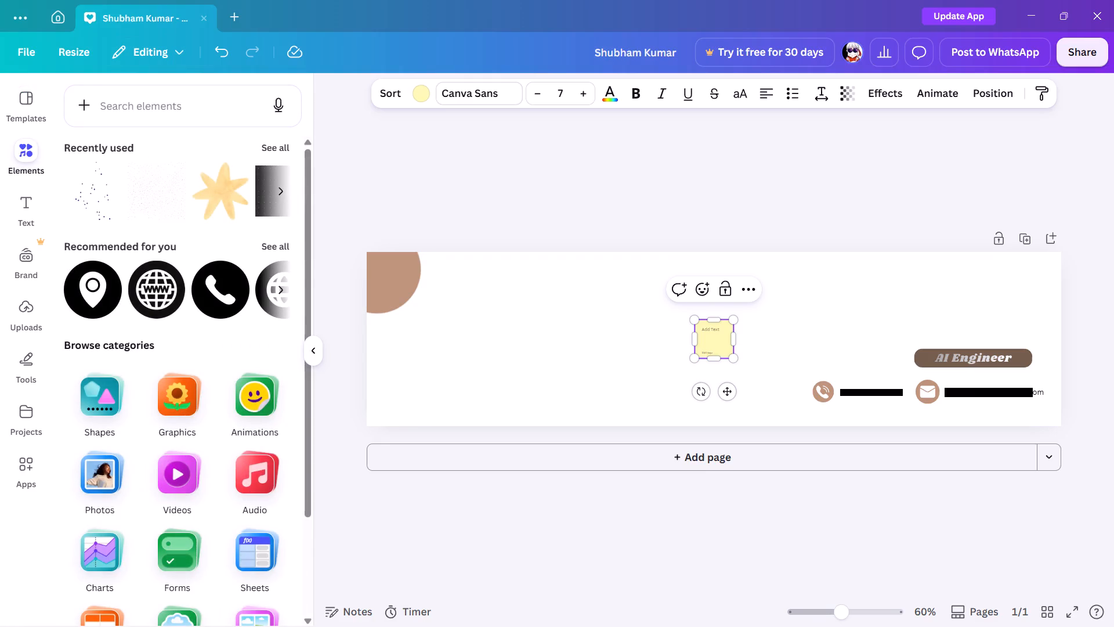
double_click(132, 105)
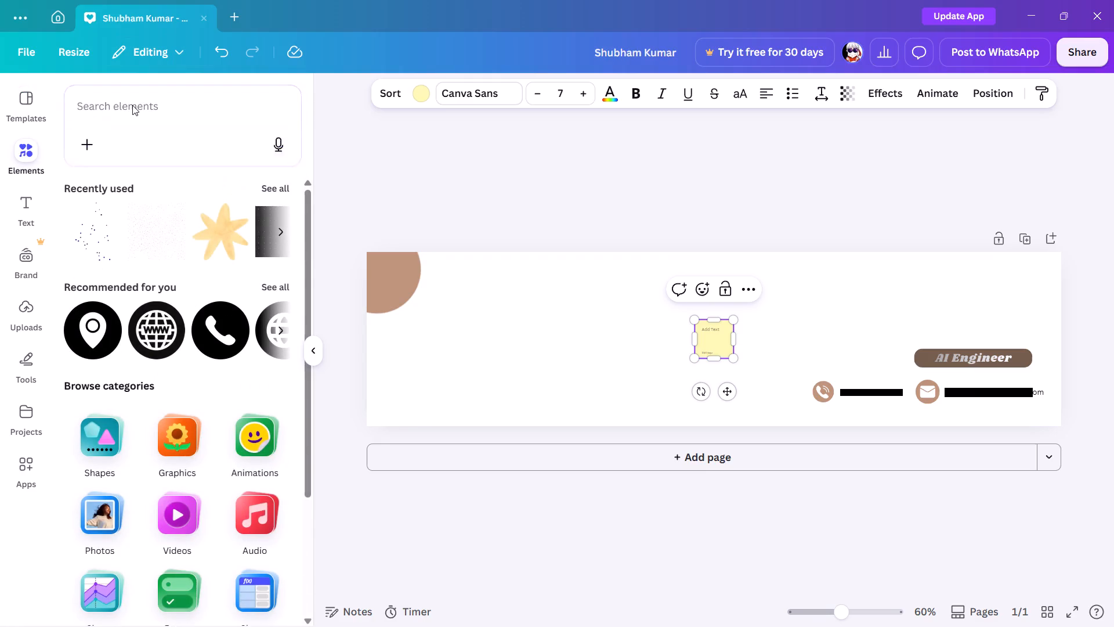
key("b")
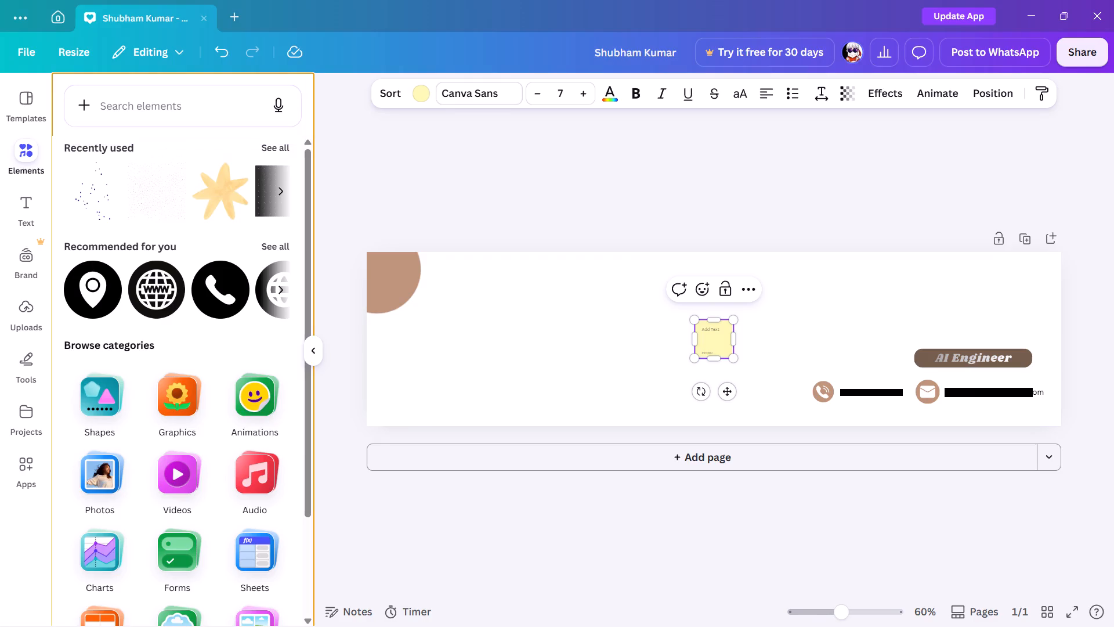
Search the elements library for "books and laptop".
left_click(124, 109)
type("boo")
type("ks")
key("space")
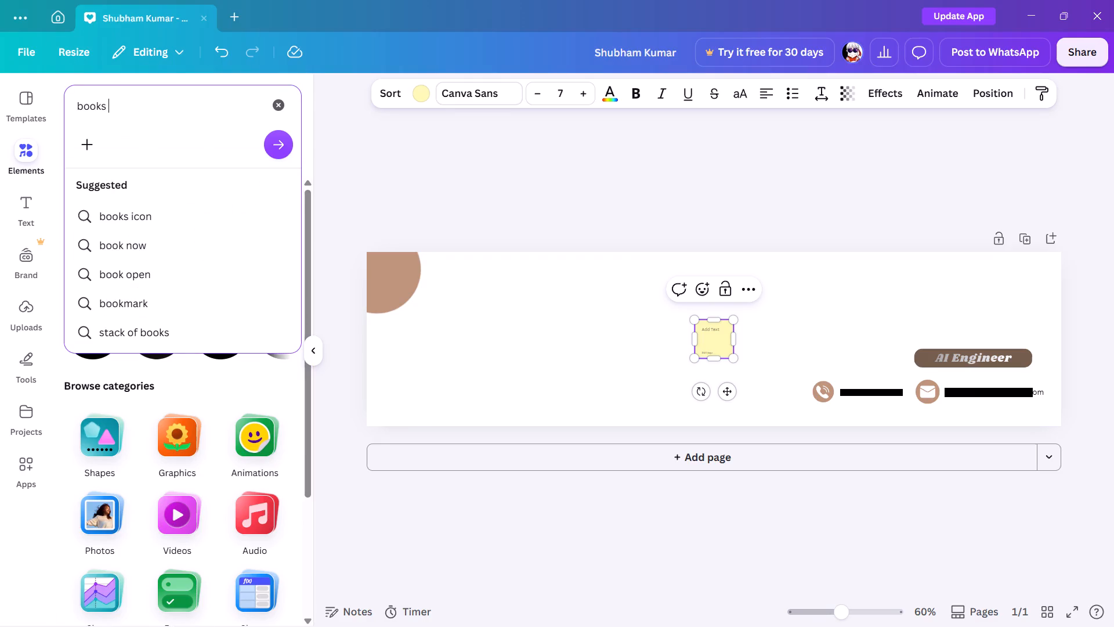
type("and laptop")
key("Return")
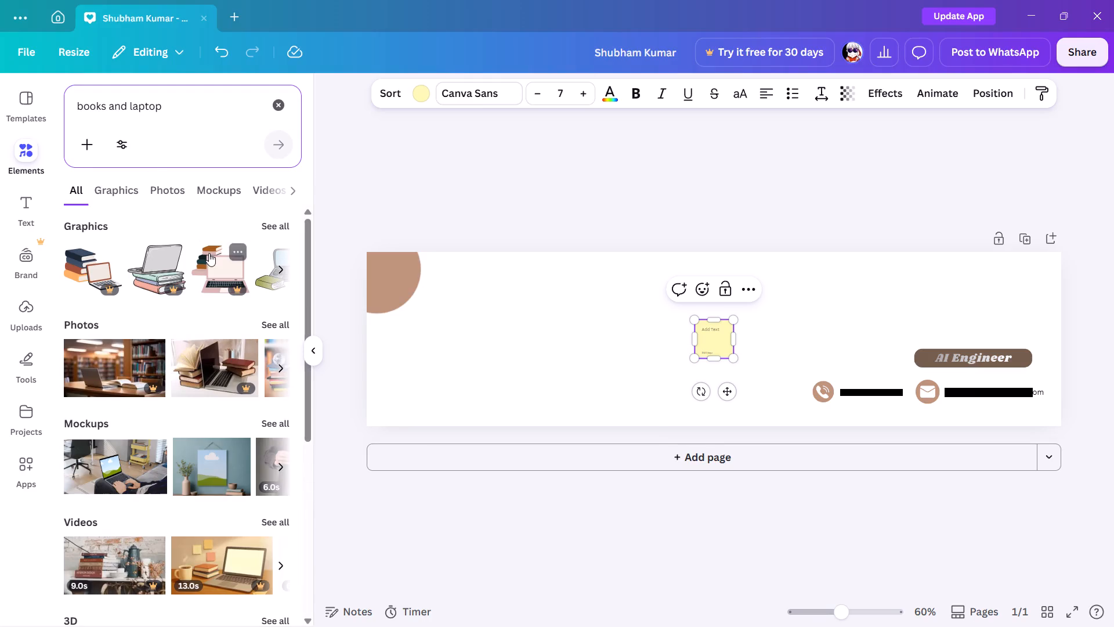
Examine the "books and laptop" results, including the 3D, frames and audio sections, for a usable illustration.
scroll(230, 347, "down", 7)
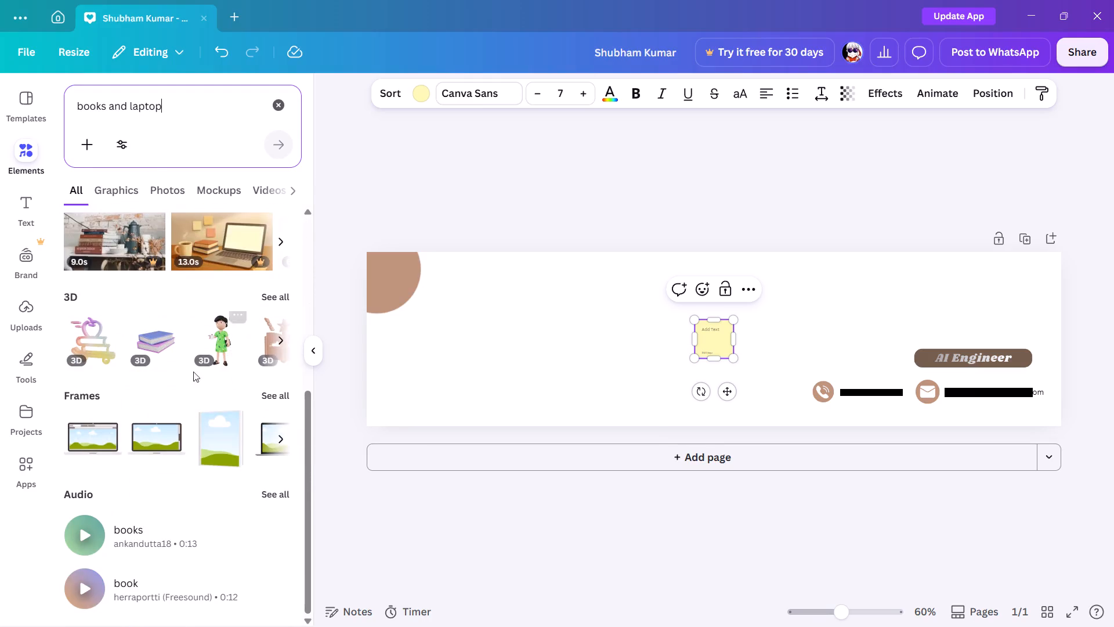
scroll(220, 362, "left", 3)
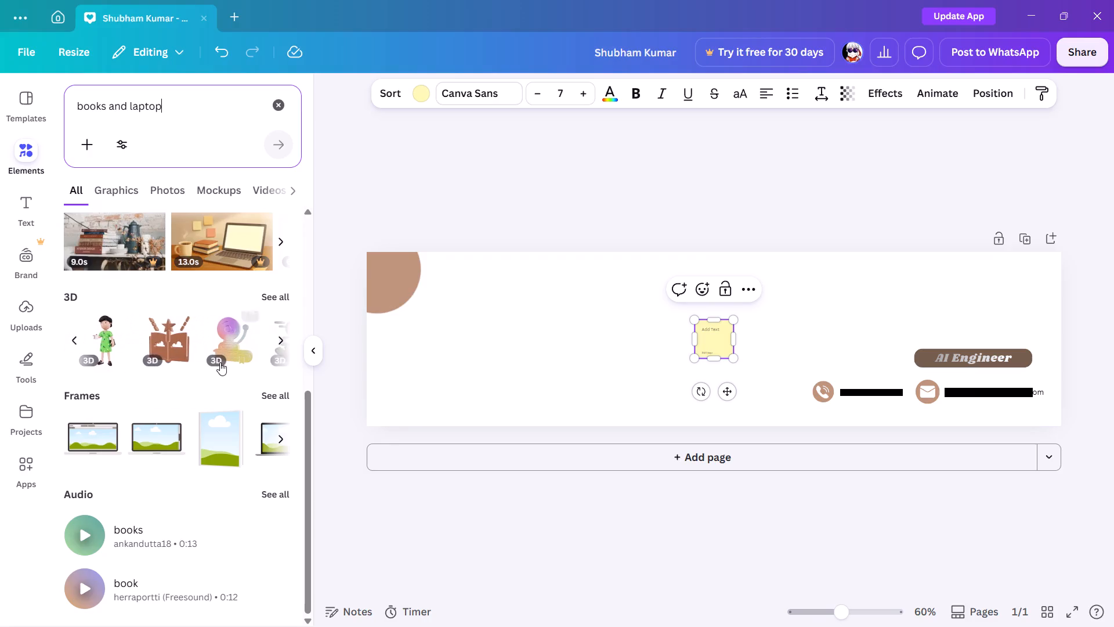
scroll(220, 362, "left", 1)
scroll(220, 362, "right", 1)
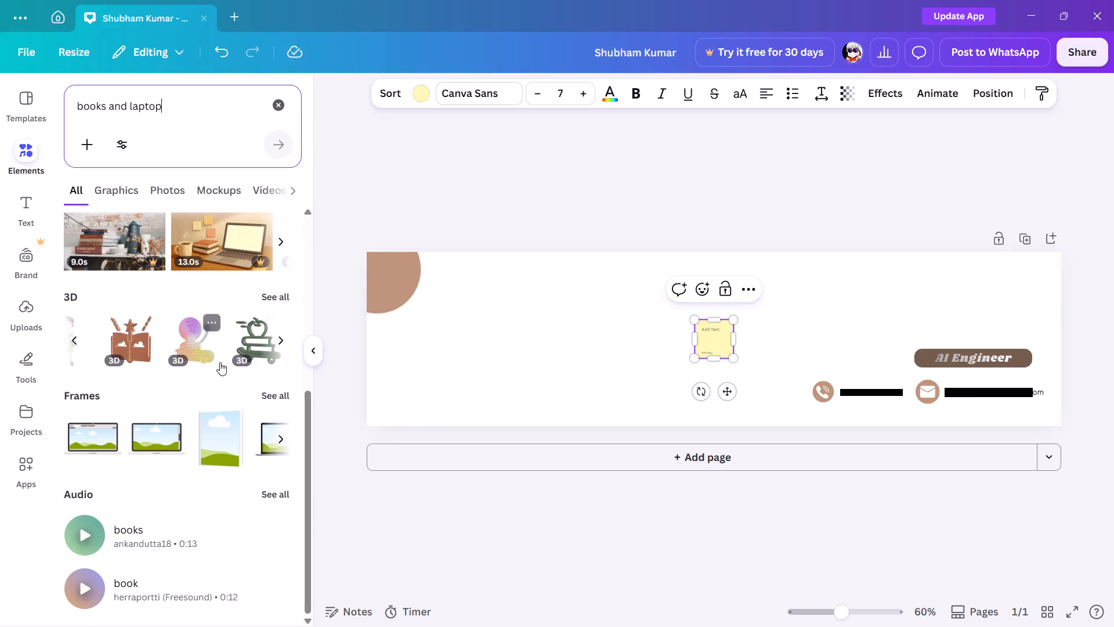
scroll(220, 362, "right", 2)
scroll(187, 493, "down", 1)
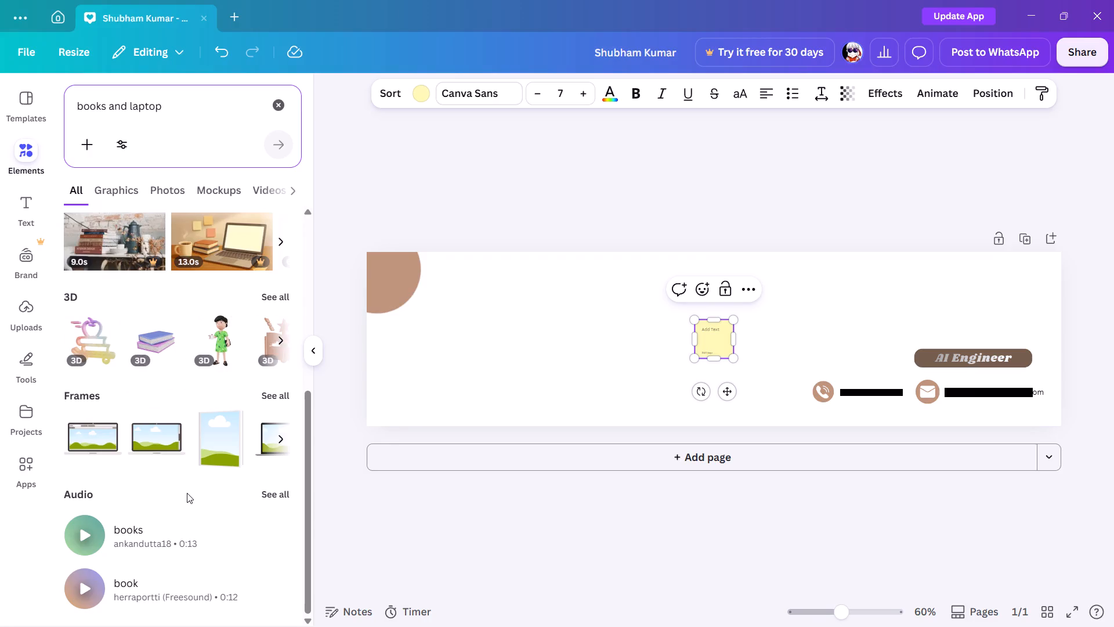
scroll(187, 493, "down", 2)
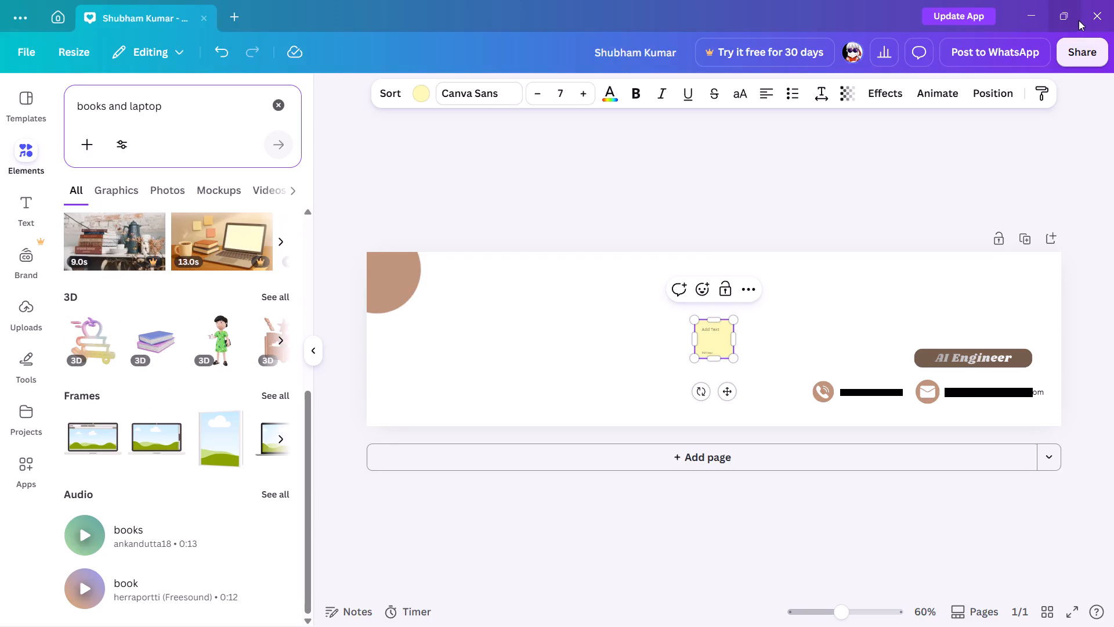
Switch to Google Chrome and search Google for "books png".
left_click(1075, 18)
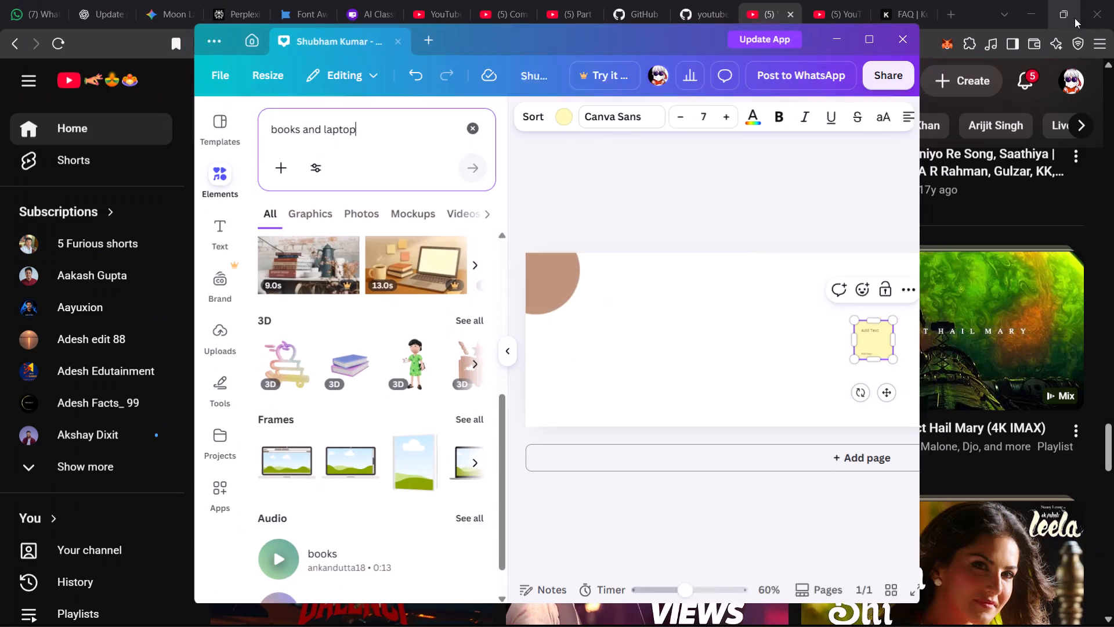
left_click(1036, 8)
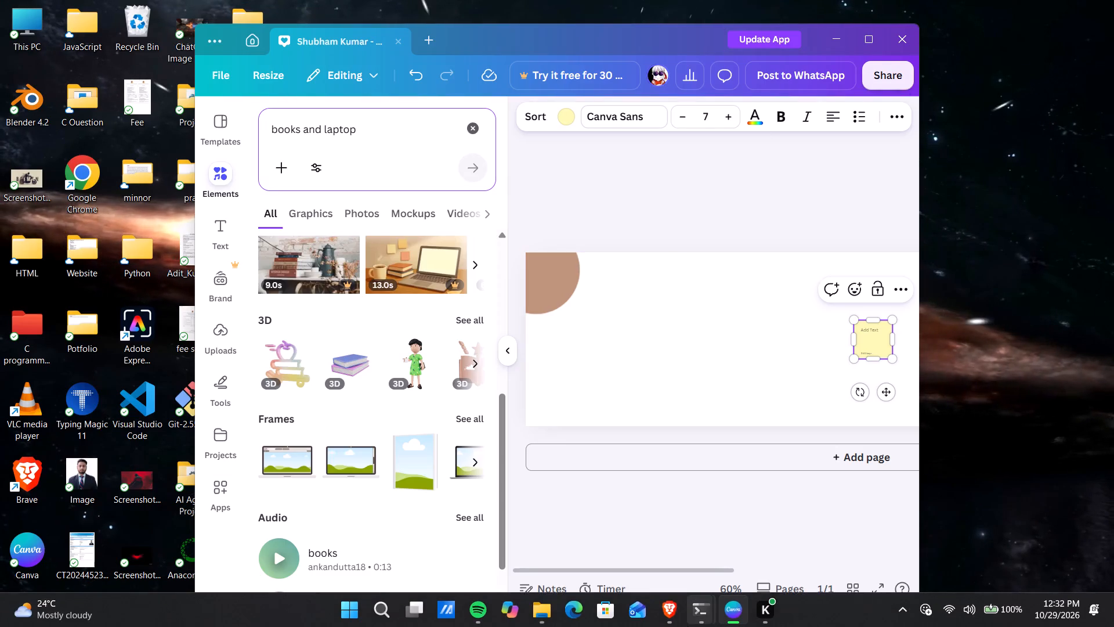
double_click(86, 174)
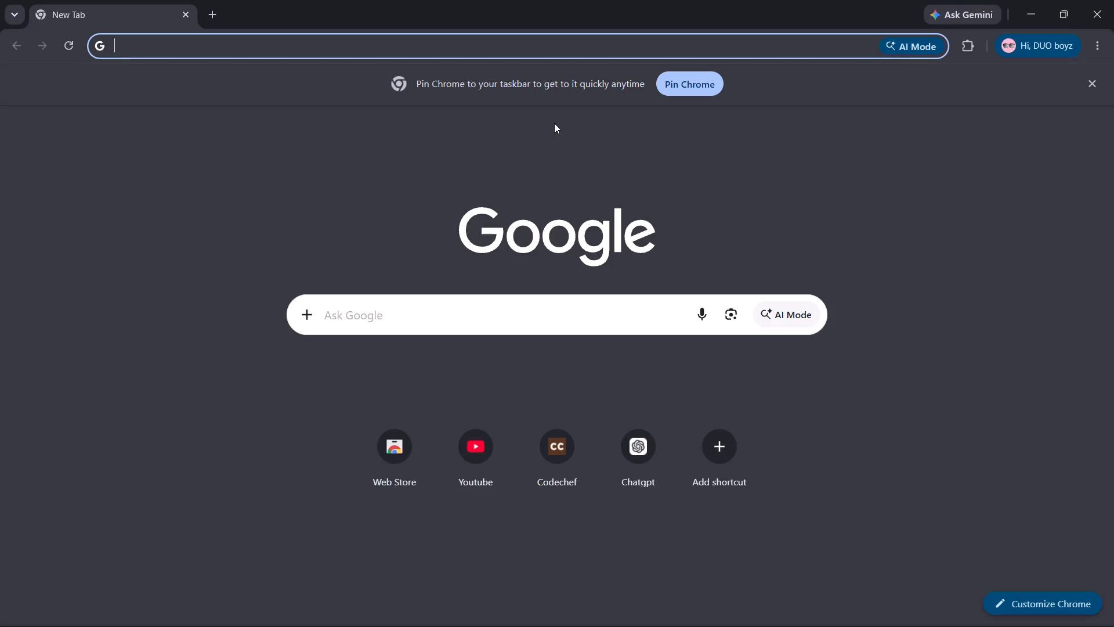
left_click(455, 318)
type("bookjs")
key("space")
key("BackSpace")
key("BackSpace")
key("BackSpace")
type("s pnf")
key("BackSpace")
type("g")
key("space")
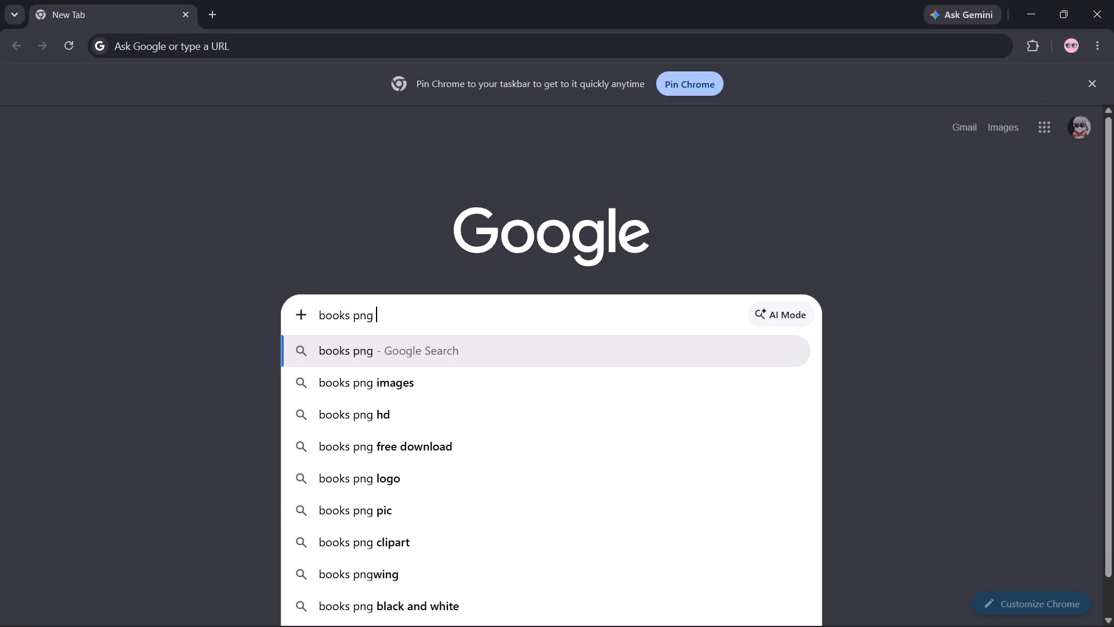
key("Return")
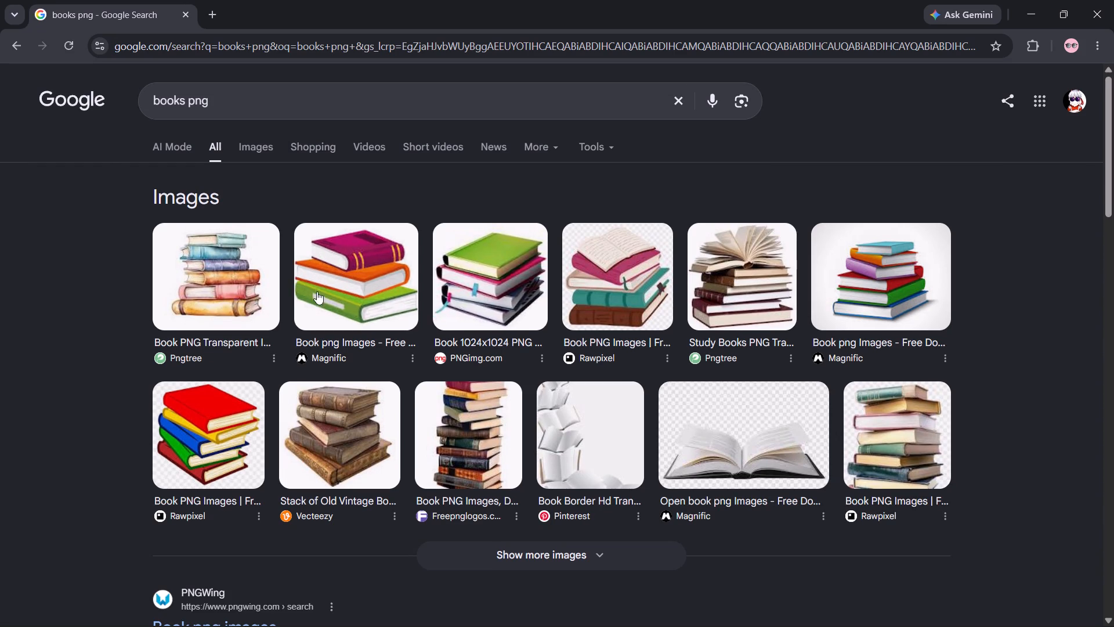
Expand the "books png" image results and preview the Pinterest picture of an open book on a pile of books.
scroll(576, 403, "down", 1)
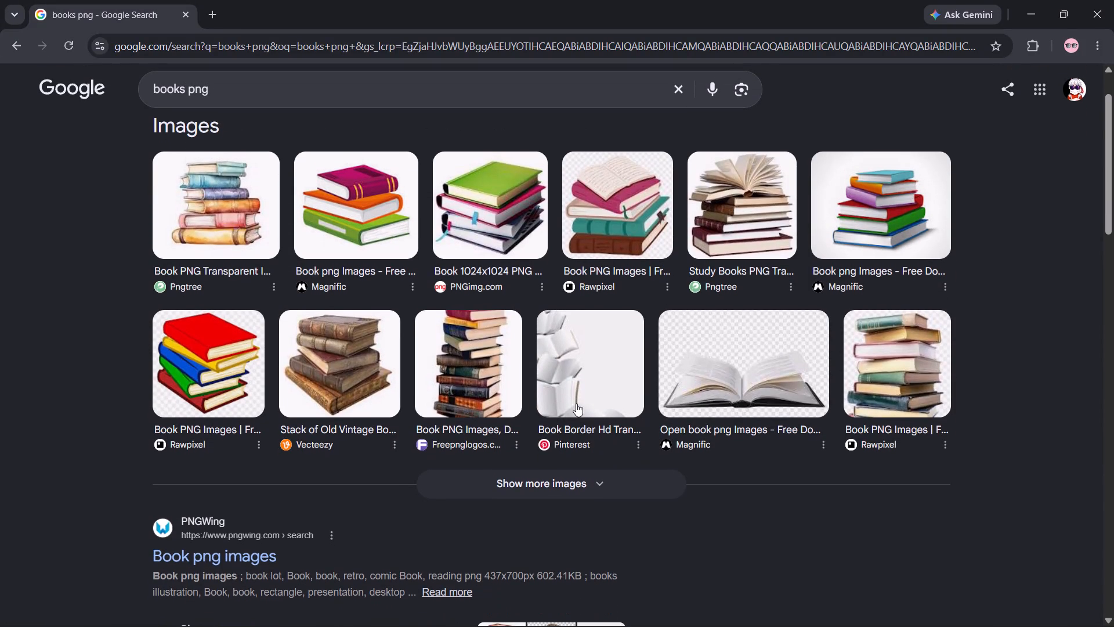
scroll(576, 403, "down", 1)
left_click(560, 417)
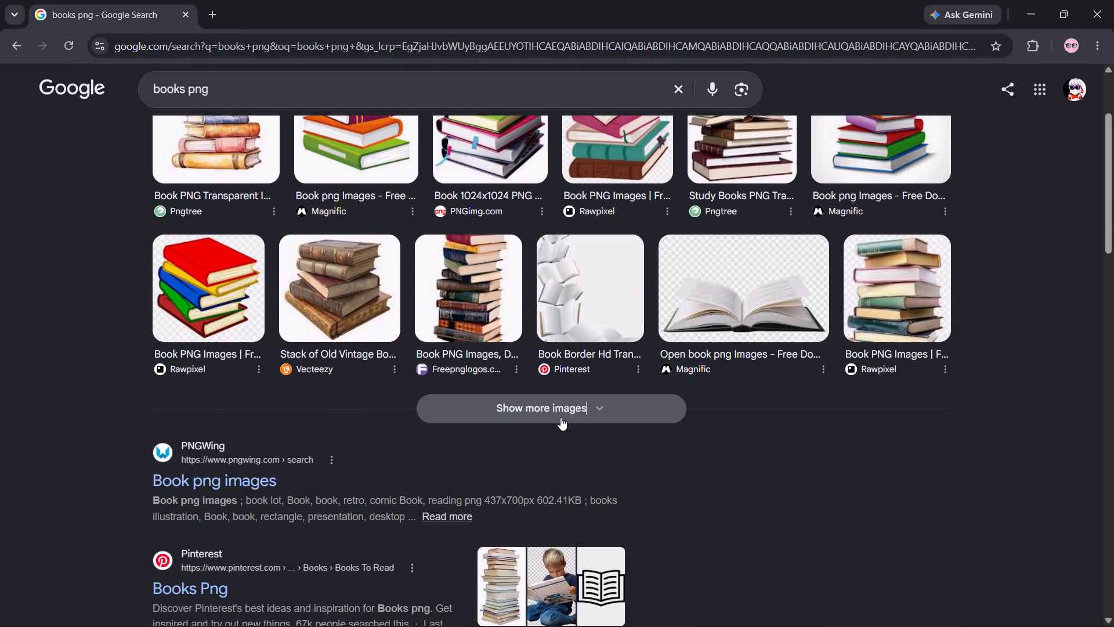
scroll(560, 417, "down", 2)
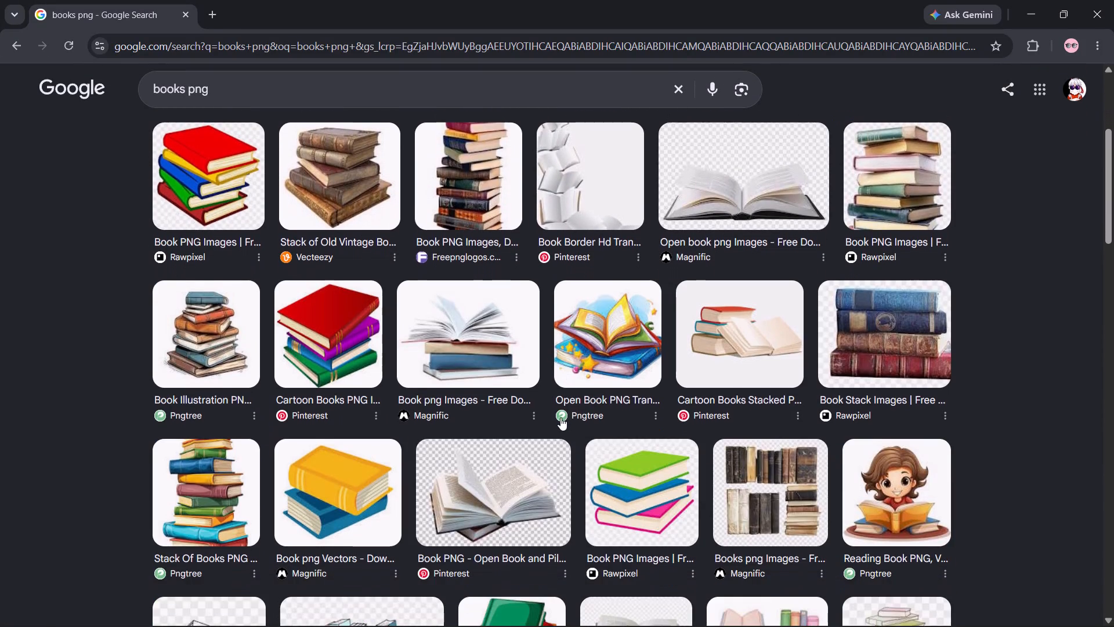
scroll(560, 417, "down", 1)
left_click(525, 419)
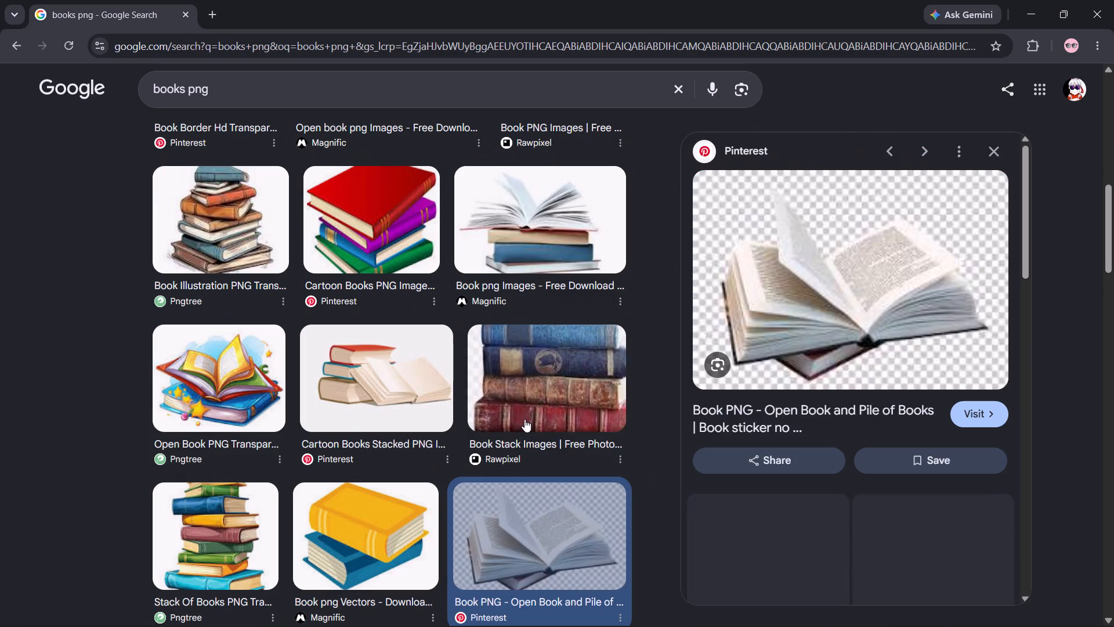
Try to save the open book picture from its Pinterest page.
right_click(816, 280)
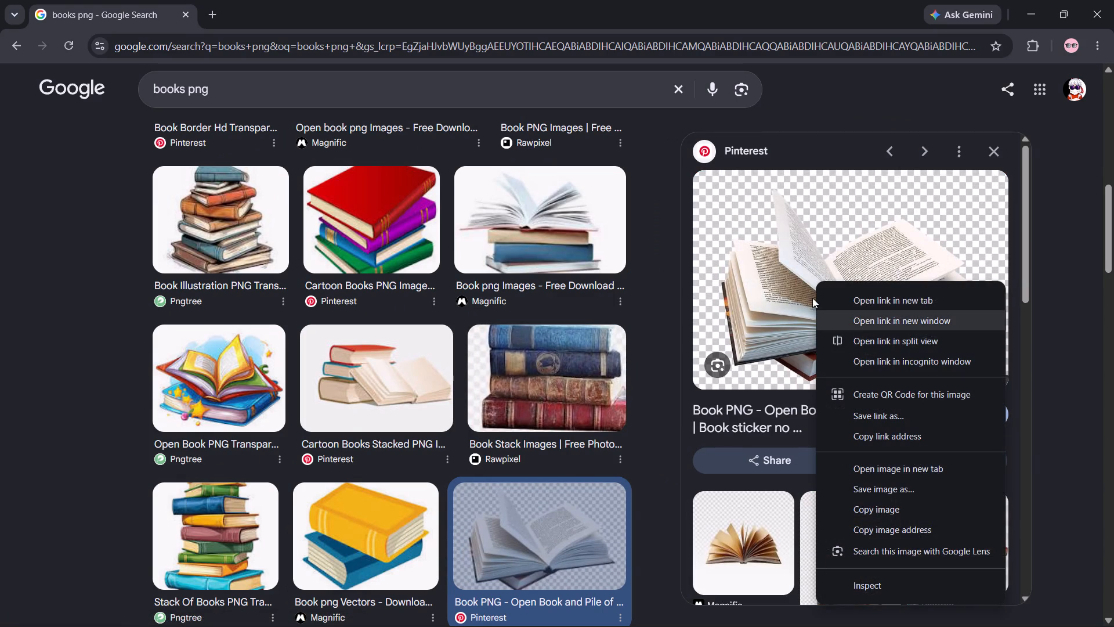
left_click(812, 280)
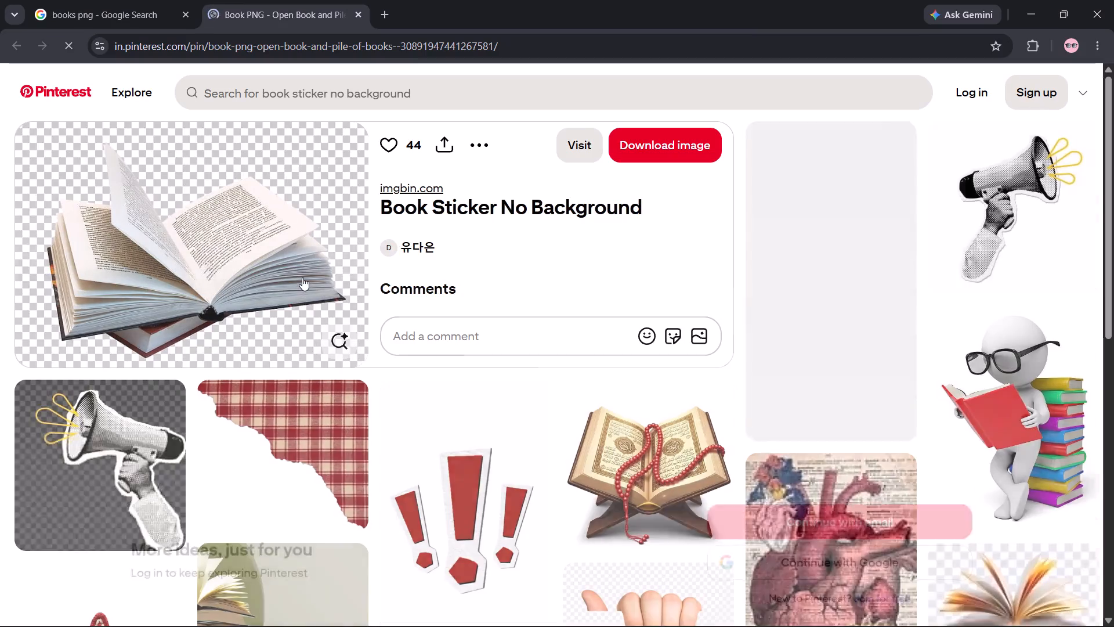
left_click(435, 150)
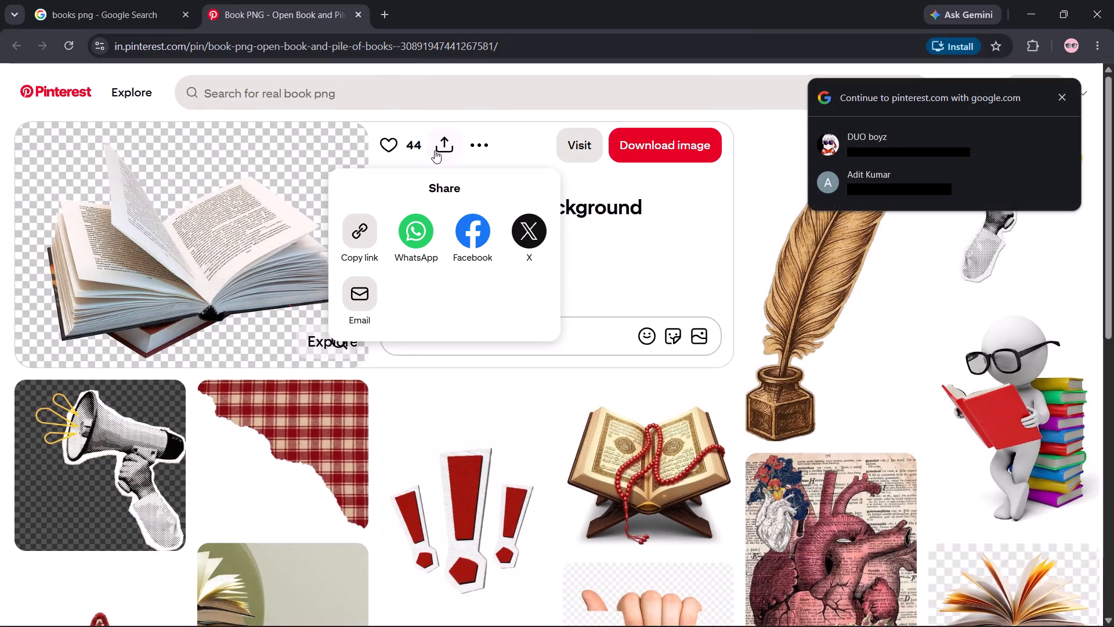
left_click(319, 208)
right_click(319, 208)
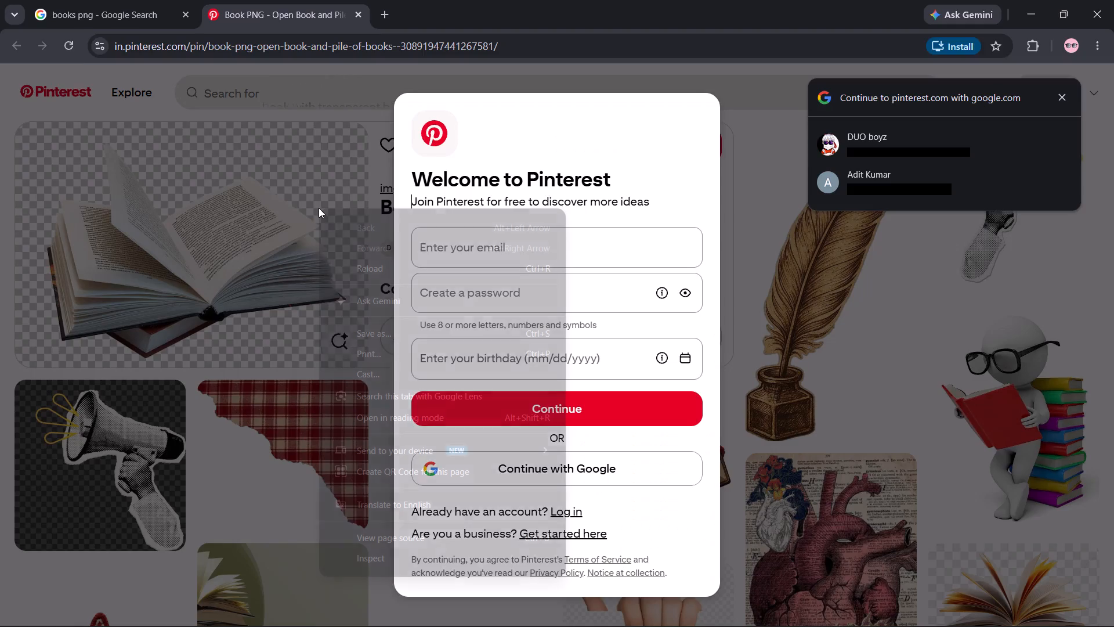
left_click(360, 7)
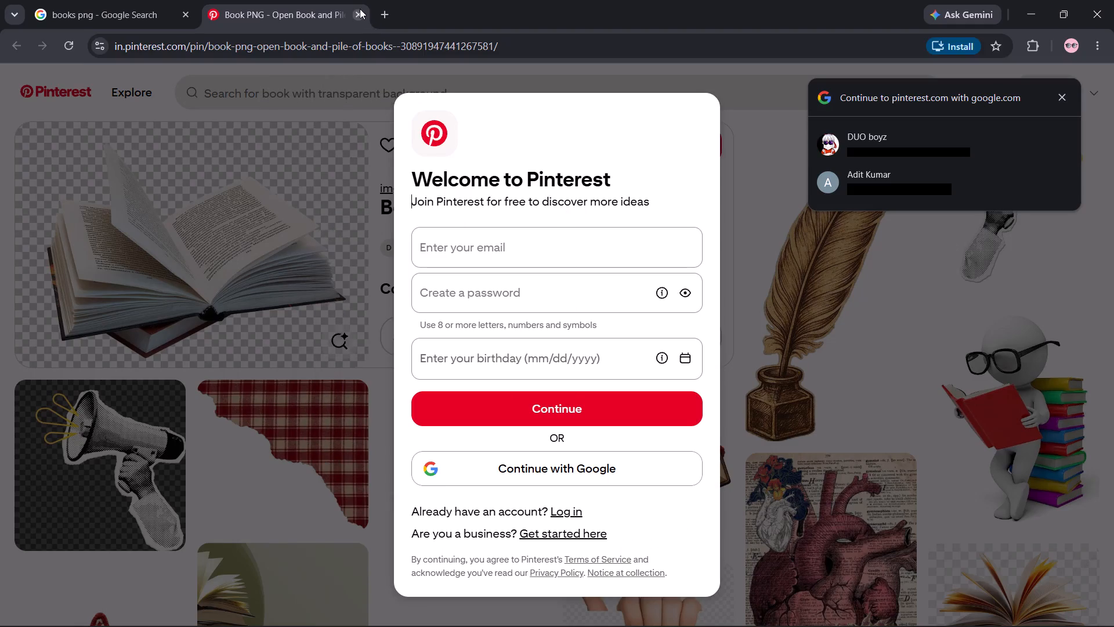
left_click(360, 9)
Open the previewed open book image on its own and save it to the Desktop as a JPG.
right_click(766, 254)
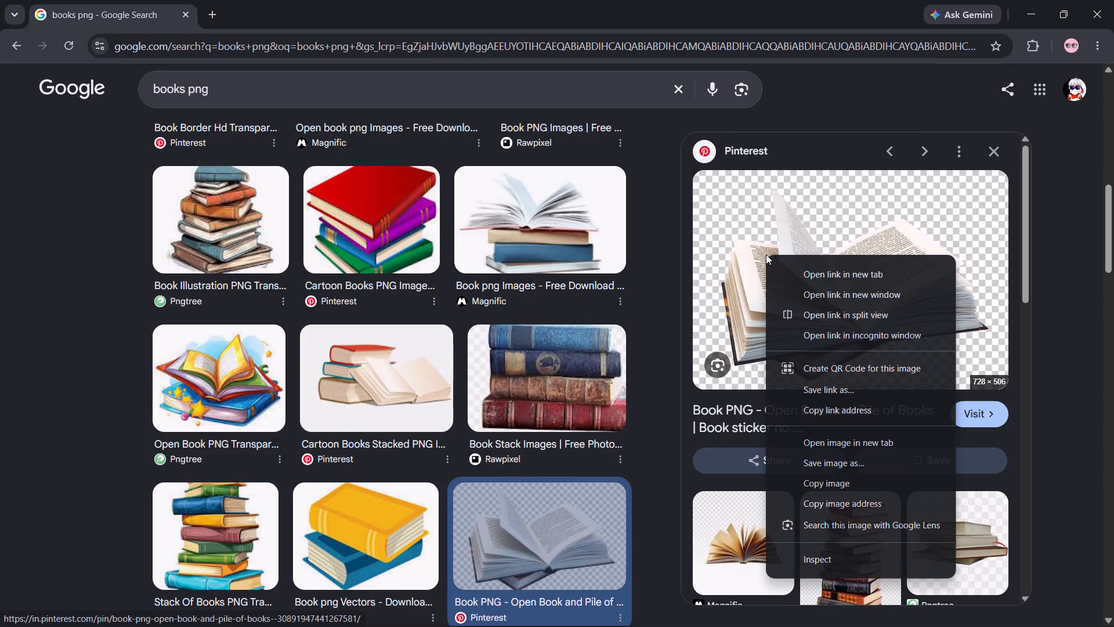
left_click(851, 440)
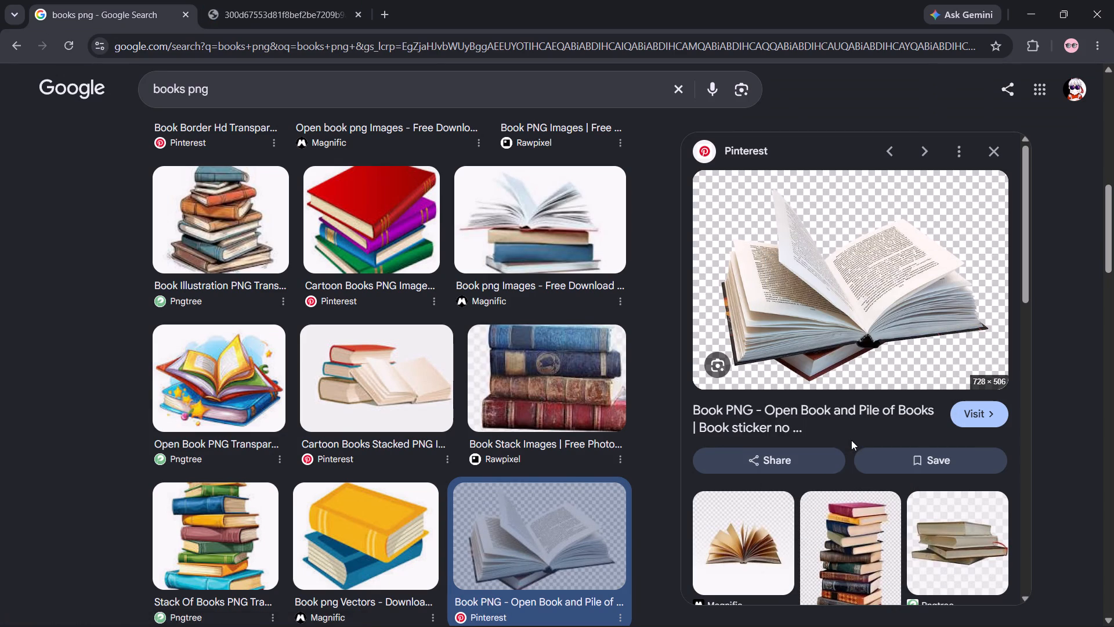
left_click(320, 0)
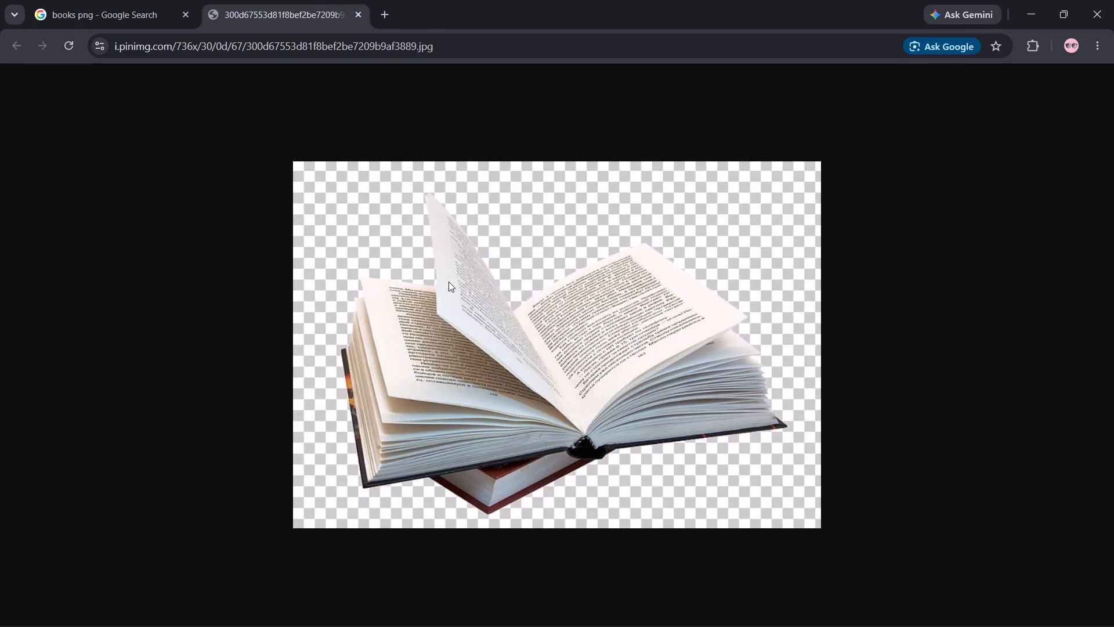
right_click(449, 282)
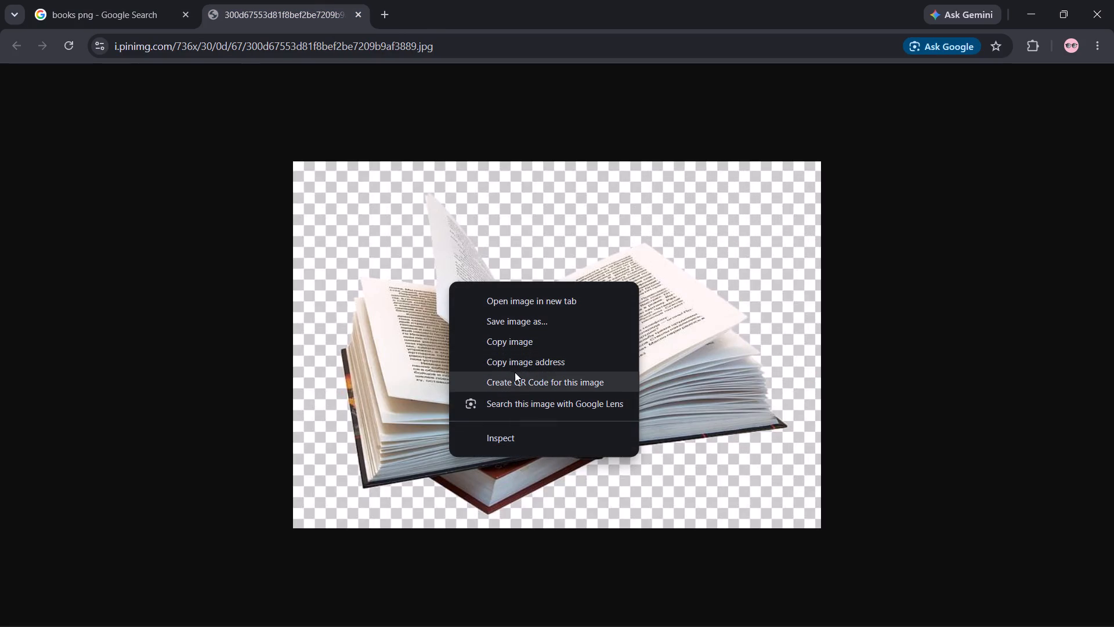
left_click(533, 320)
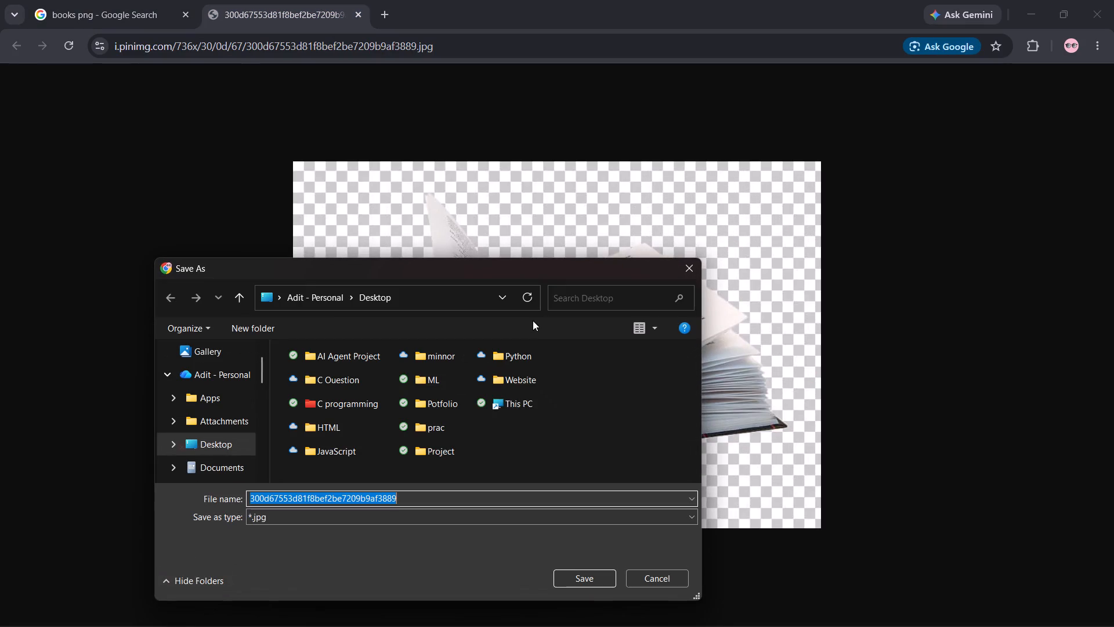
left_click(578, 573)
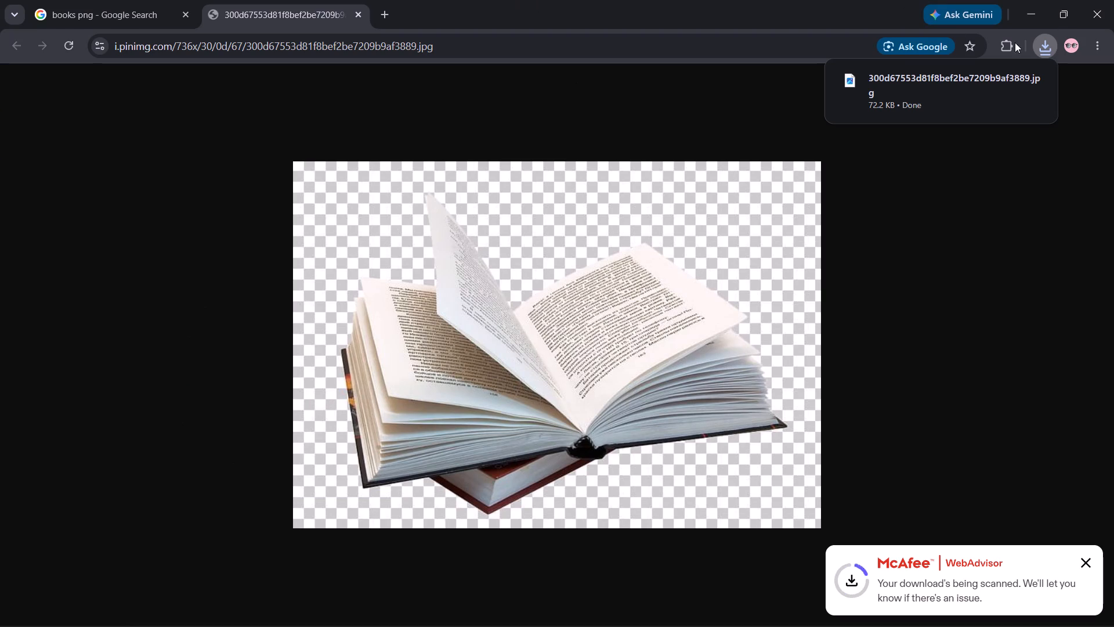
left_click(360, 18)
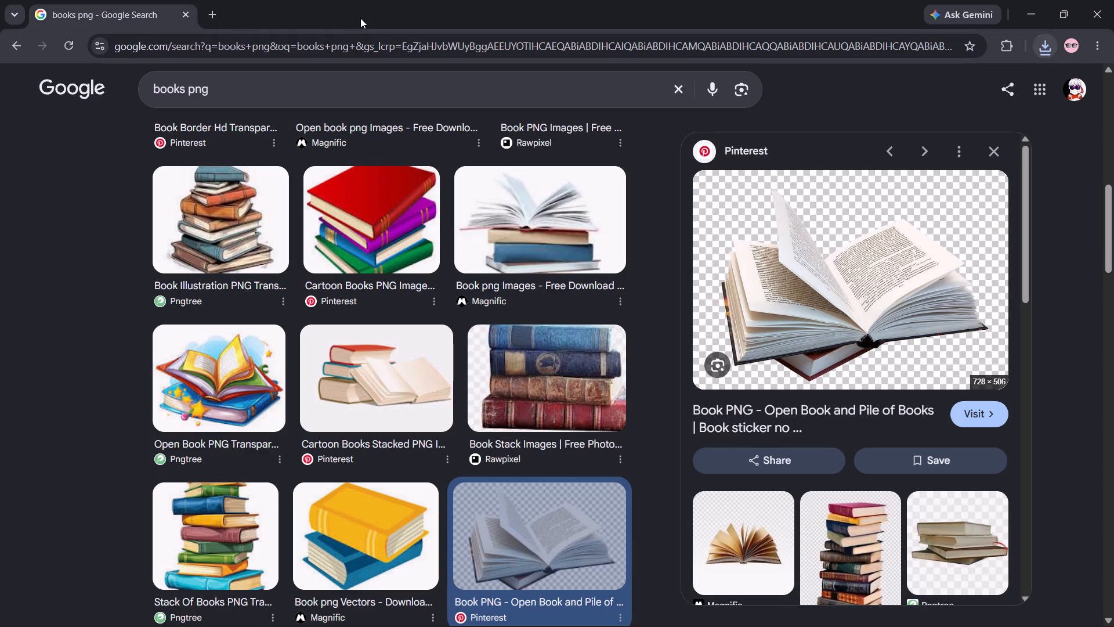
Replace the Google search with "laptop png".
left_click(240, 82)
key("ctrl+BackSpace")
key("ctrl+BackSpace")
key("ctrl+BackSpace")
key("ctrl+BackSpace")
key("ctrl+BackSpace")
key("ctrl+BackSpace")
key("ctrl+BackSpace")
key("ctrl+BackSpace")
key("ctrl+BackSpace")
key("ctrl+BackSpace")
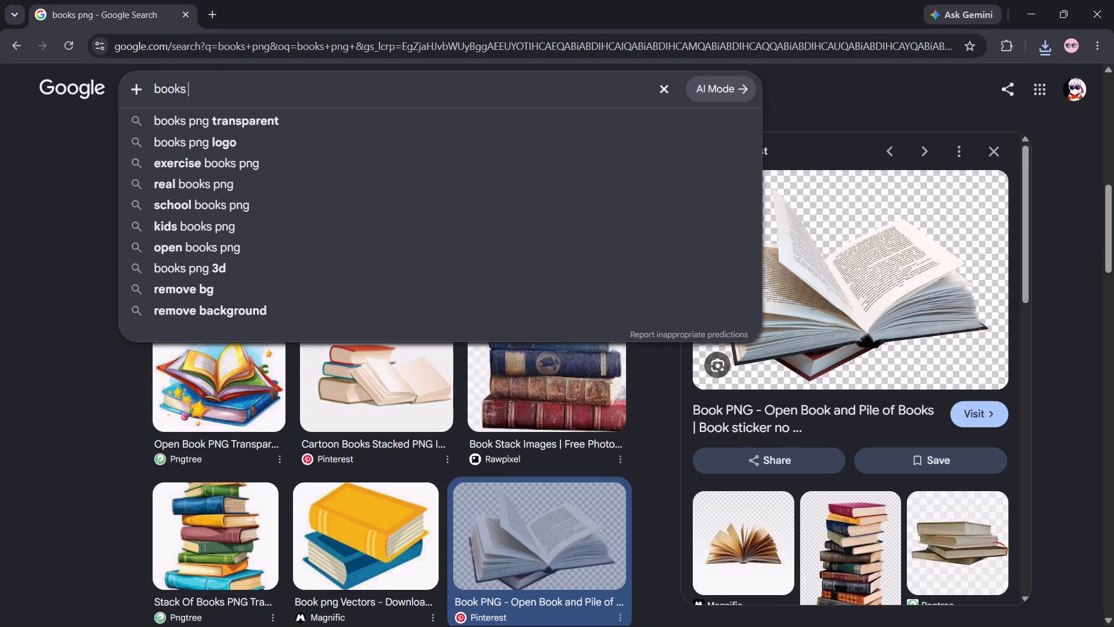
type("lap")
type("top")
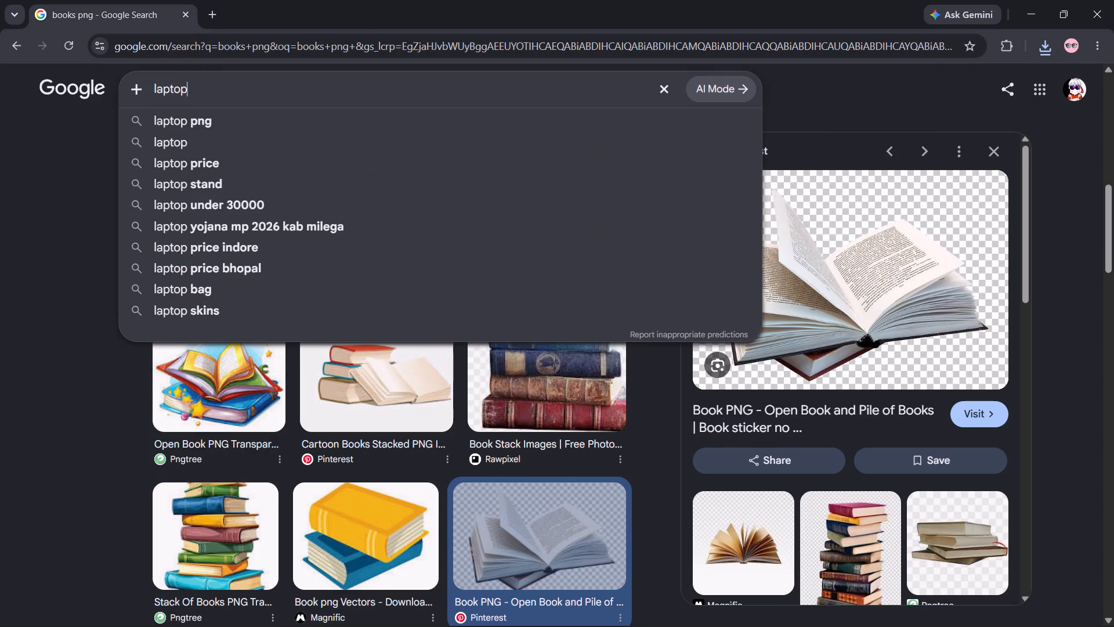
key("Down")
key("Return")
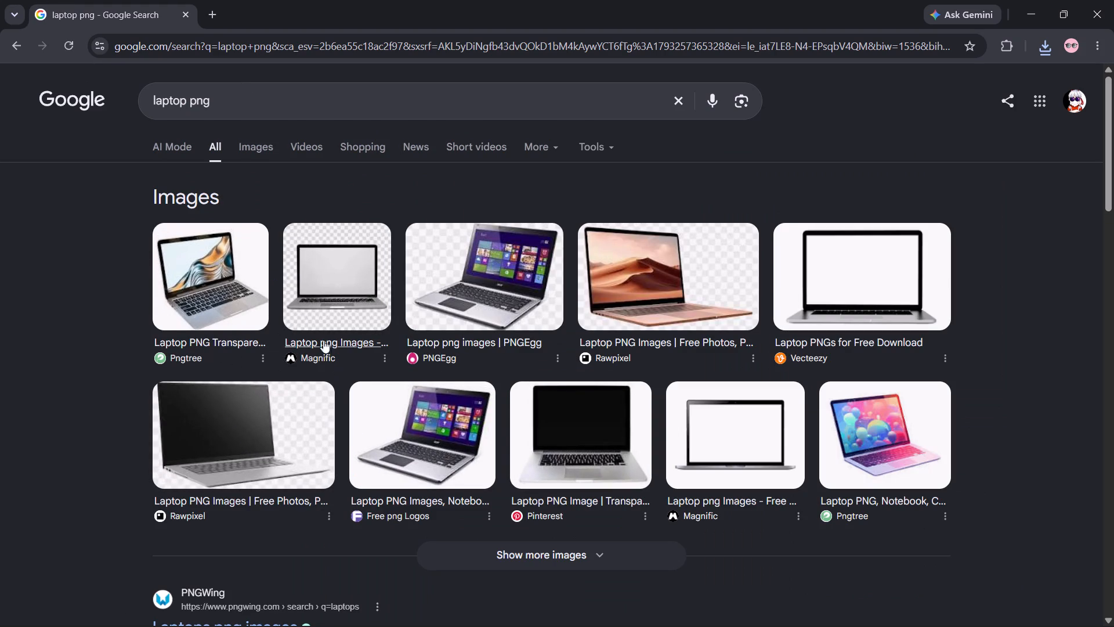
Save the Pngtree image of the angled open laptop to the Desktop as a PNG.
left_click(251, 293)
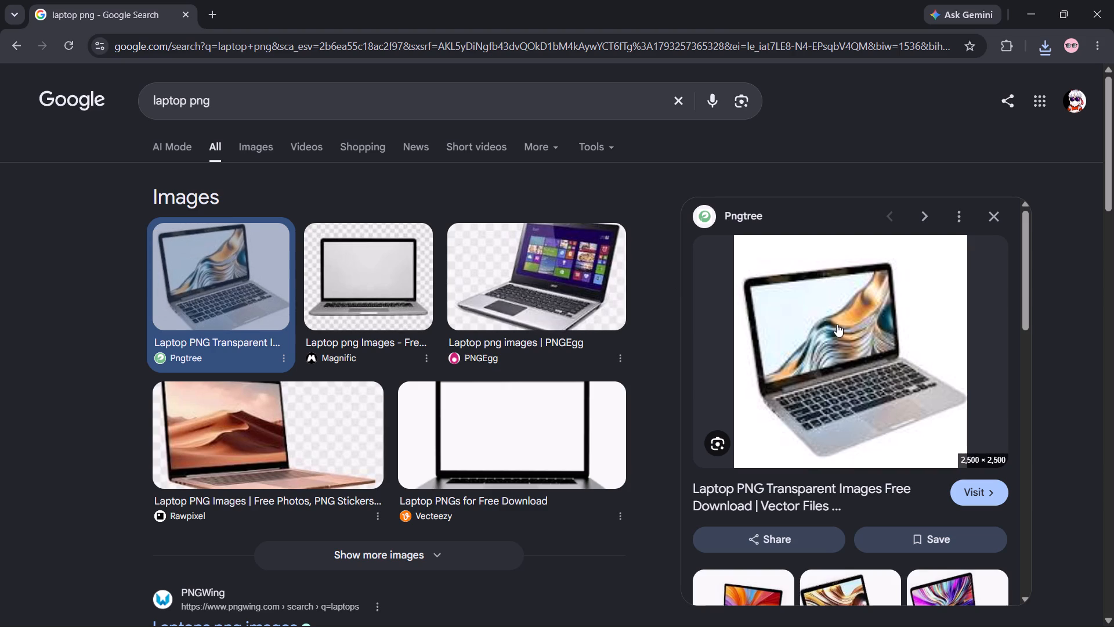
right_click(828, 323)
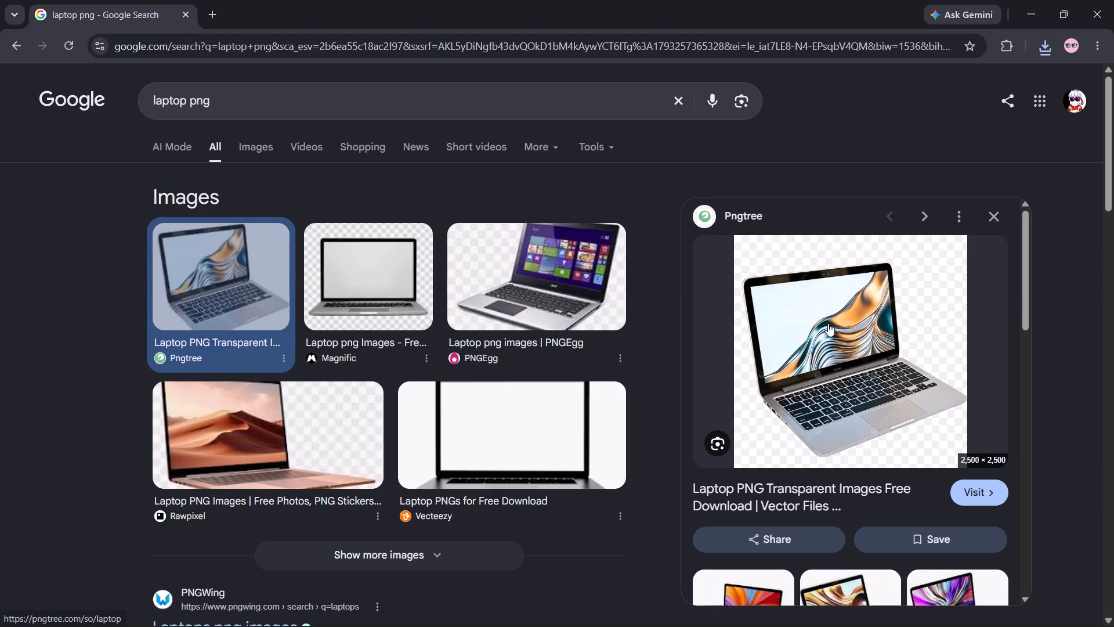
left_click(899, 212)
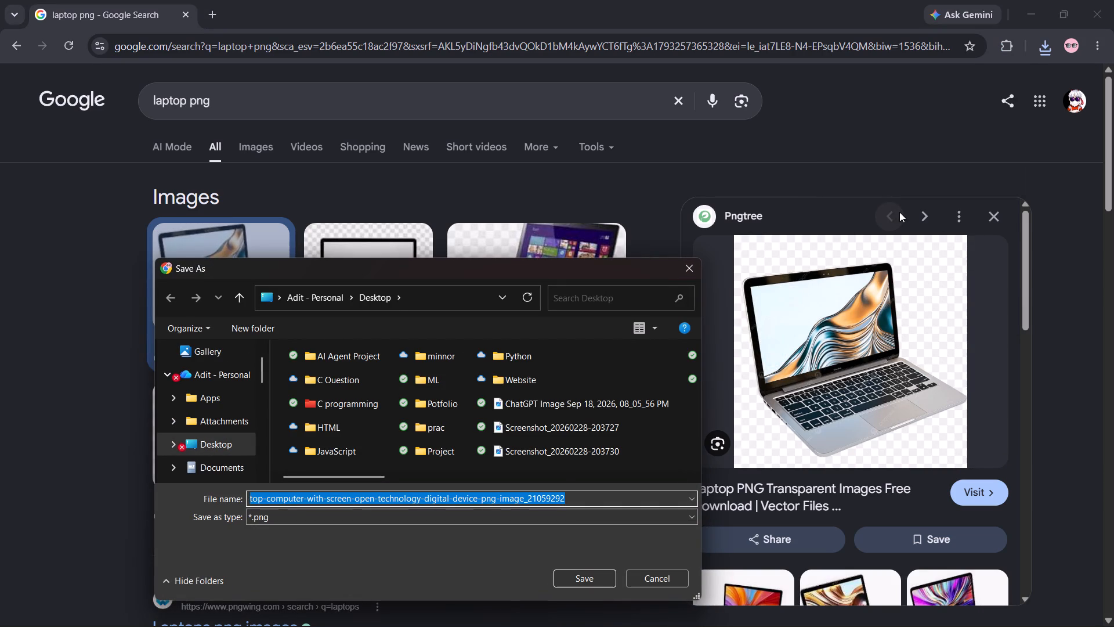
key("Return")
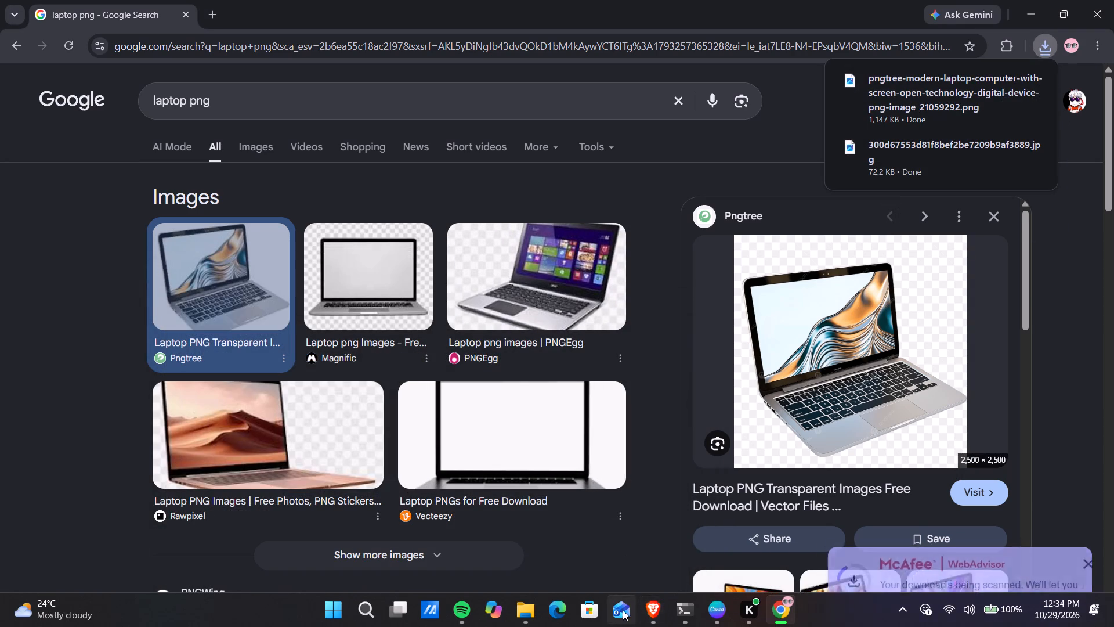
Switch to the Canva banner design and upload the saved open book JPG from the Desktop.
left_click(704, 611)
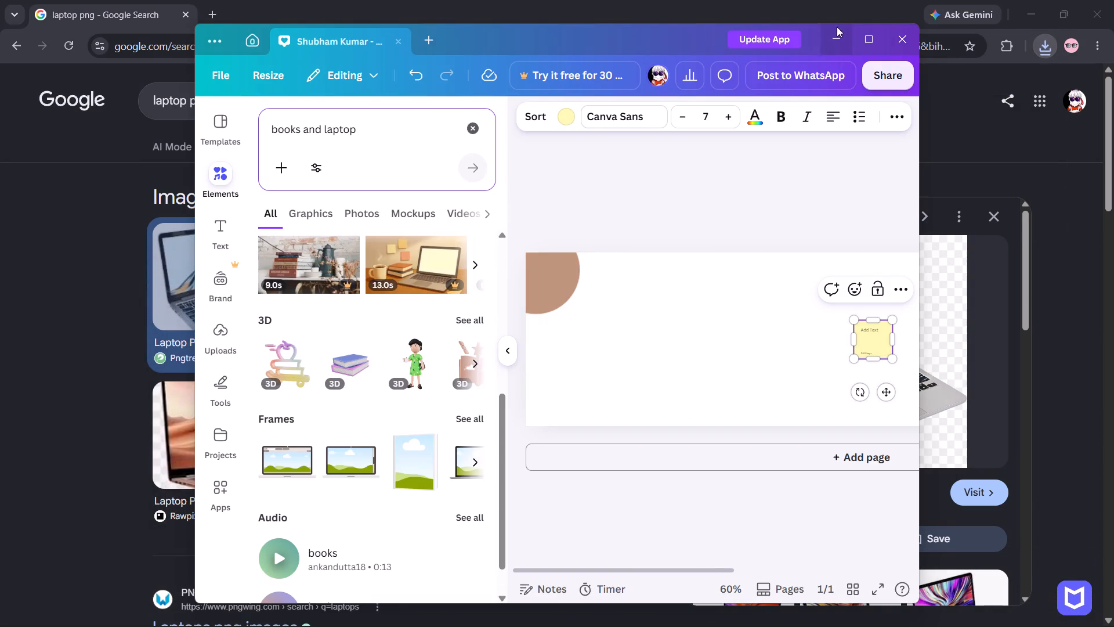
left_click(856, 36)
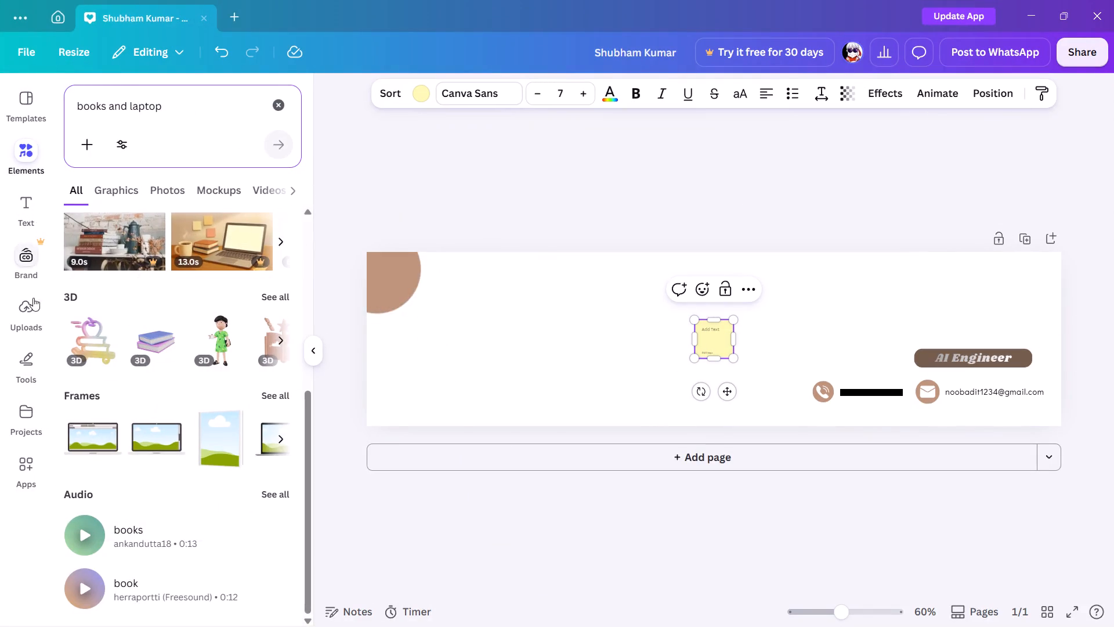
left_click(34, 313)
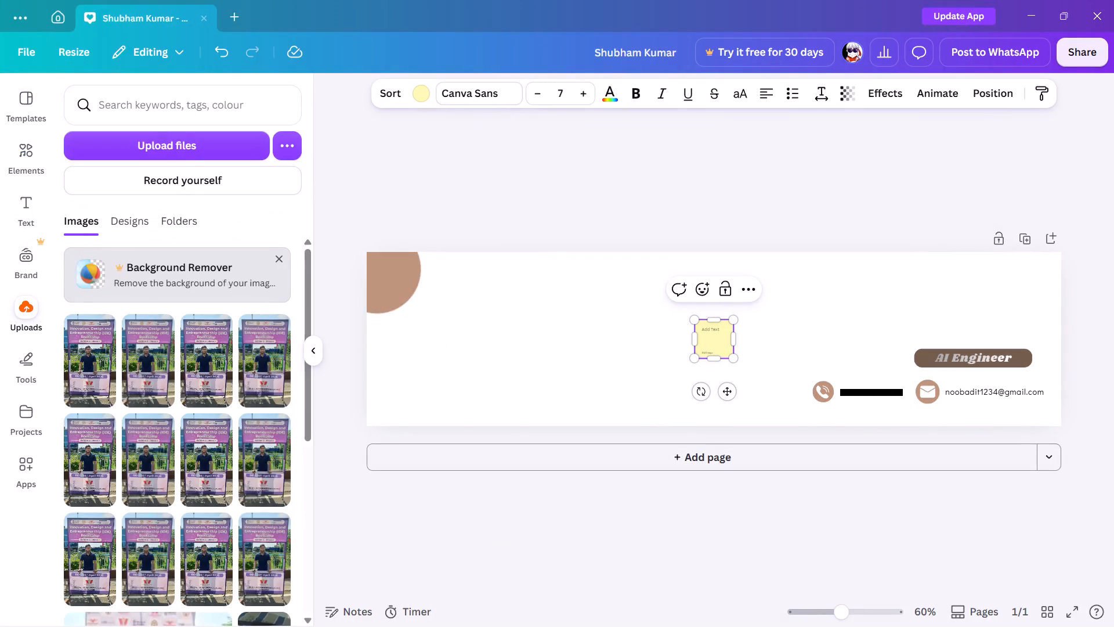
left_click(189, 147)
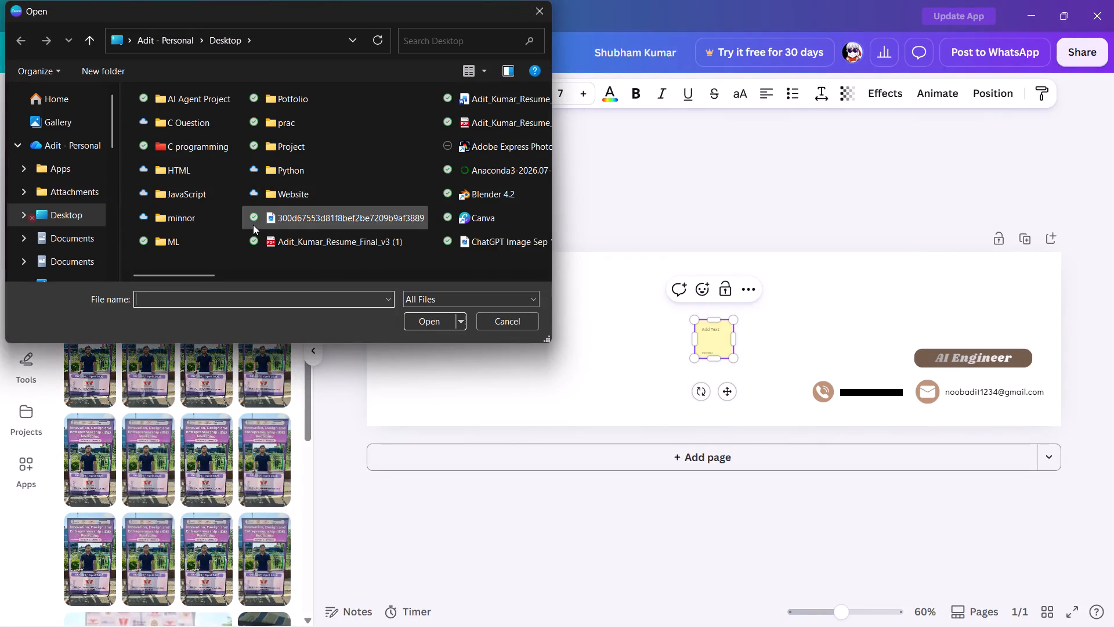
scroll(253, 225, "left", 3)
scroll(402, 182, "left", 2)
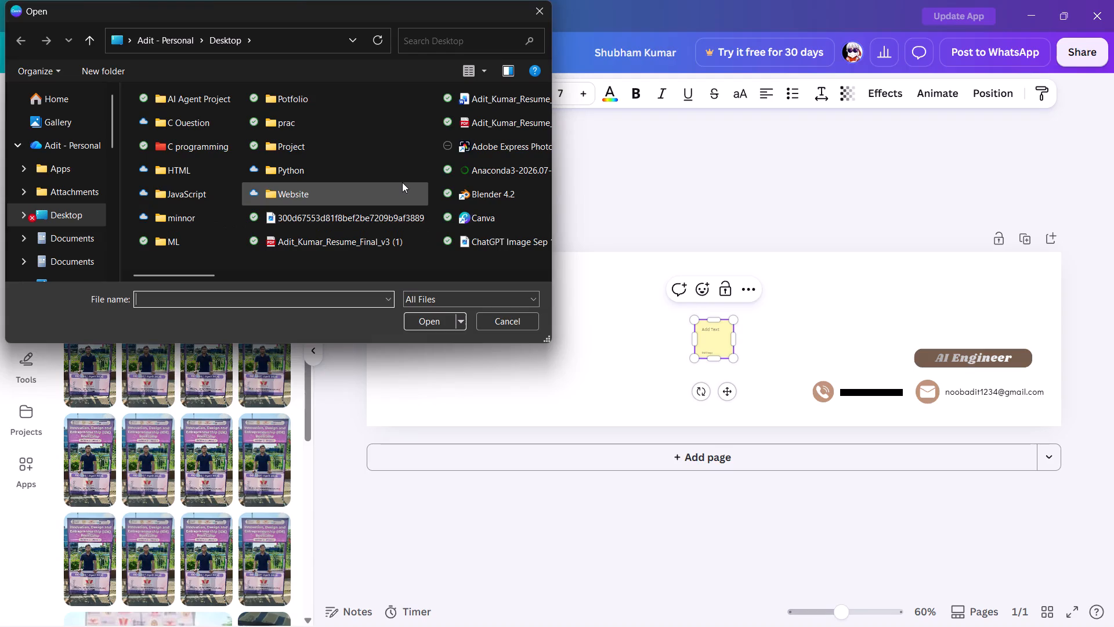
scroll(505, 241, "down", 2)
scroll(505, 241, "left", 2)
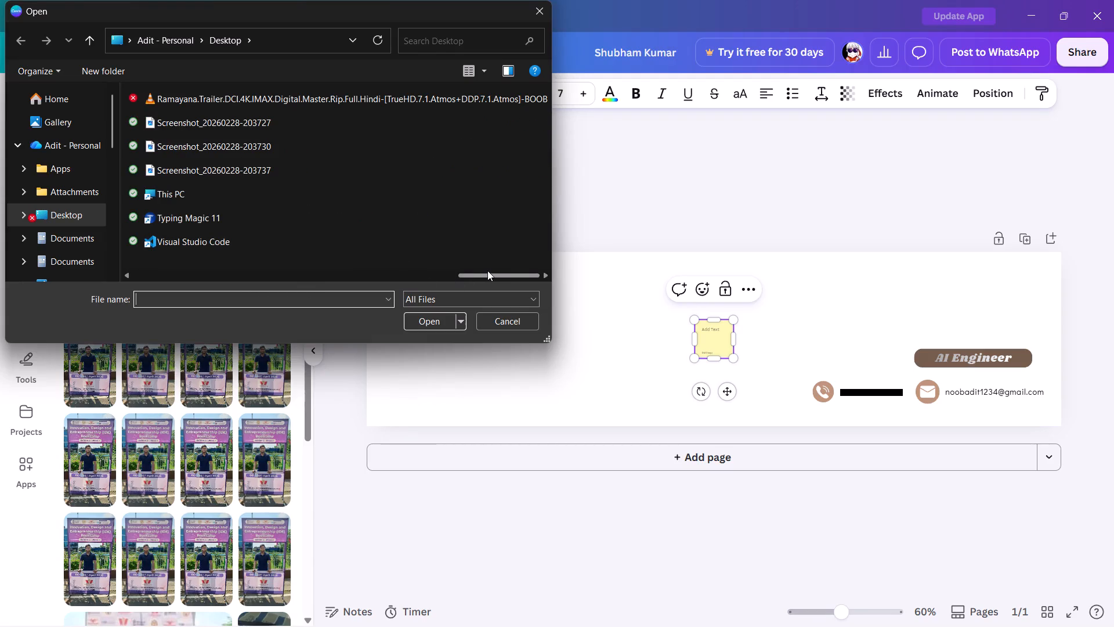
left_click_drag(486, 272, 164, 308)
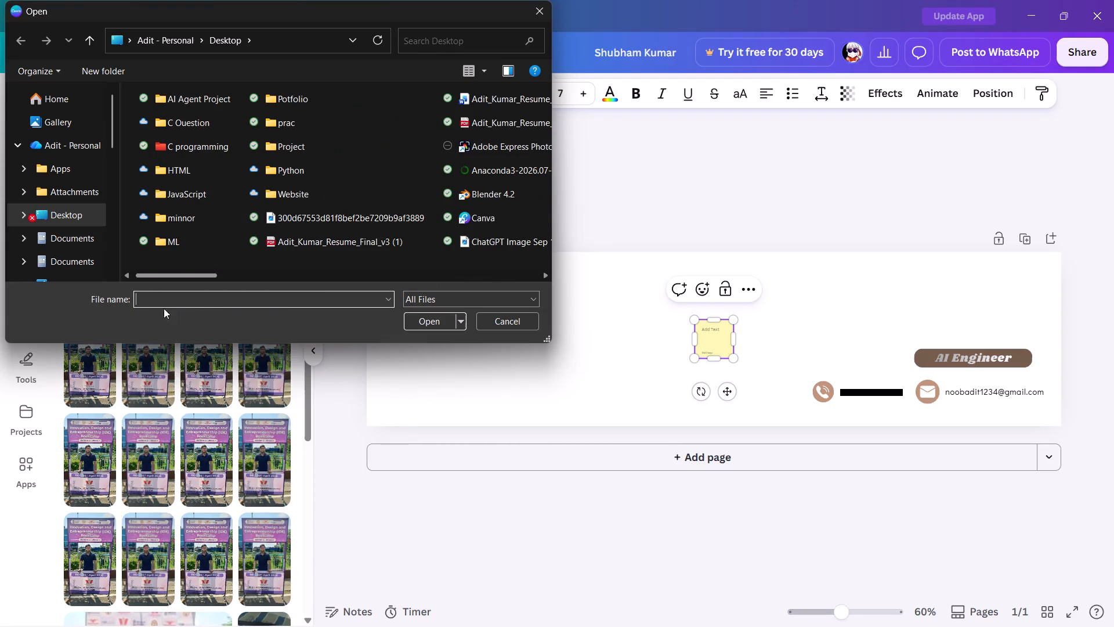
left_click_drag(164, 308, 204, 311)
double_click(337, 222)
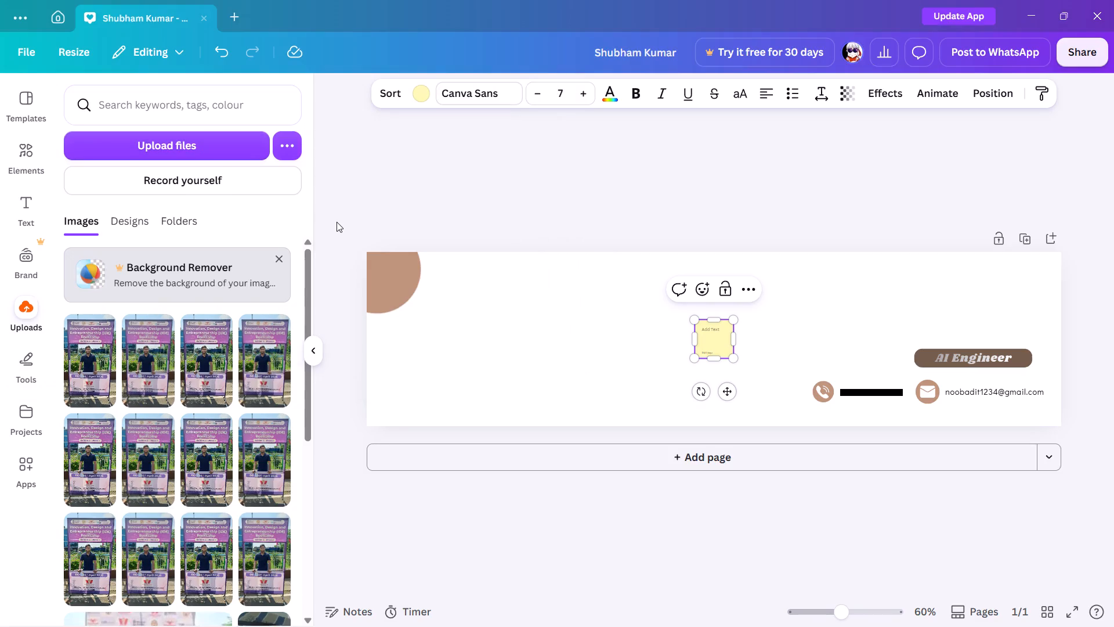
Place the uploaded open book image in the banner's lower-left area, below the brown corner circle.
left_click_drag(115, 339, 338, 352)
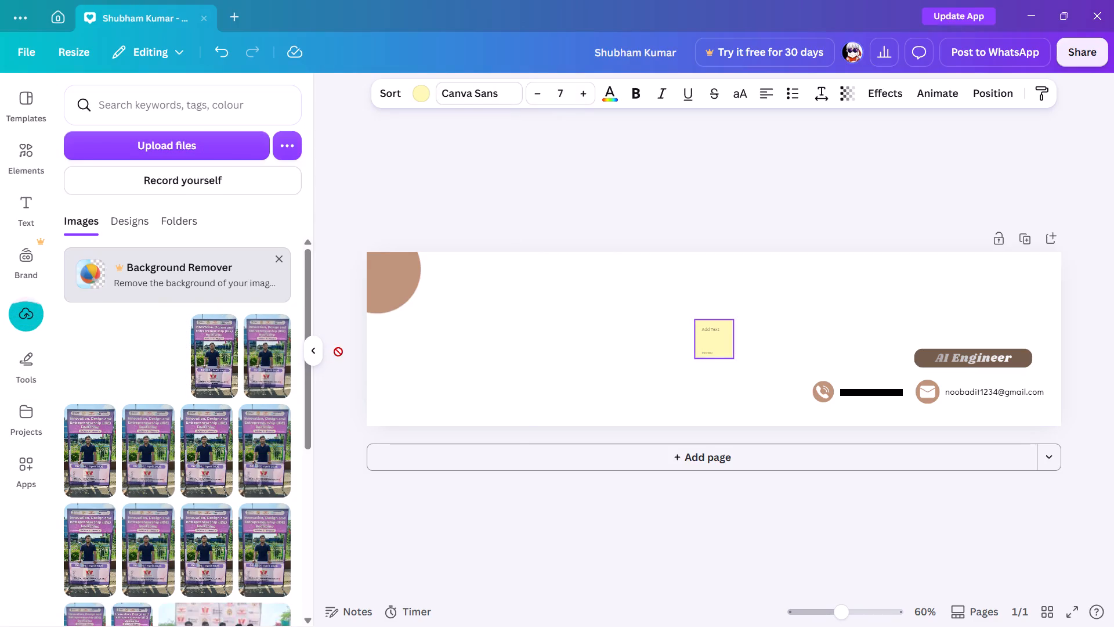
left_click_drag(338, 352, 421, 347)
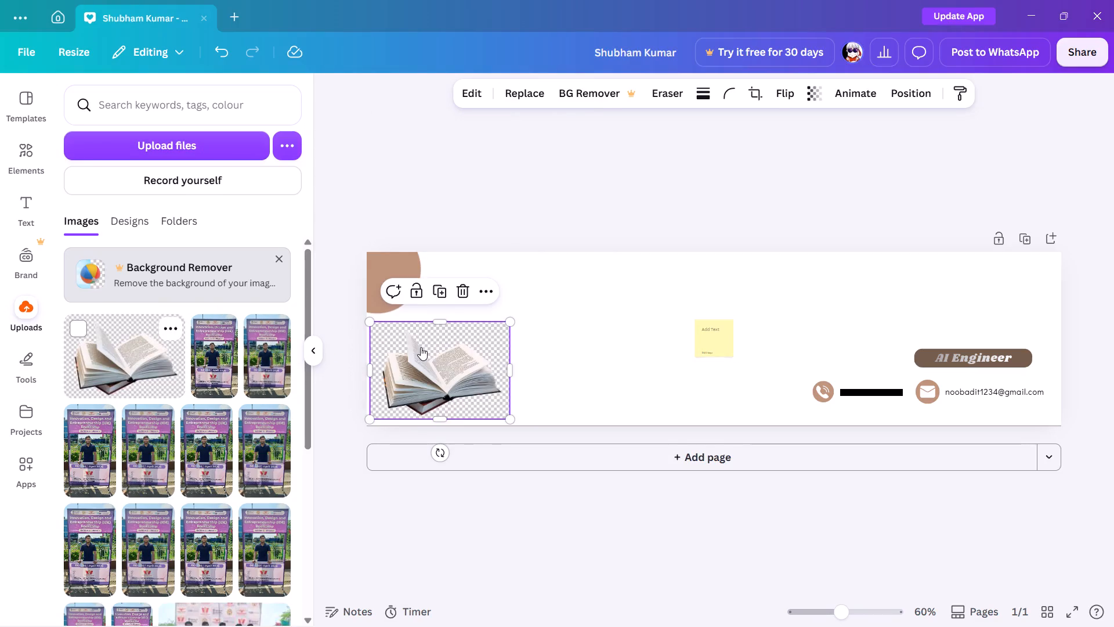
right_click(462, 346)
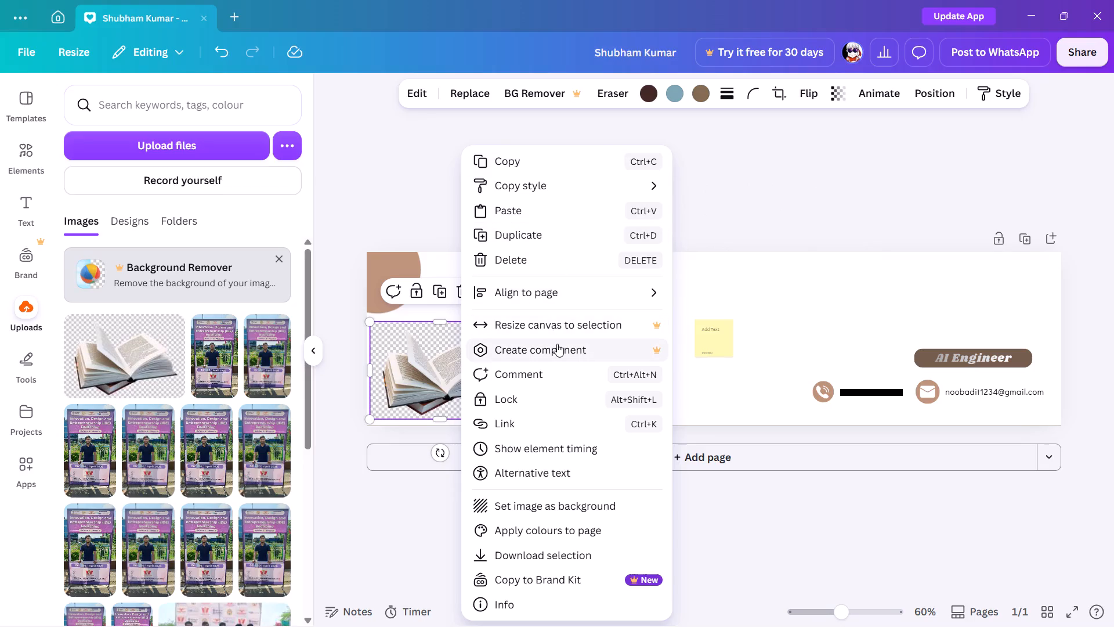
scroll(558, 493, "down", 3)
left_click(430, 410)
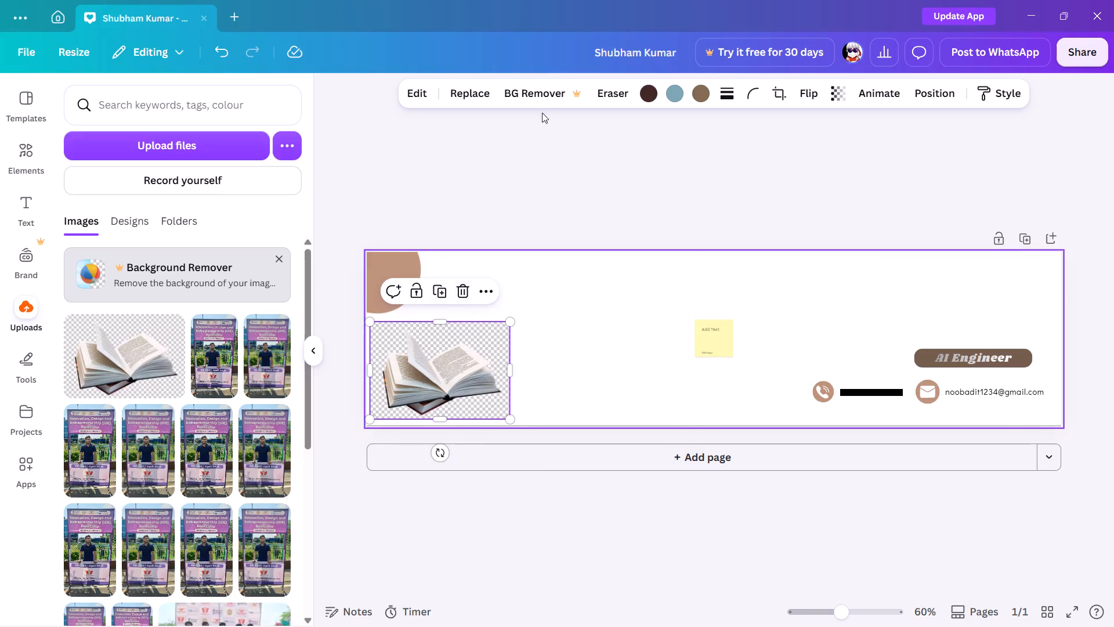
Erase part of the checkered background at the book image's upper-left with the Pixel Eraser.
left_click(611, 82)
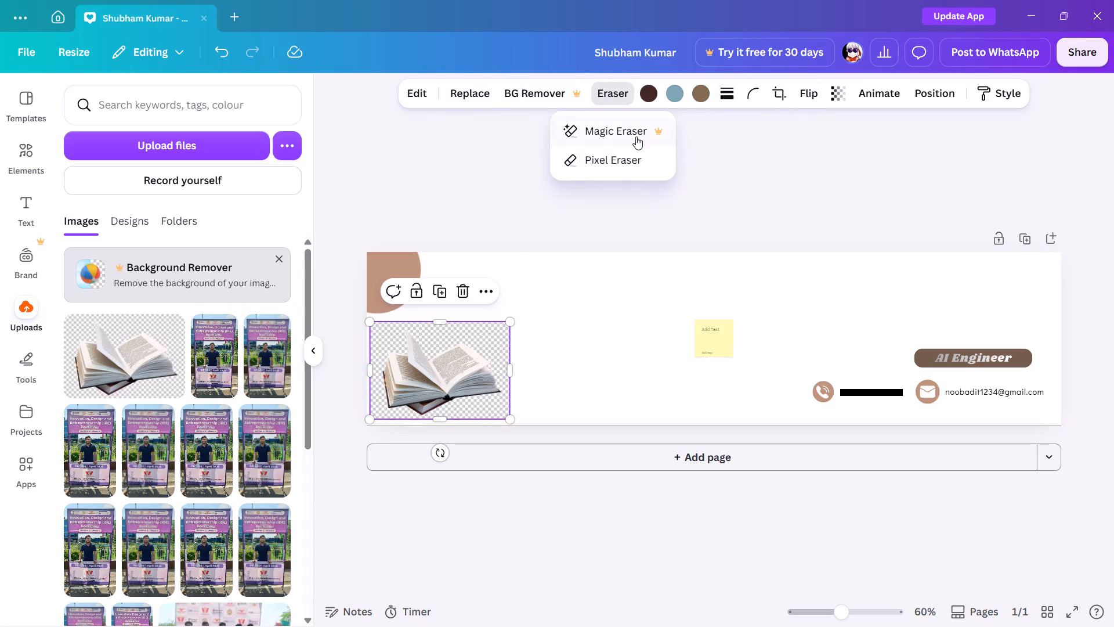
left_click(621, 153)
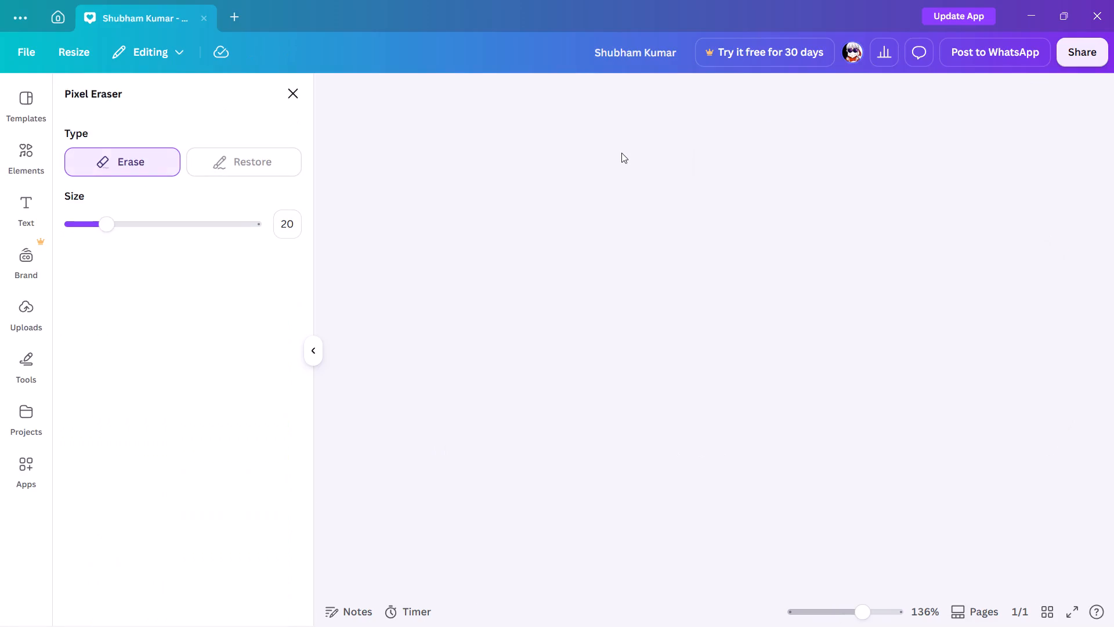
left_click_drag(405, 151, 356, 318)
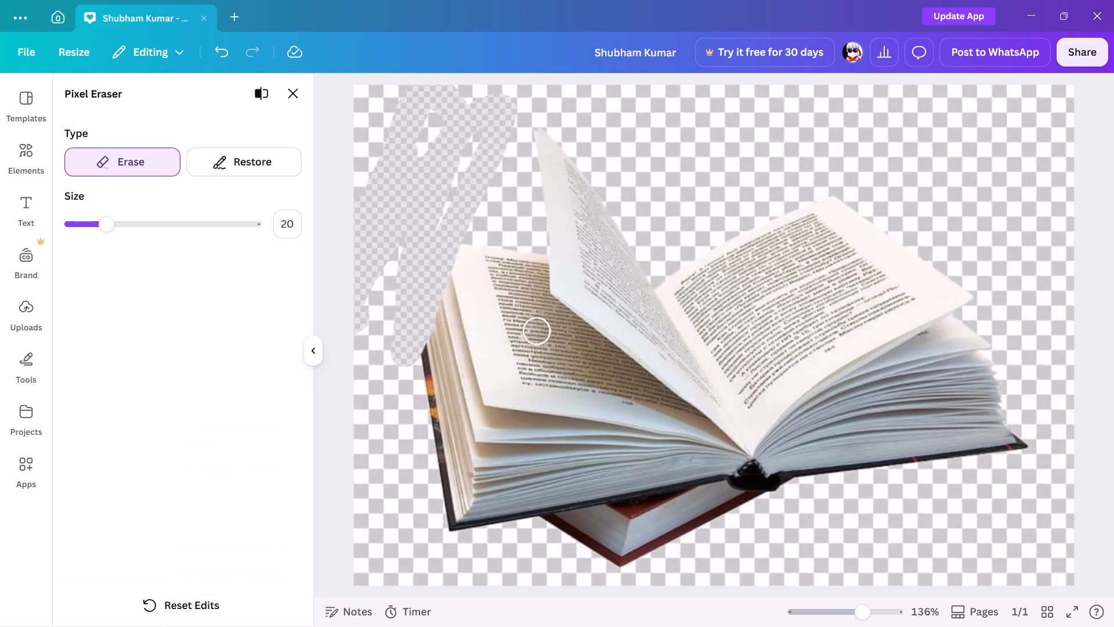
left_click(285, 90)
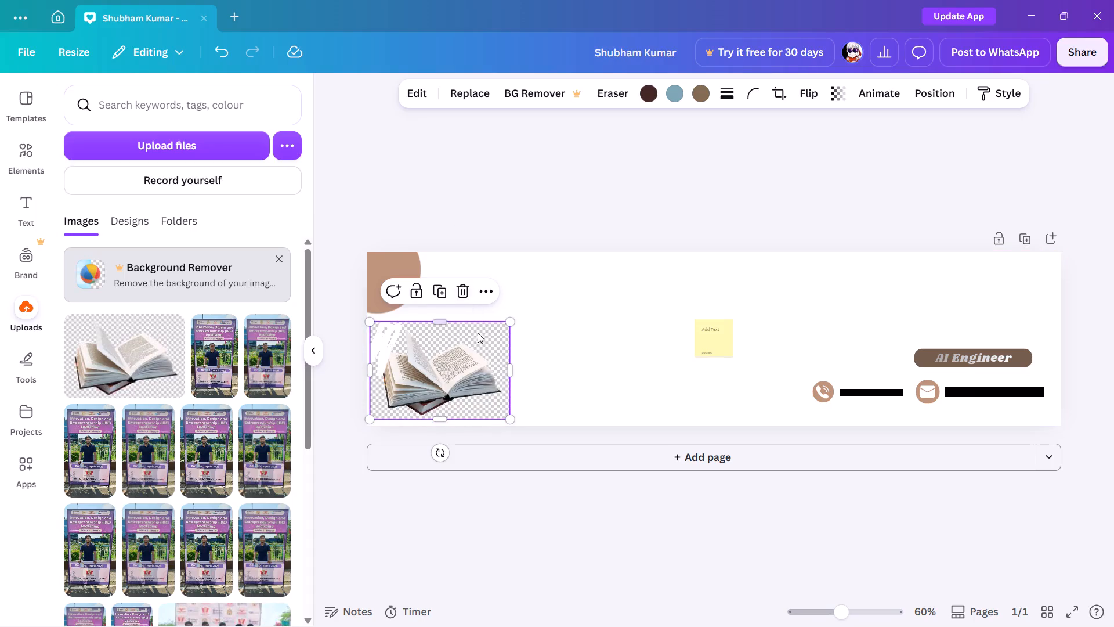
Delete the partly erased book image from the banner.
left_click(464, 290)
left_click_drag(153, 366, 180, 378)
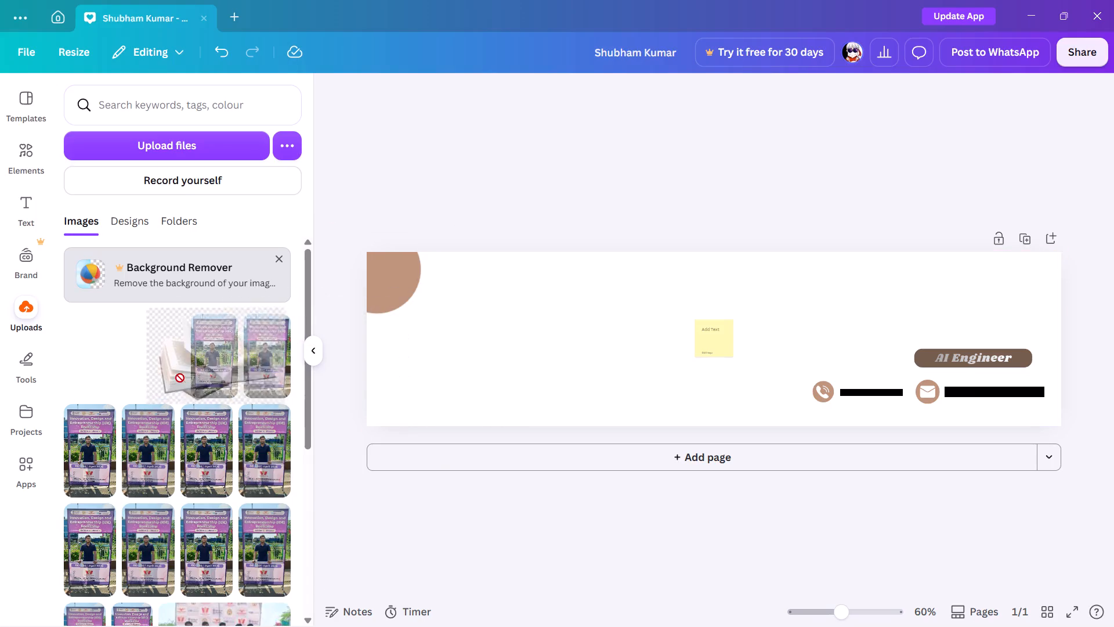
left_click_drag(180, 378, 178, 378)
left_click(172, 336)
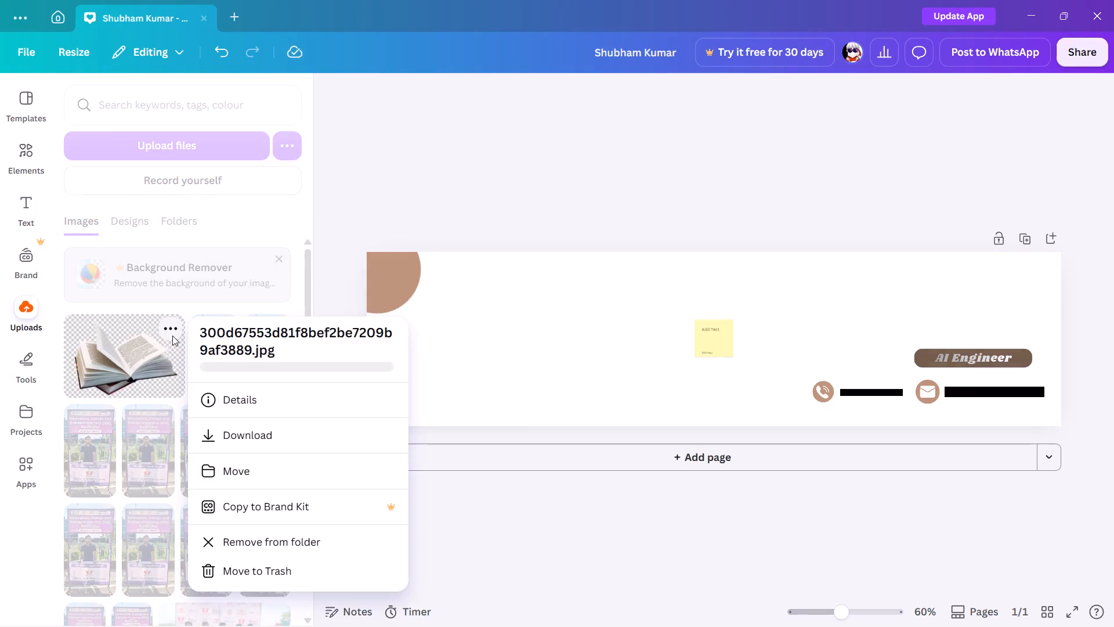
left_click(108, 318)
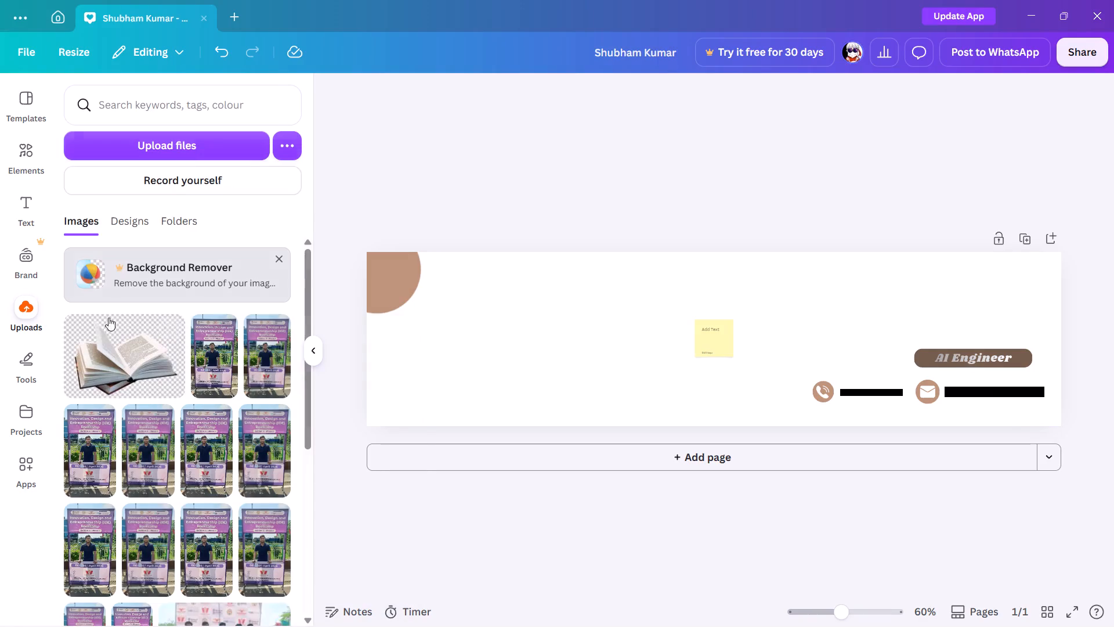
Upload the saved Pngtree laptop PNG from the Desktop.
left_click(190, 150)
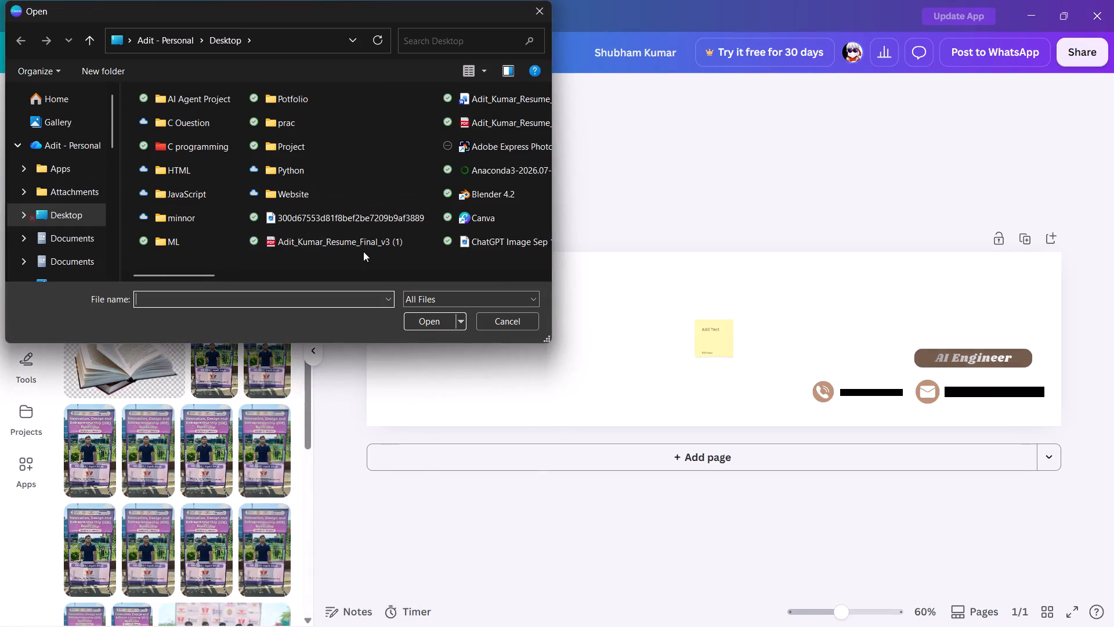
scroll(434, 215, "left", 2)
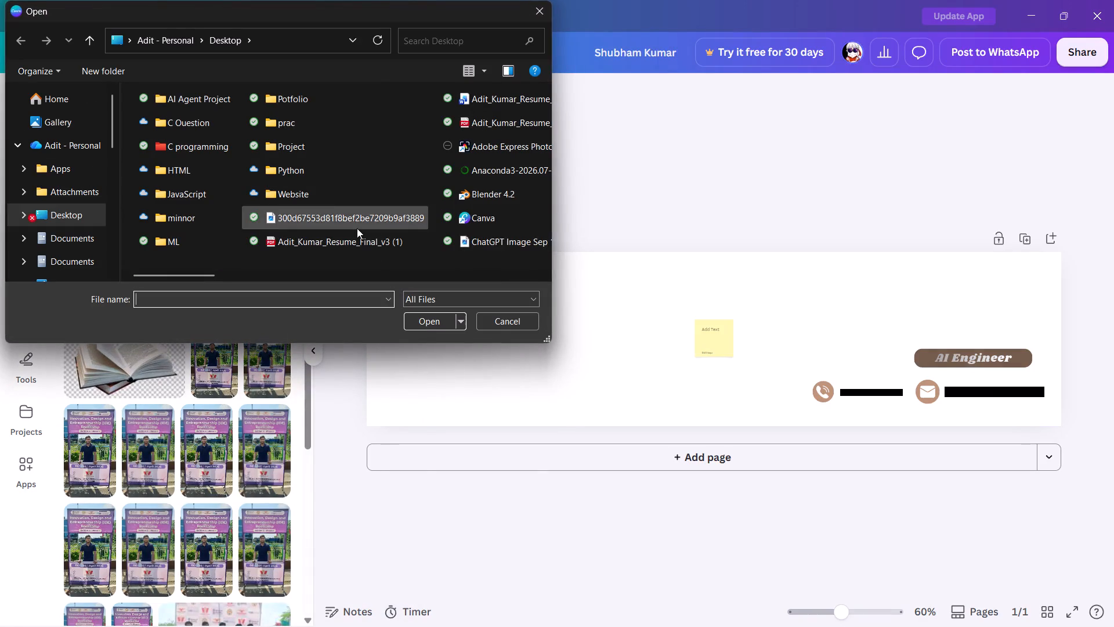
scroll(357, 228, "down", 1)
scroll(312, 203, "up", 1)
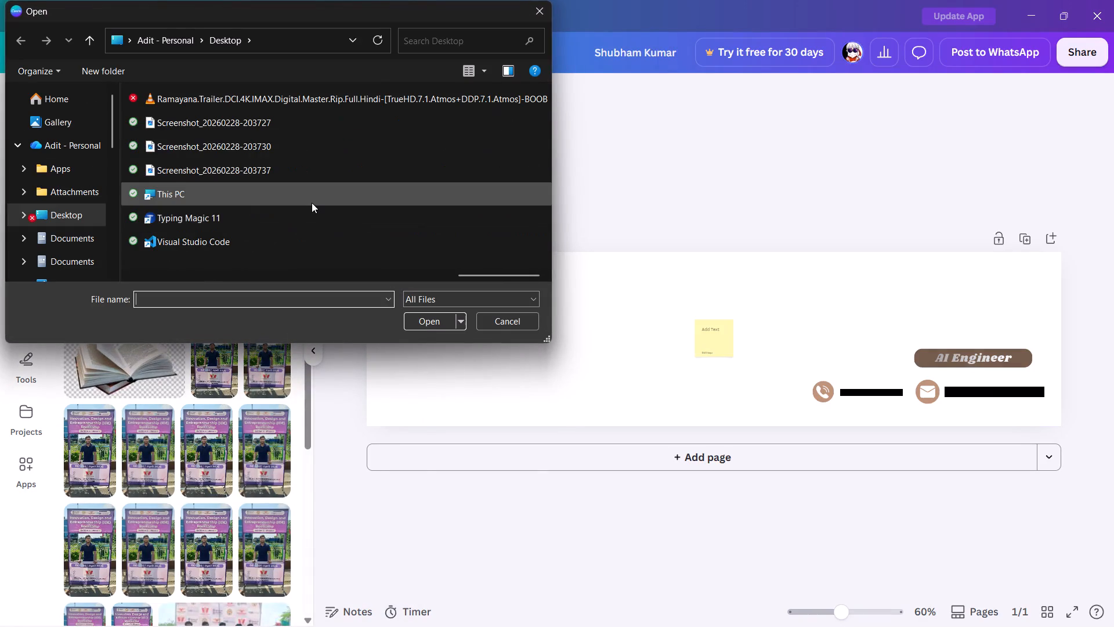
scroll(312, 203, "up", 1)
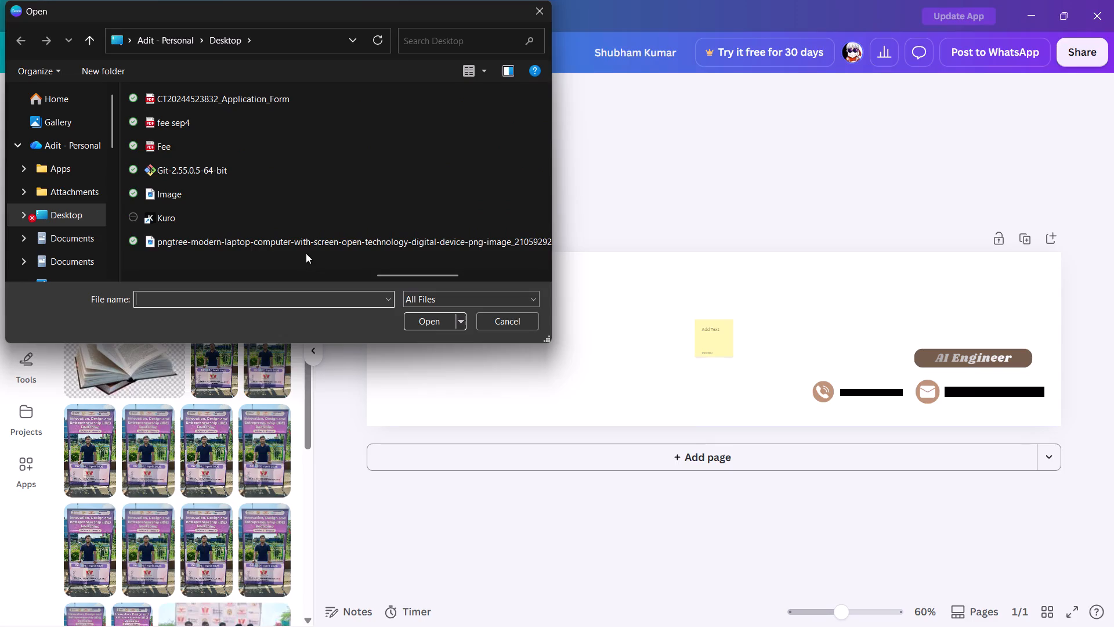
double_click(328, 239)
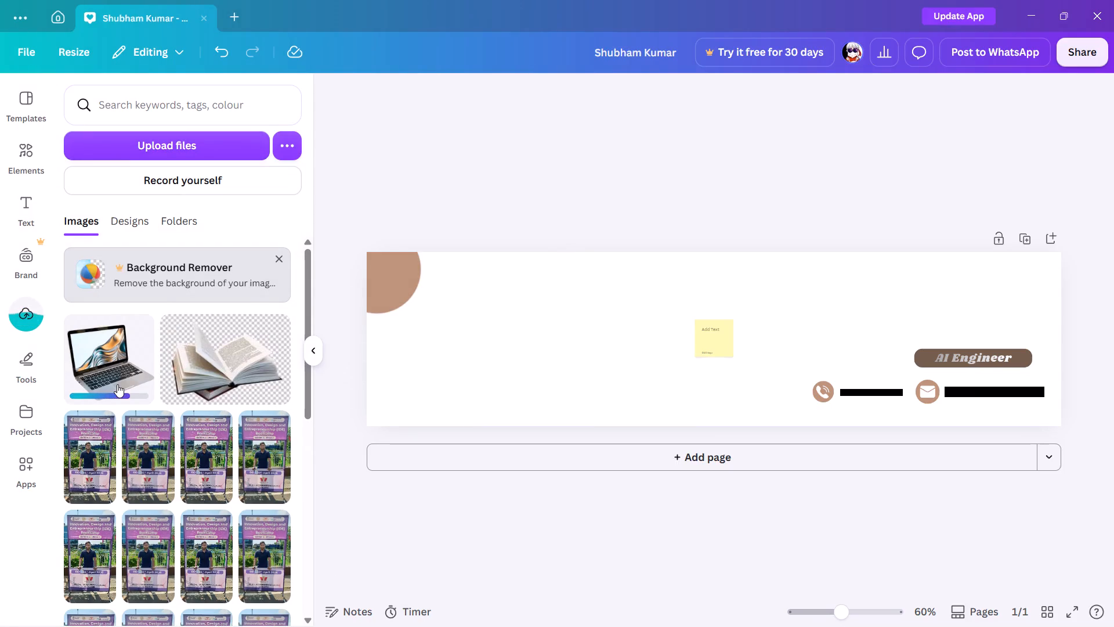
Add the uploaded laptop image to the banner's lower-left corner, keeping only a single copy.
double_click(128, 363)
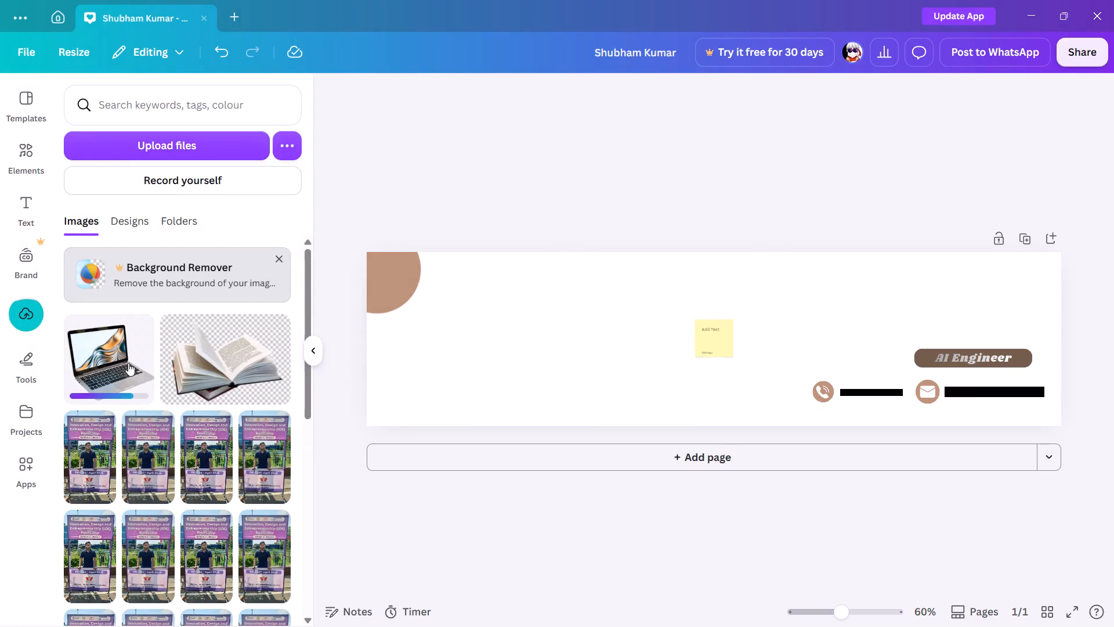
left_click_drag(728, 304, 630, 308)
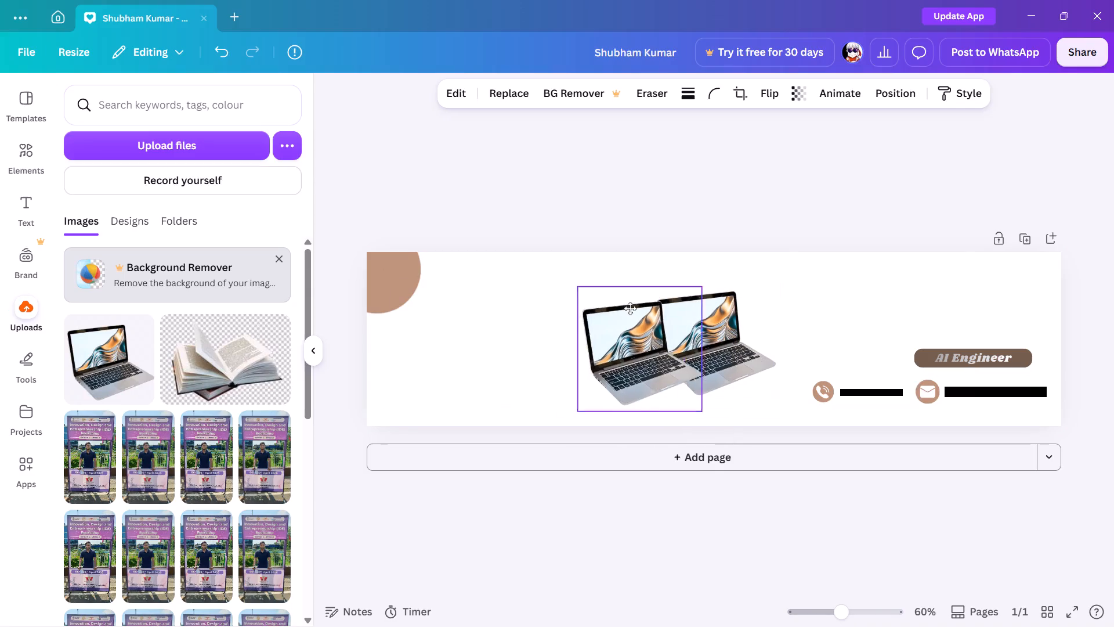
left_click_drag(630, 308, 429, 343)
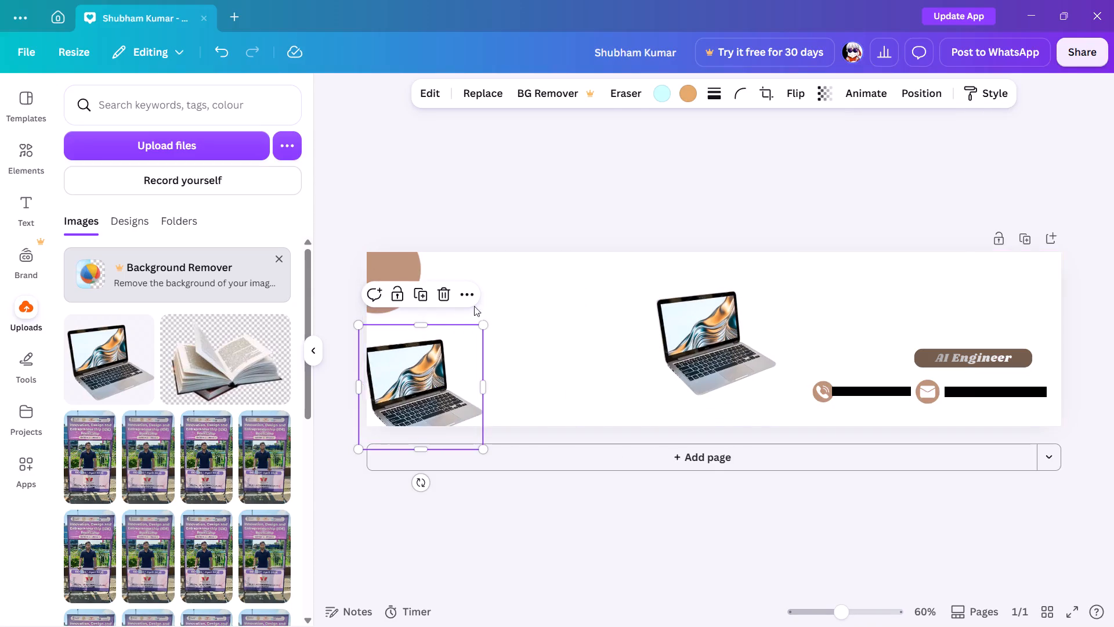
left_click(738, 293)
left_click(736, 250)
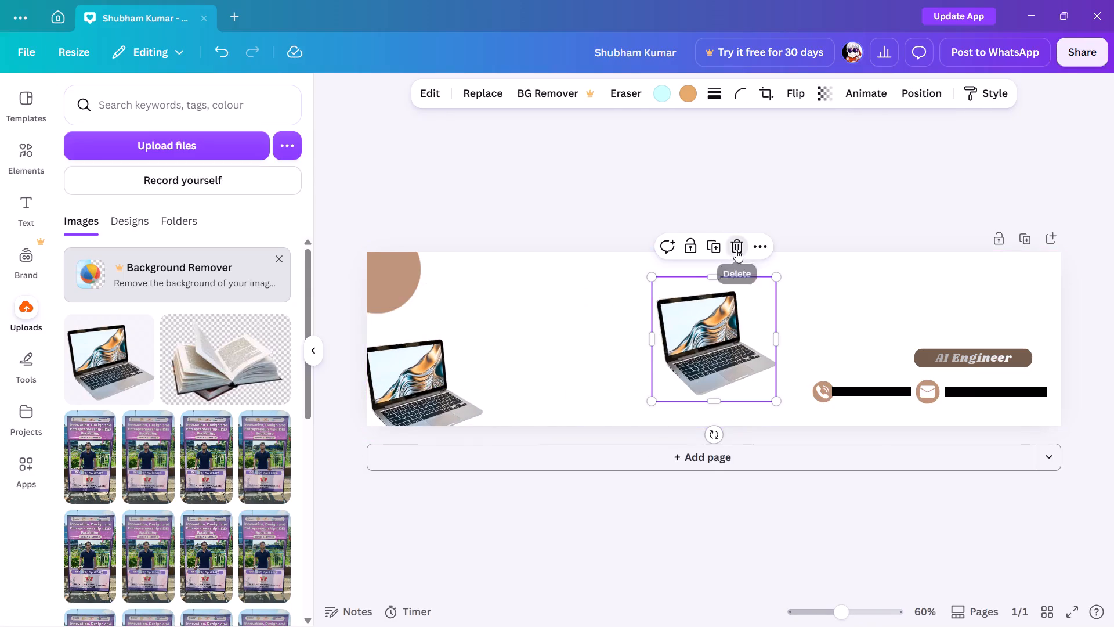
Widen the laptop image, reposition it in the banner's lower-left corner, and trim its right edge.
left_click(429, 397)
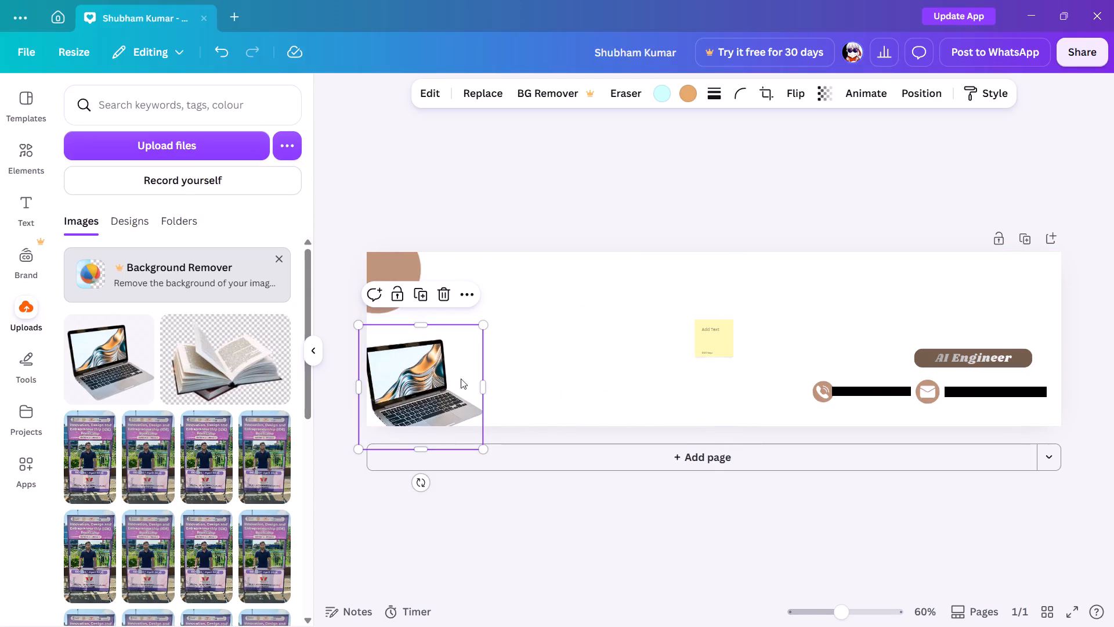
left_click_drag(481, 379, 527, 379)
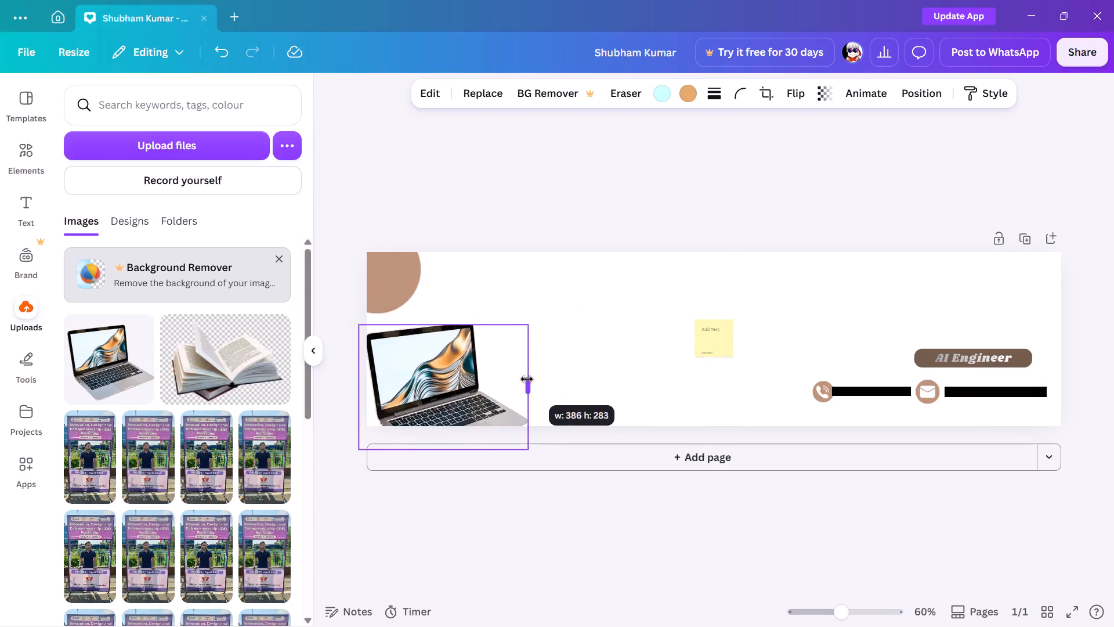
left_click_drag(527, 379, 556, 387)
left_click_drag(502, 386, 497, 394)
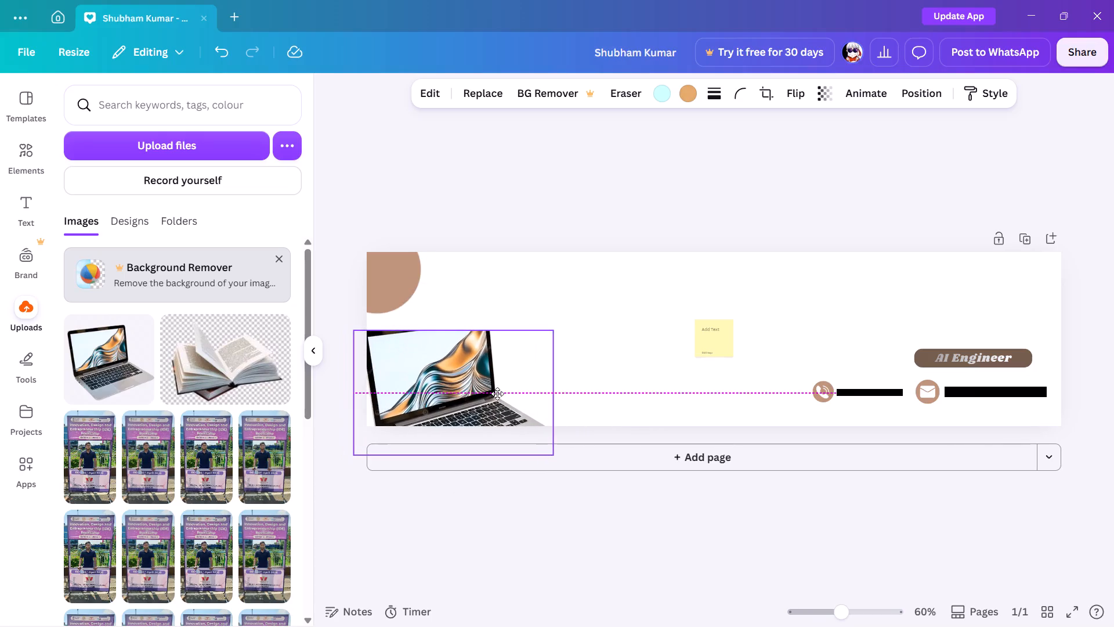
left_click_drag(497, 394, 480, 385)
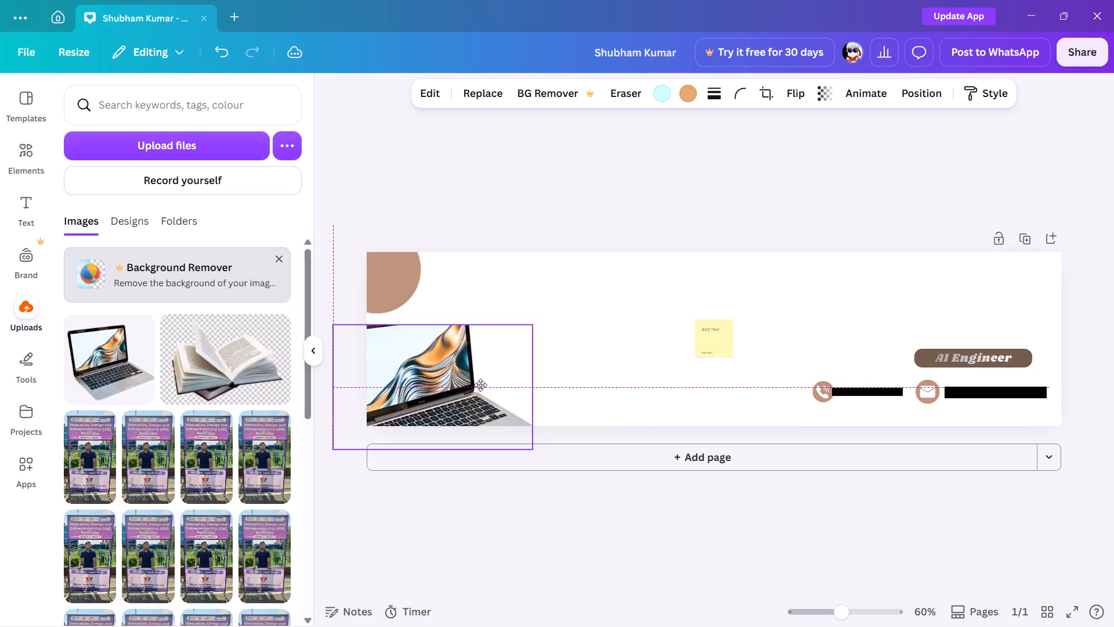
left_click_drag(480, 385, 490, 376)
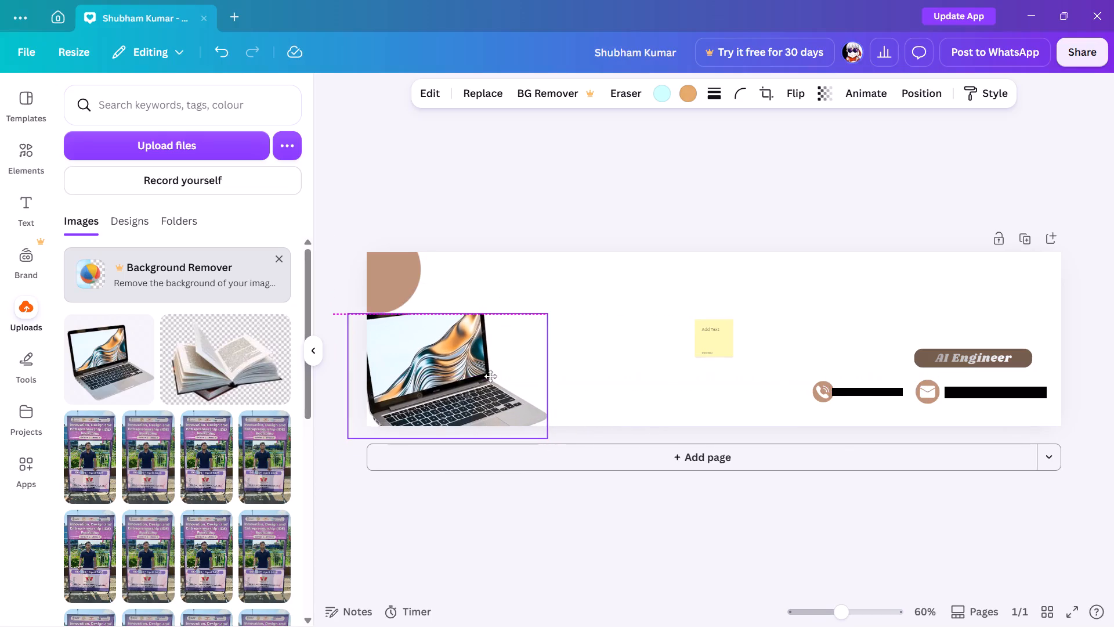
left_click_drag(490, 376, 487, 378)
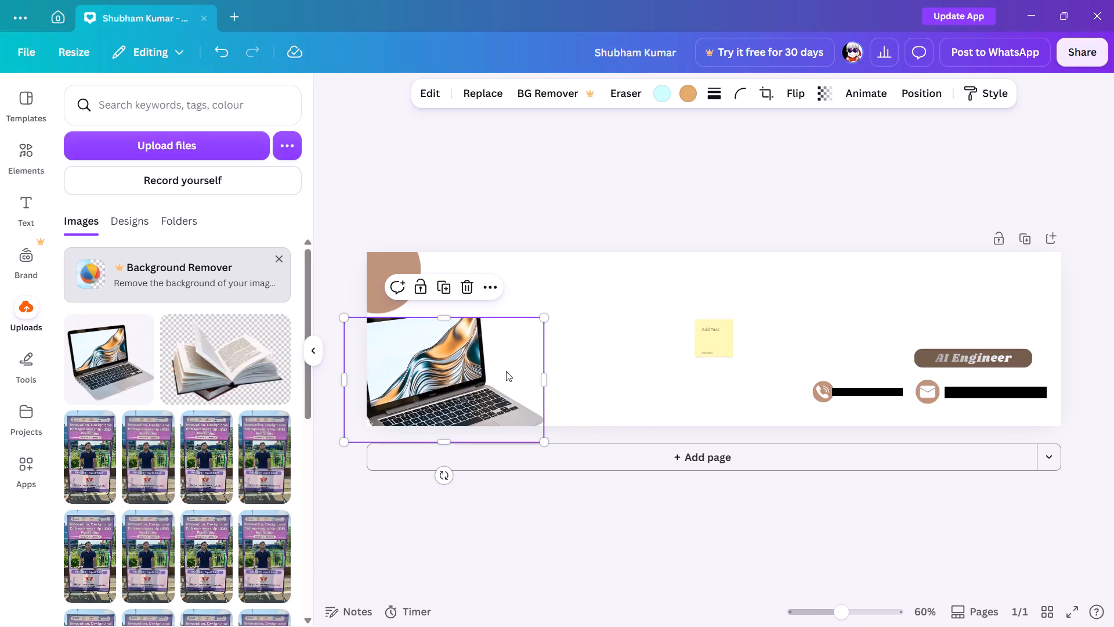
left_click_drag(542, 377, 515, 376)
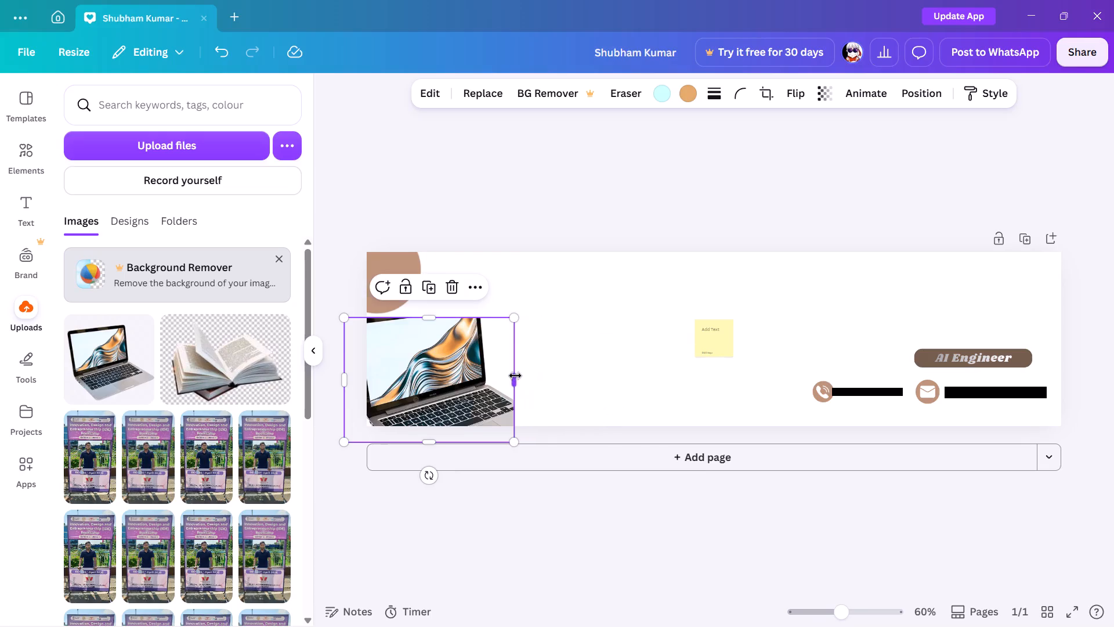
Delete the yellow sticky note from the middle of the banner.
left_click(696, 343)
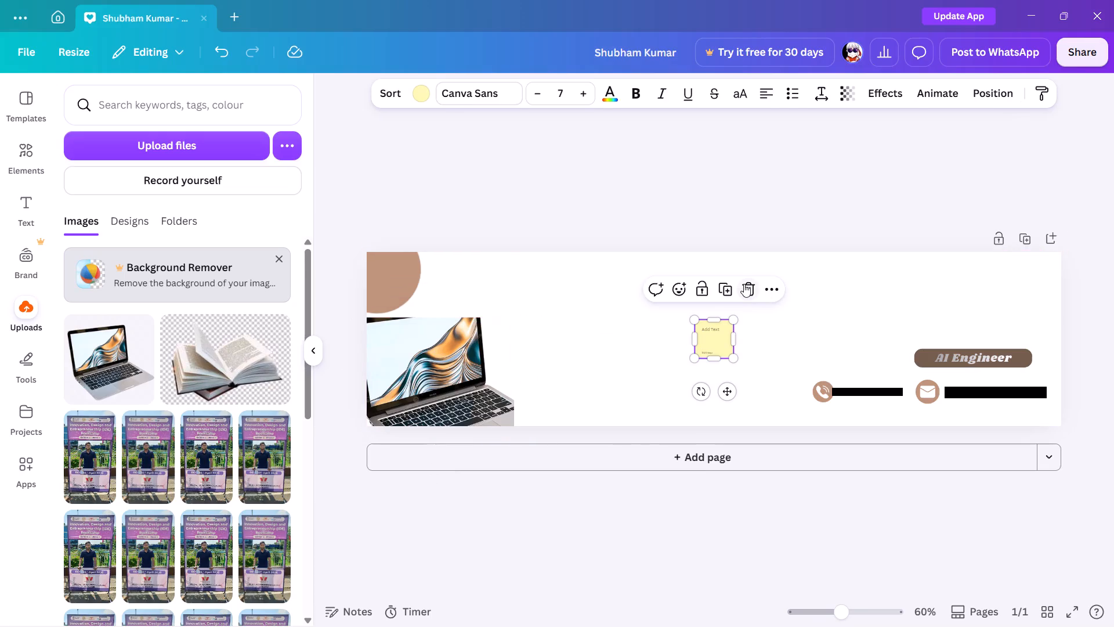
left_click(744, 284)
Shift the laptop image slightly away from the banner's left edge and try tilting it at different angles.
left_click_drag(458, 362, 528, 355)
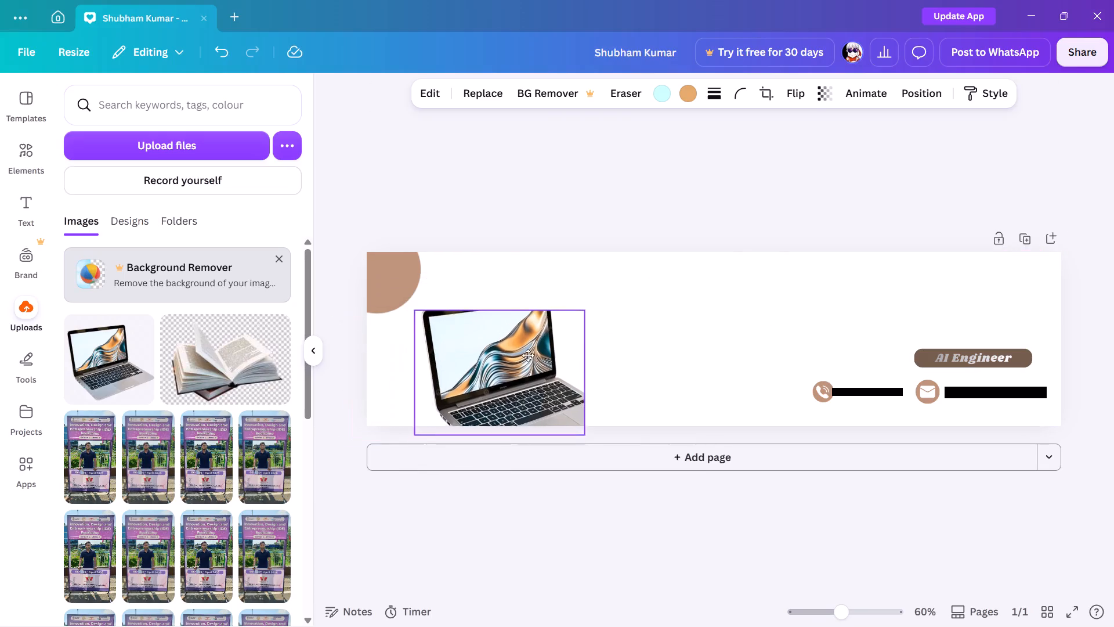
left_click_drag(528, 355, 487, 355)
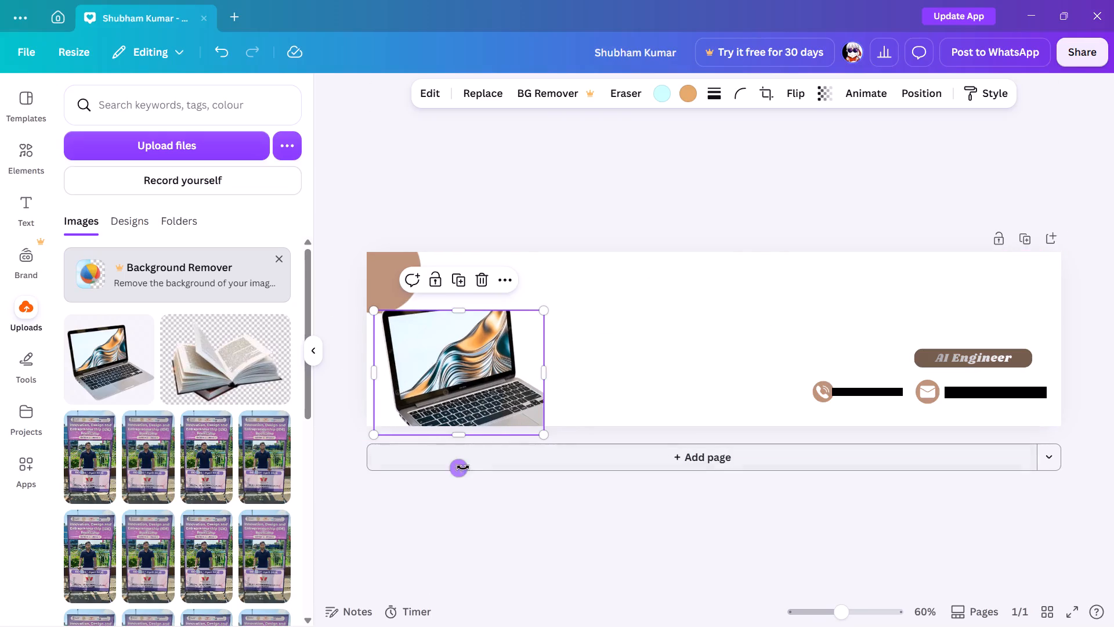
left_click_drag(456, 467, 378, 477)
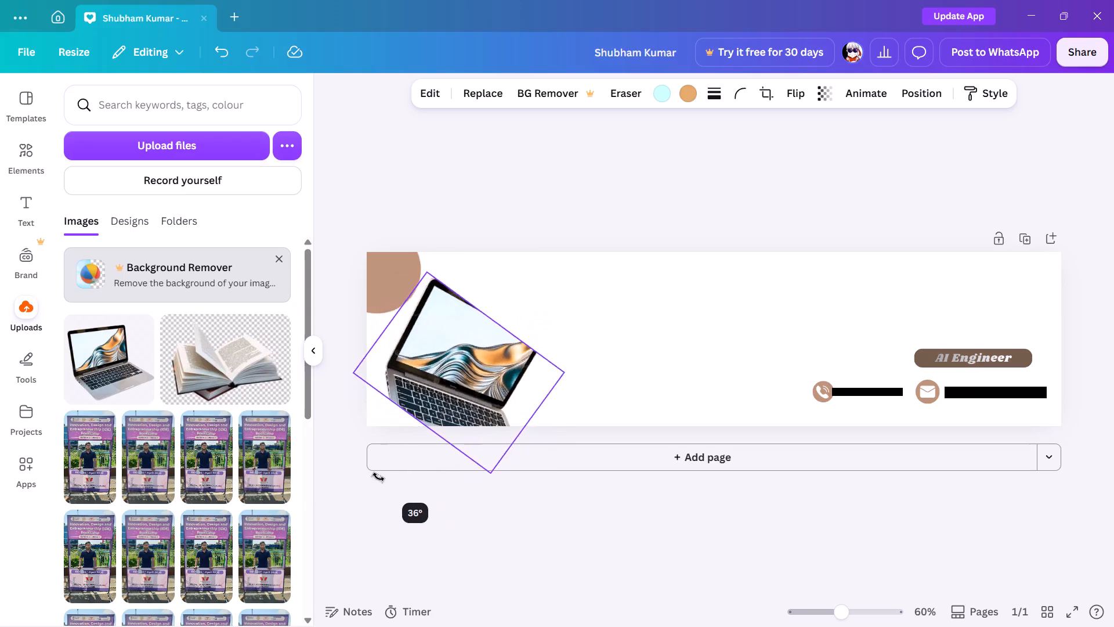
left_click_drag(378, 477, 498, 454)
Delete the tilted laptop image from the banner.
left_click(483, 243)
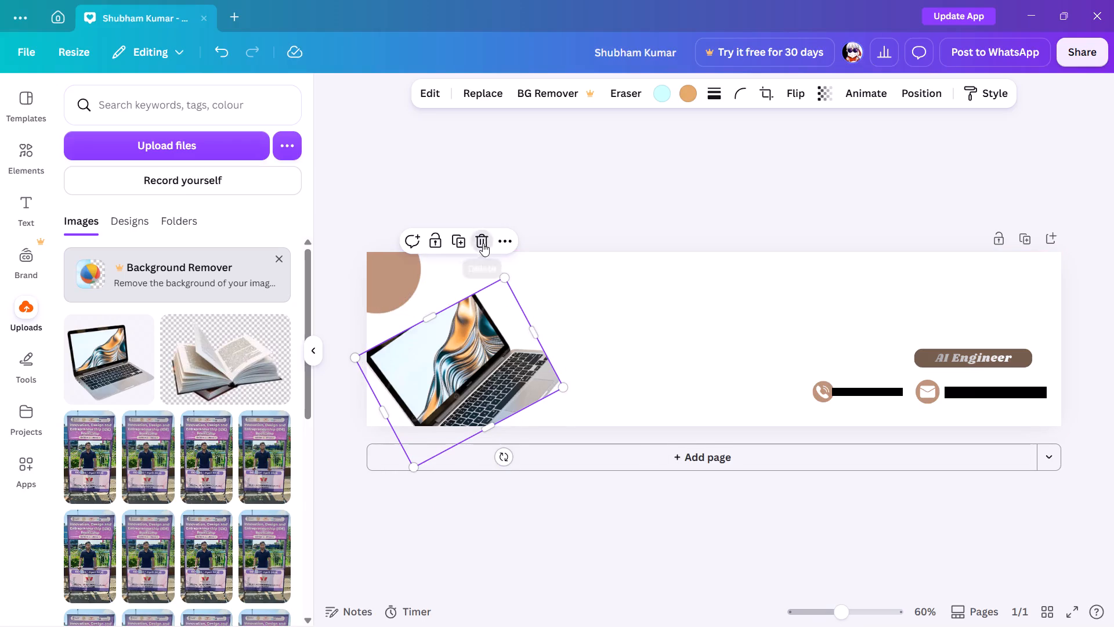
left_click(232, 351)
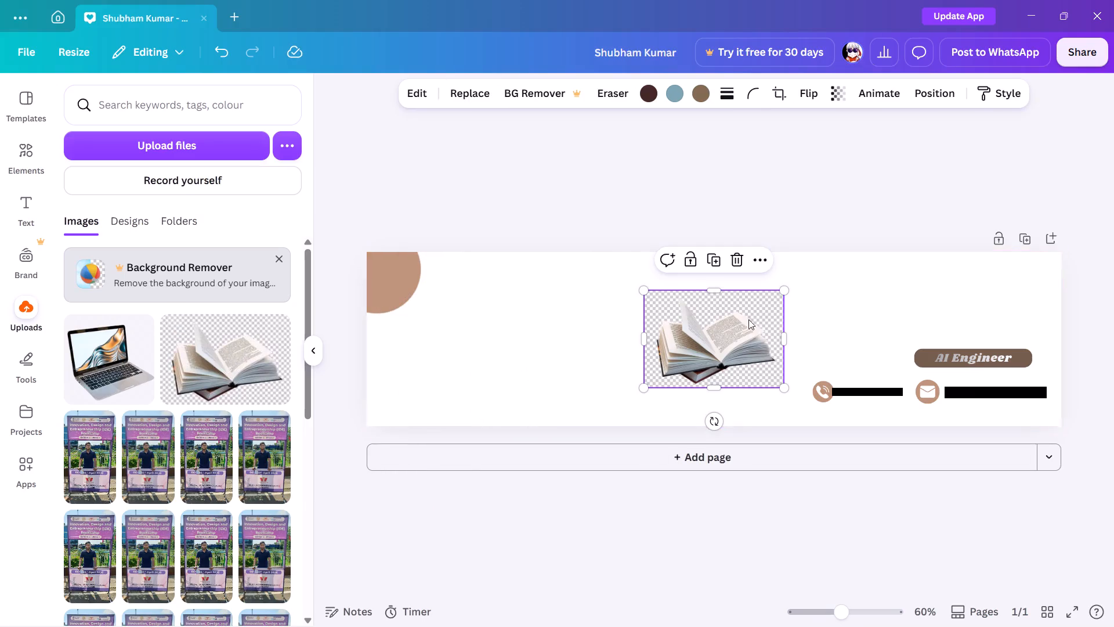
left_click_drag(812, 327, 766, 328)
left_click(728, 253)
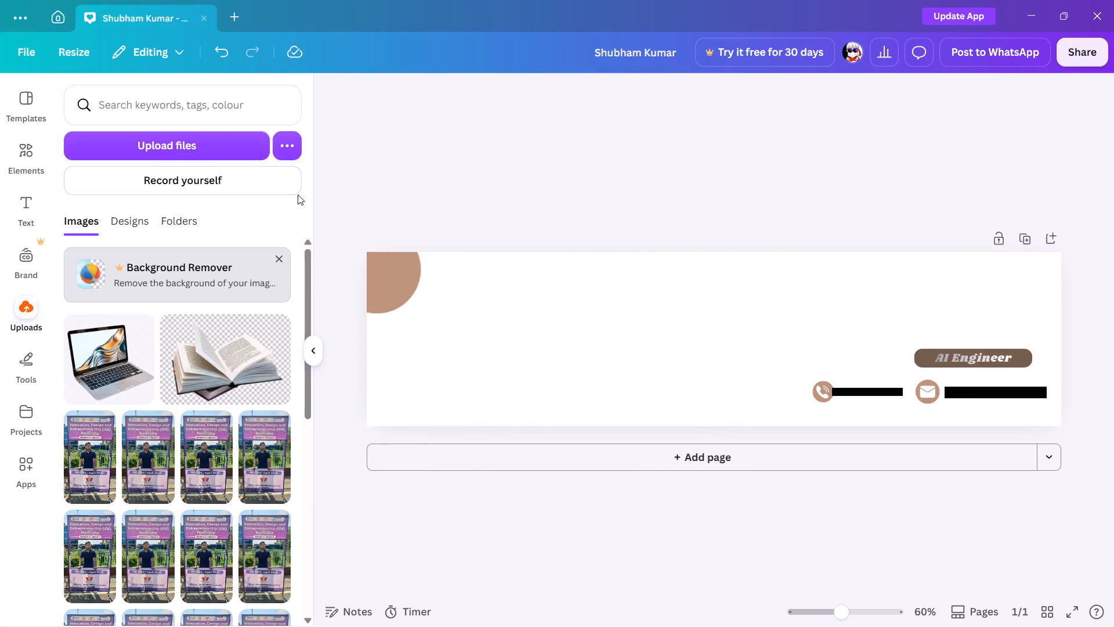
Browse the "books and laptop" element results, examining the videos, 3D items and frames for a suitable graphic.
scroll(180, 184, "down", 2)
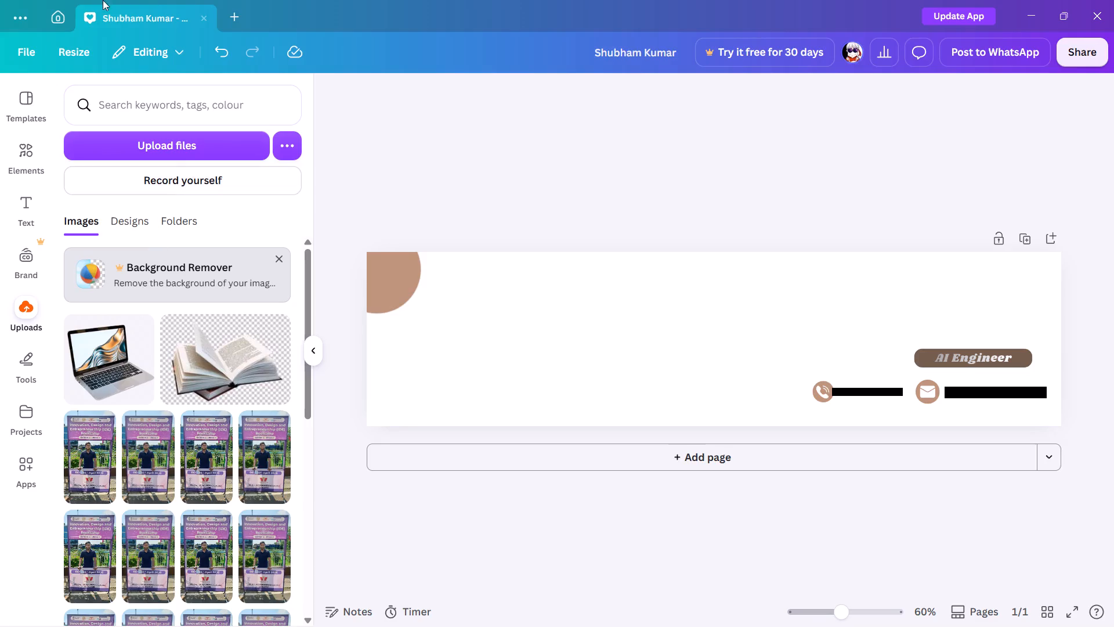
left_click(173, 109)
left_click(26, 91)
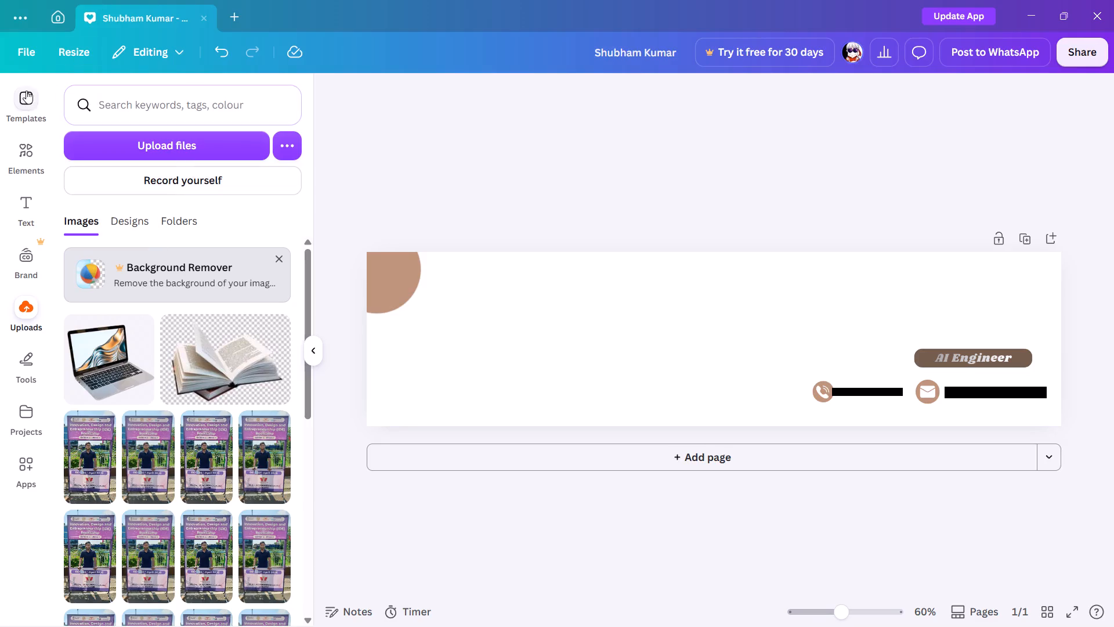
left_click(21, 143)
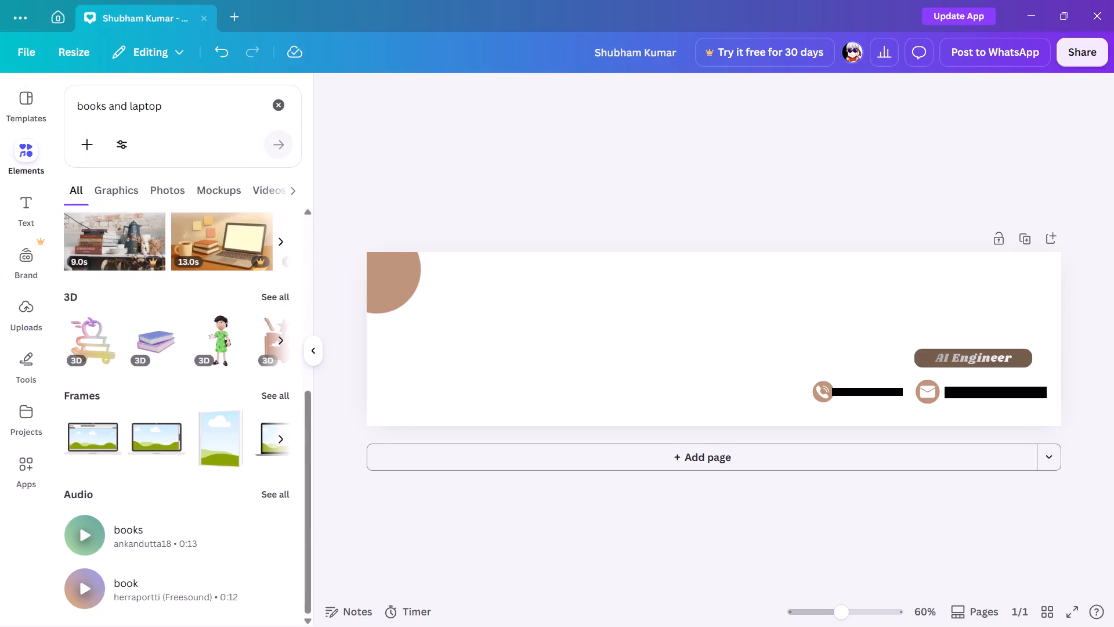
left_click(201, 115)
scroll(173, 380, "down", 1)
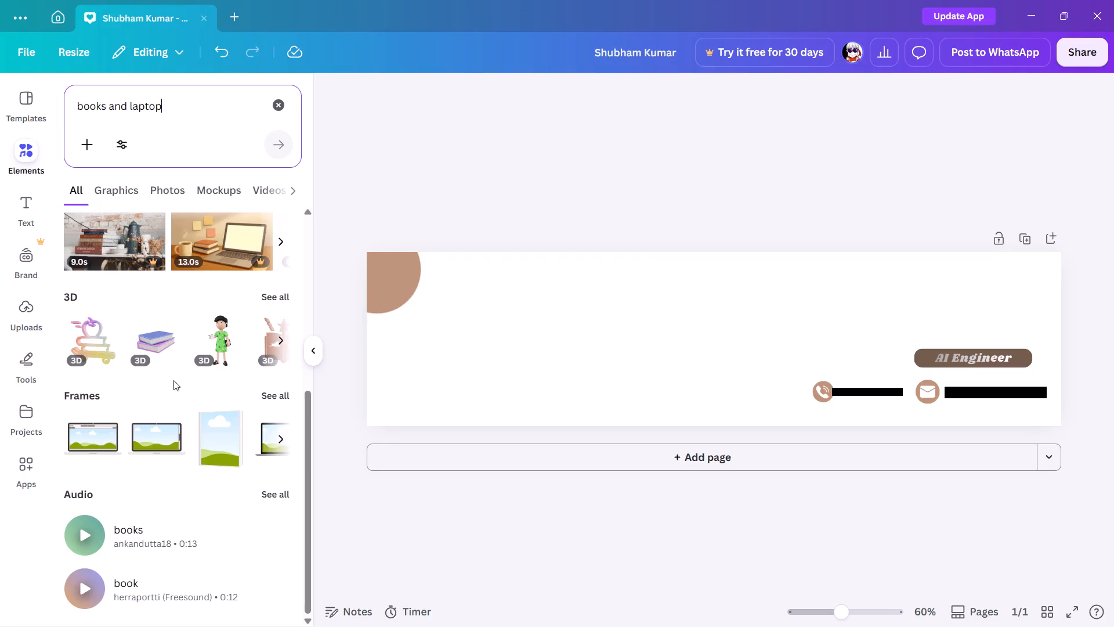
scroll(207, 272, "left", 2)
scroll(214, 226, "left", 1)
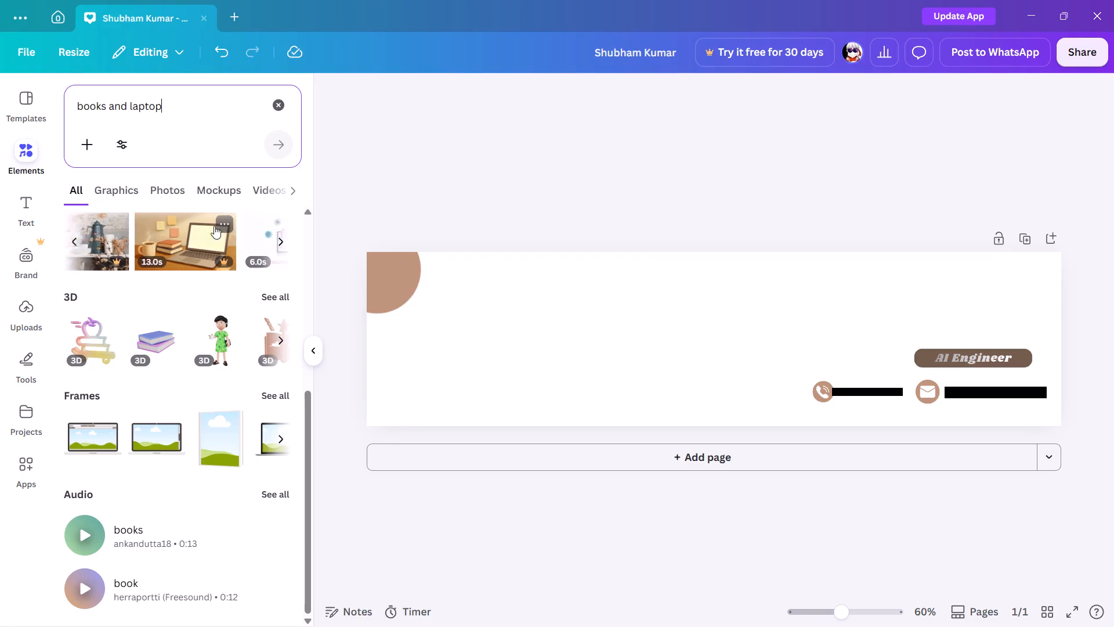
scroll(214, 226, "left", 4)
scroll(229, 348, "left", 1)
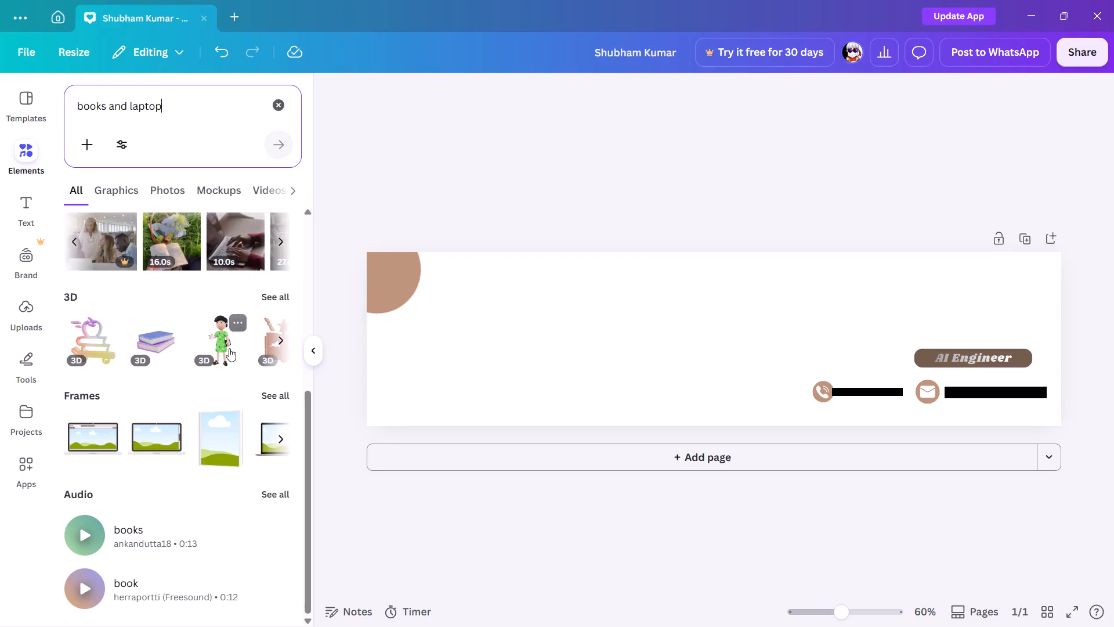
scroll(229, 348, "left", 5)
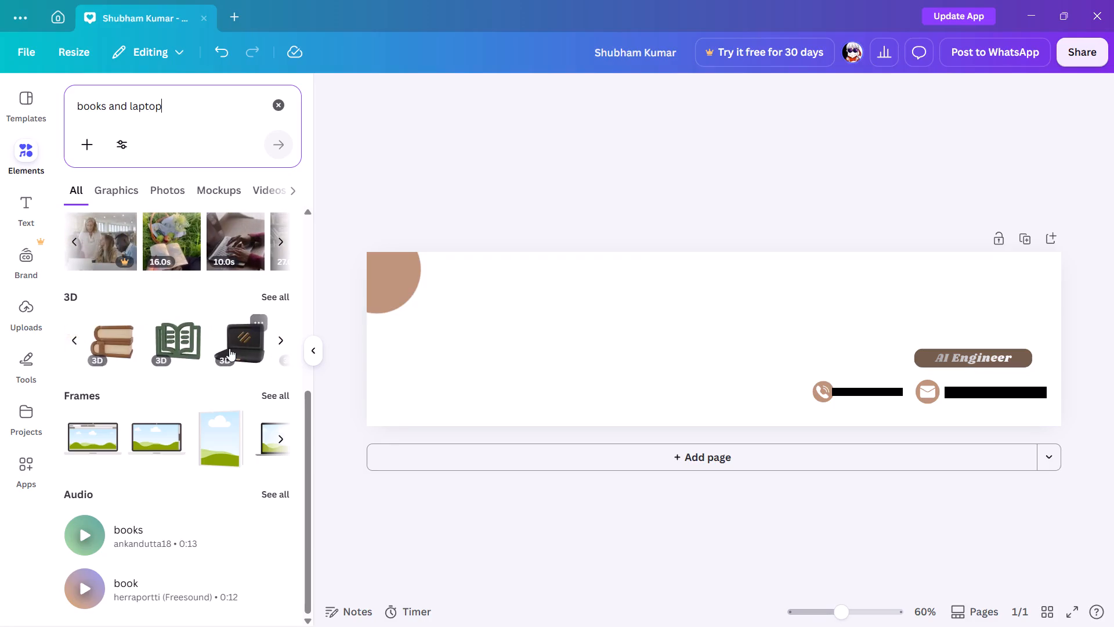
scroll(229, 348, "left", 1)
scroll(234, 442, "left", 3)
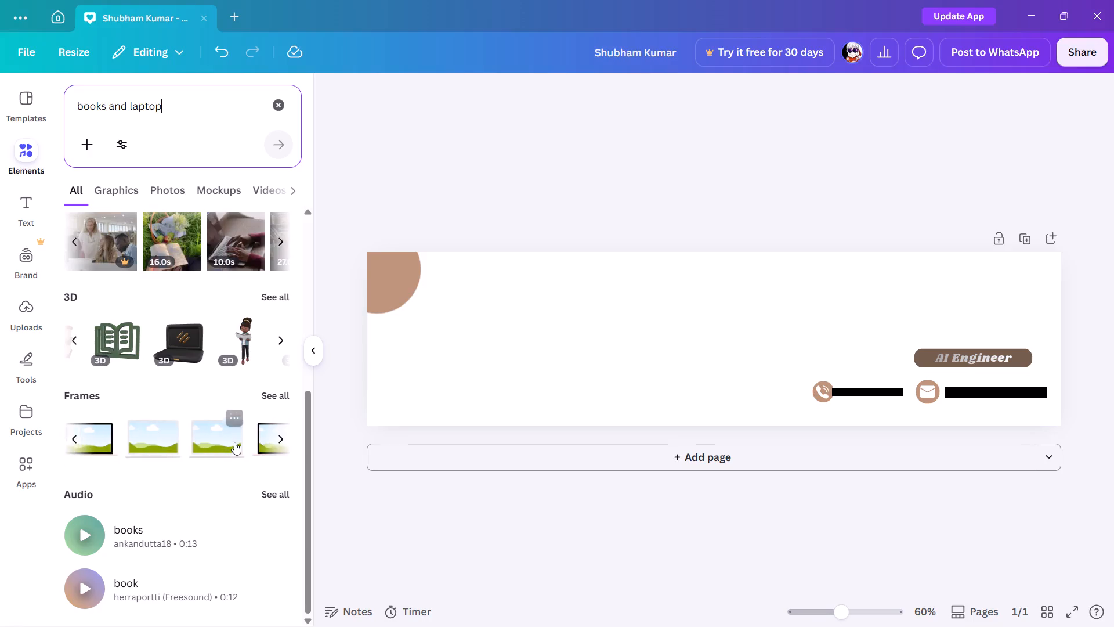
scroll(234, 442, "left", 3)
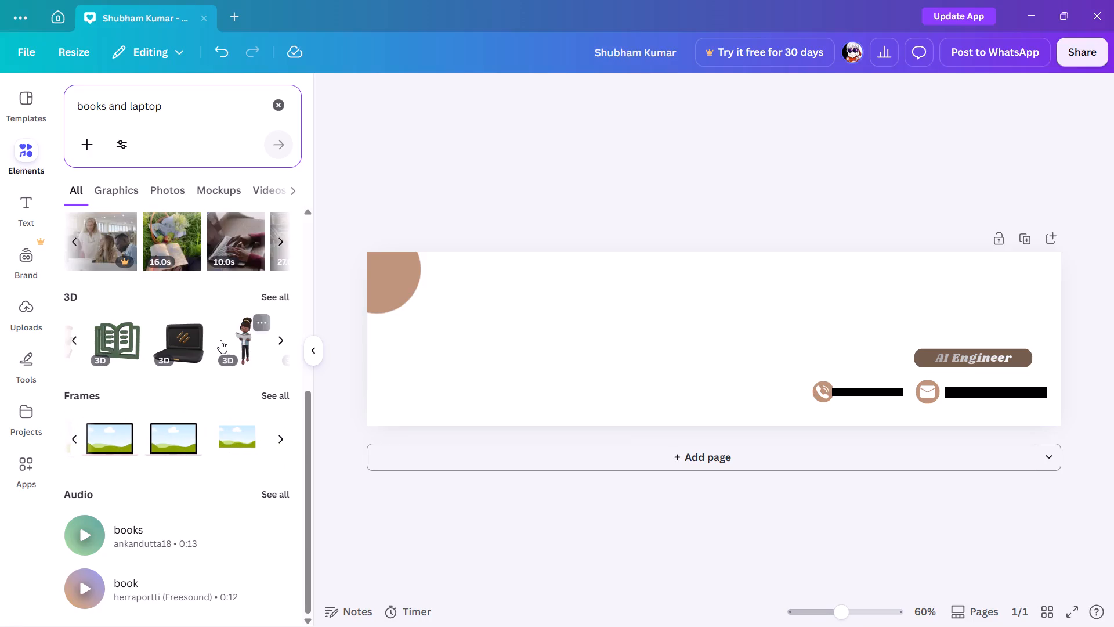
scroll(220, 340, "left", 2)
scroll(220, 340, "right", 2)
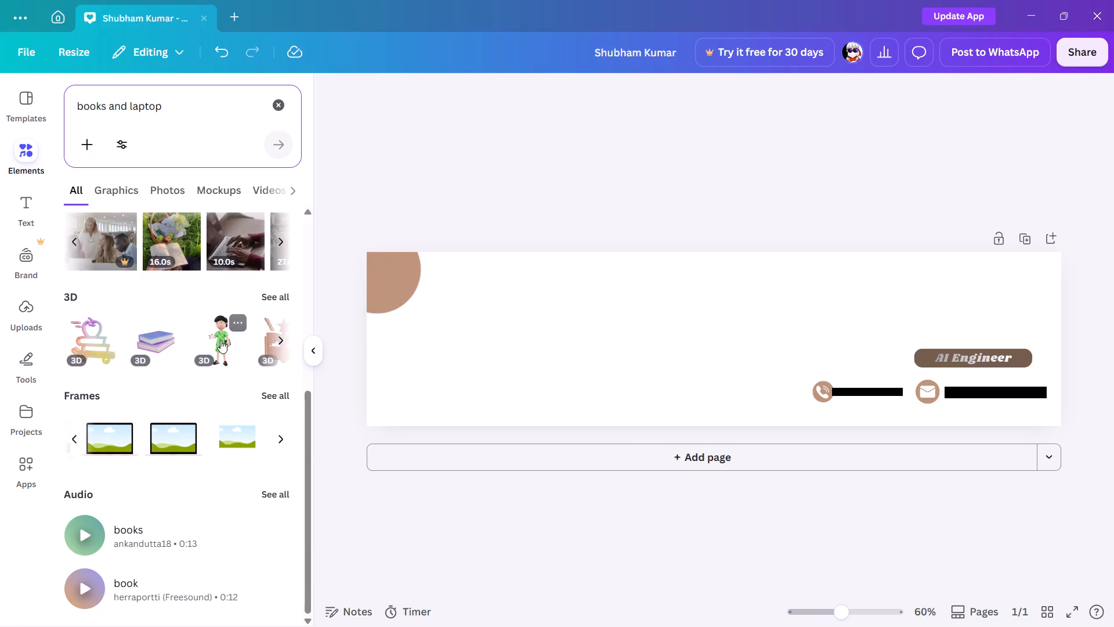
Add the 3D blue and pink stacked books graphic and place it in the banner's lower-left corner.
left_click(157, 336)
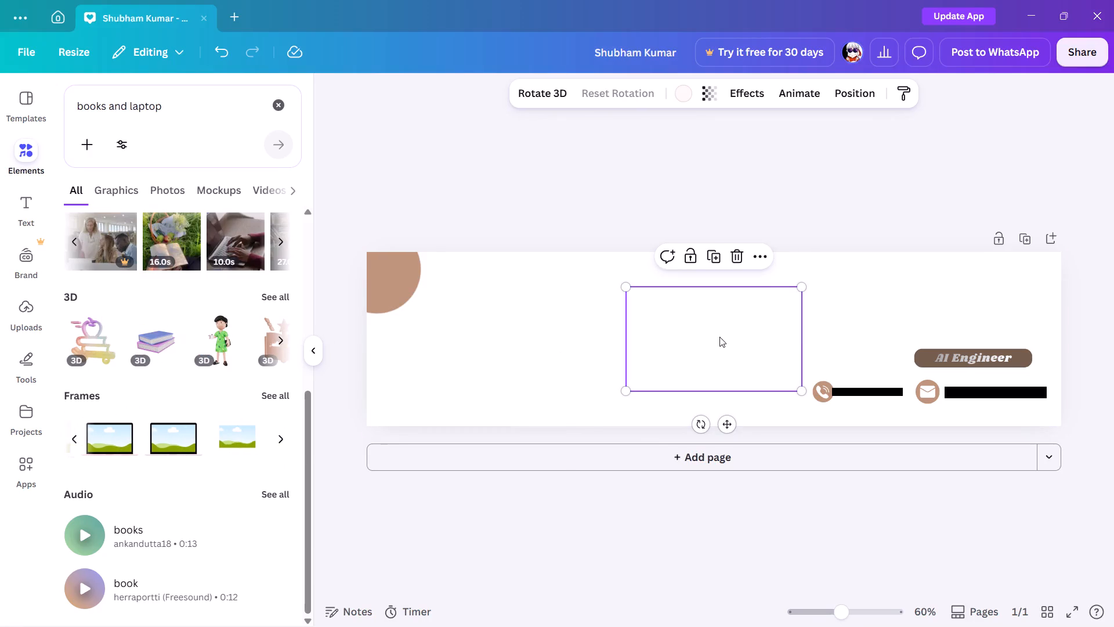
left_click_drag(714, 338, 475, 376)
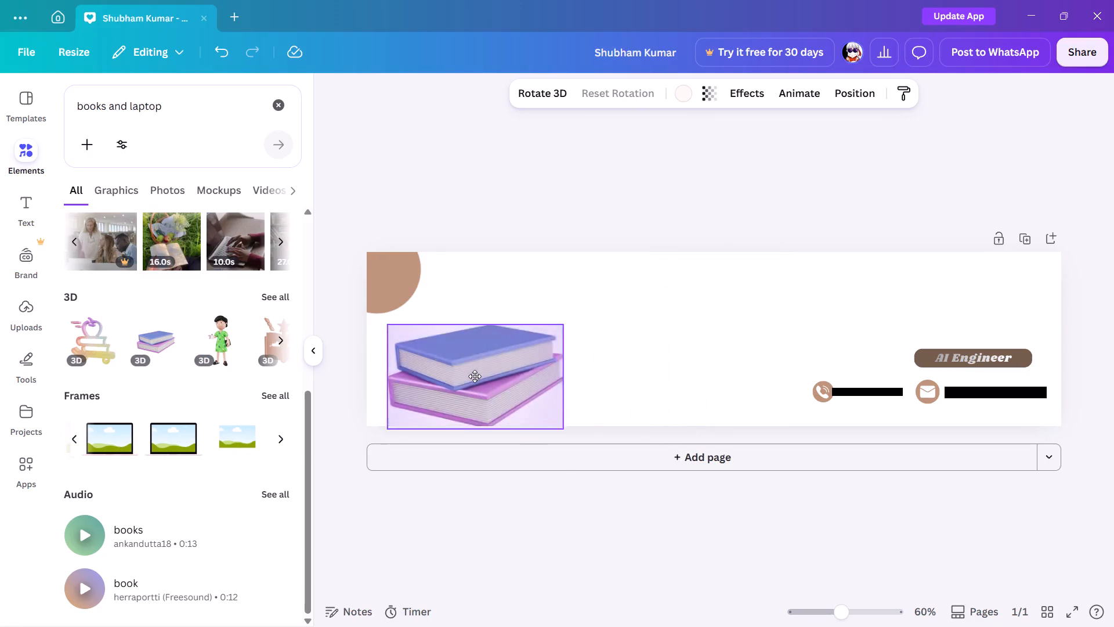
left_click_drag(475, 376, 441, 384)
left_click(618, 369)
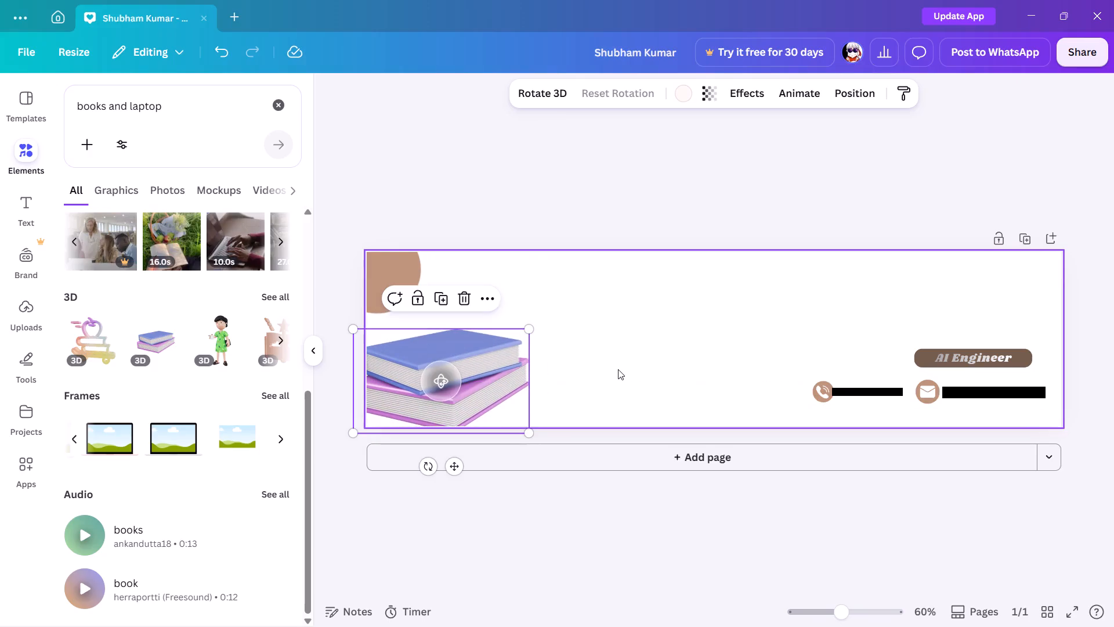
left_click(498, 385)
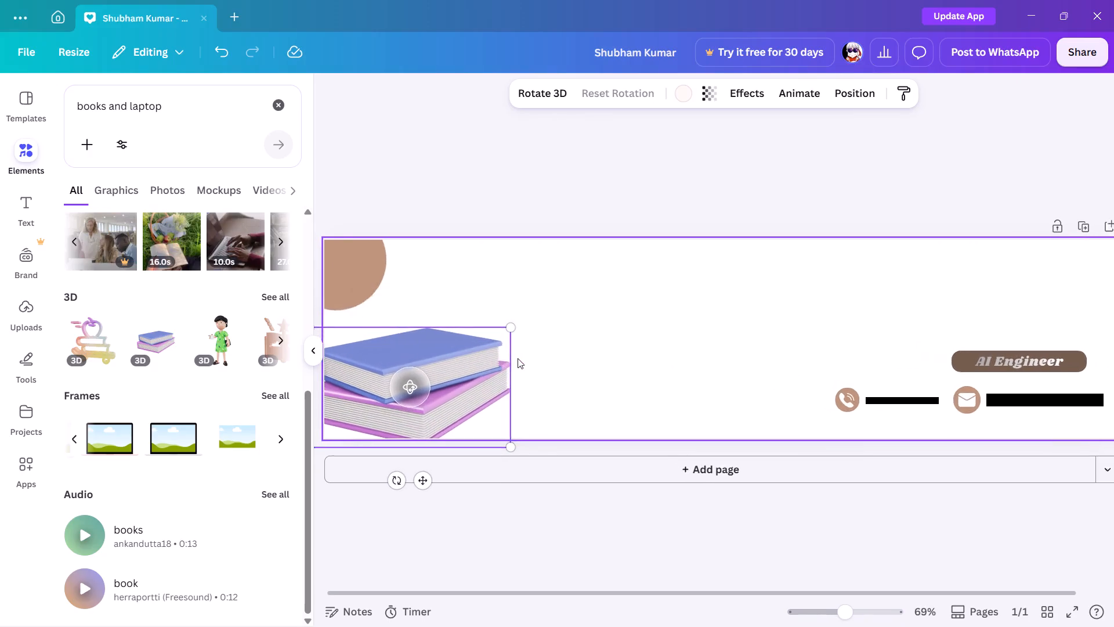
left_click_drag(529, 407, 551, 404)
left_click_drag(501, 403, 526, 409)
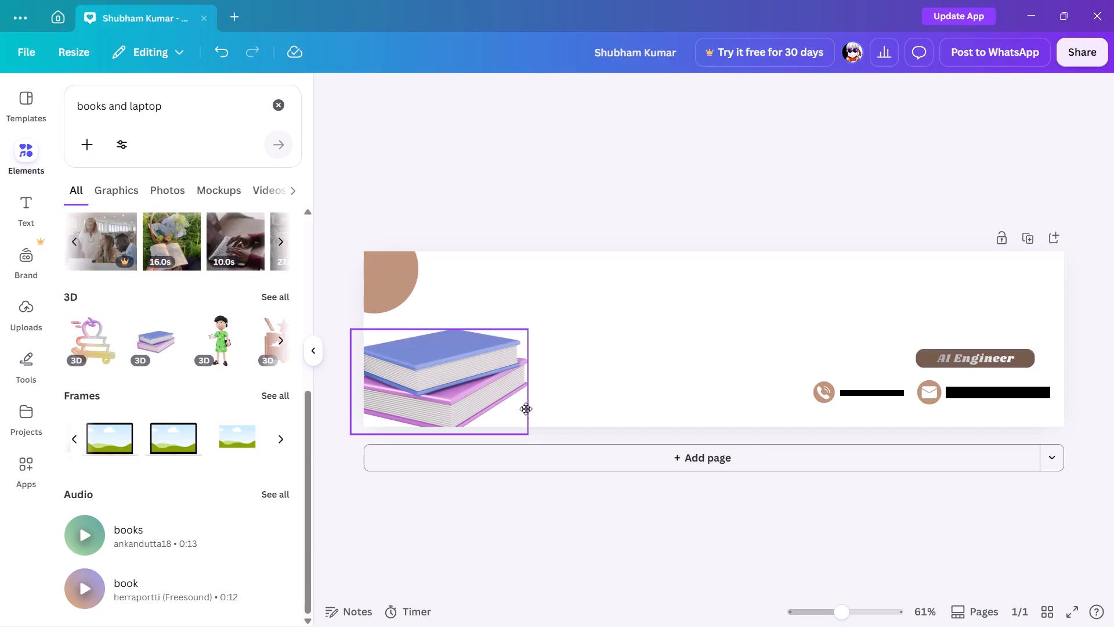
left_click_drag(526, 409, 520, 403)
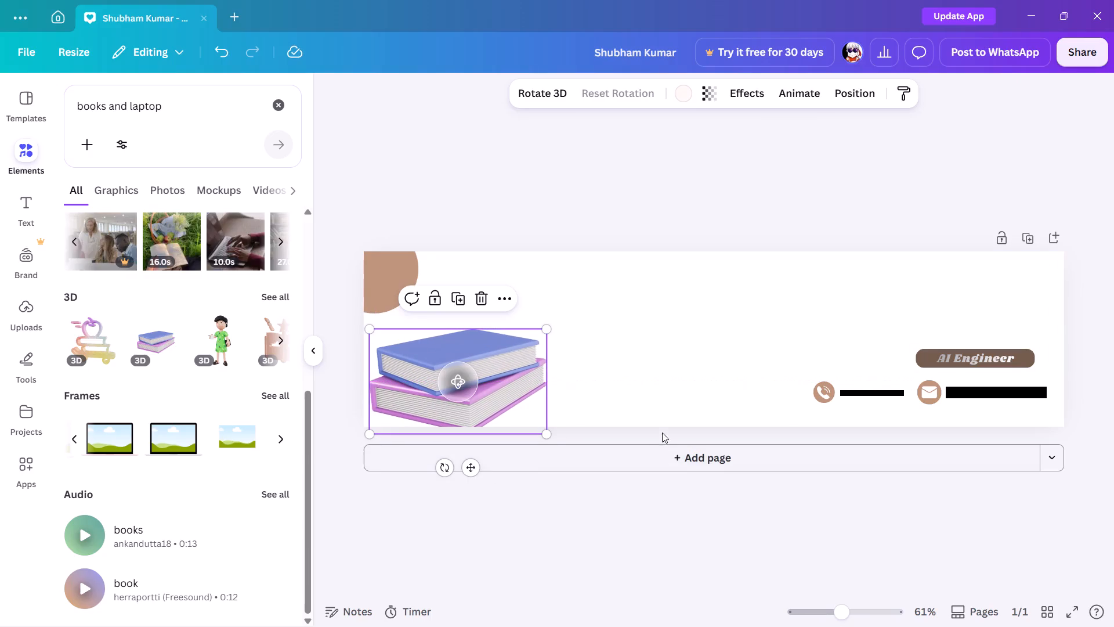
Enlarge the stacked books graphic and shift it against the banner's left edge, with its base past the bottom edge.
left_click_drag(549, 434, 555, 439)
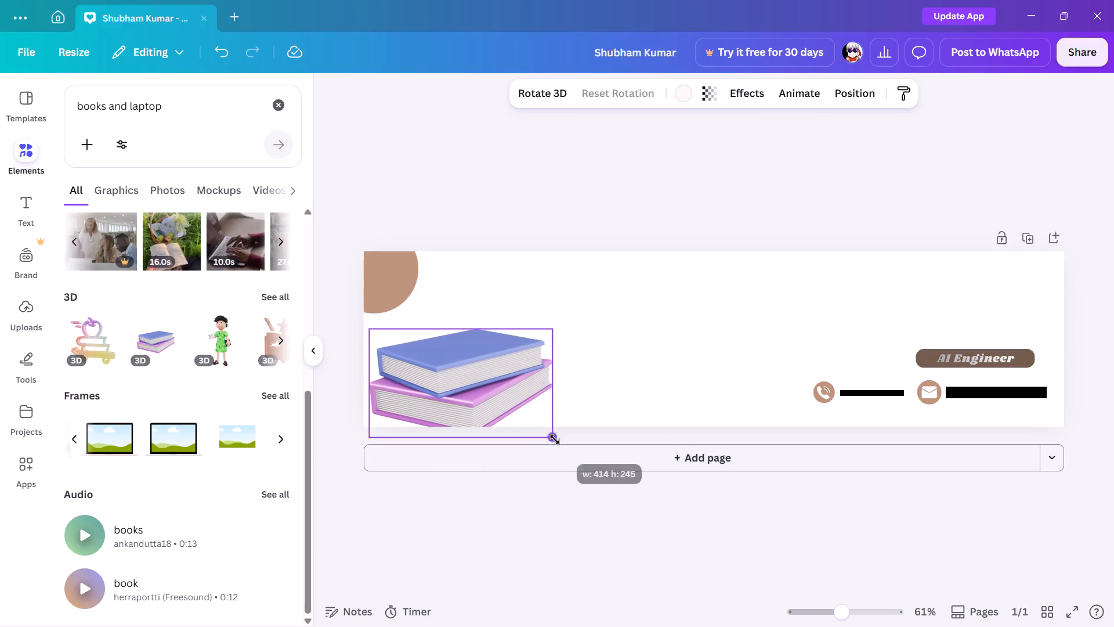
left_click_drag(555, 439, 576, 468)
left_click_drag(556, 417, 552, 417)
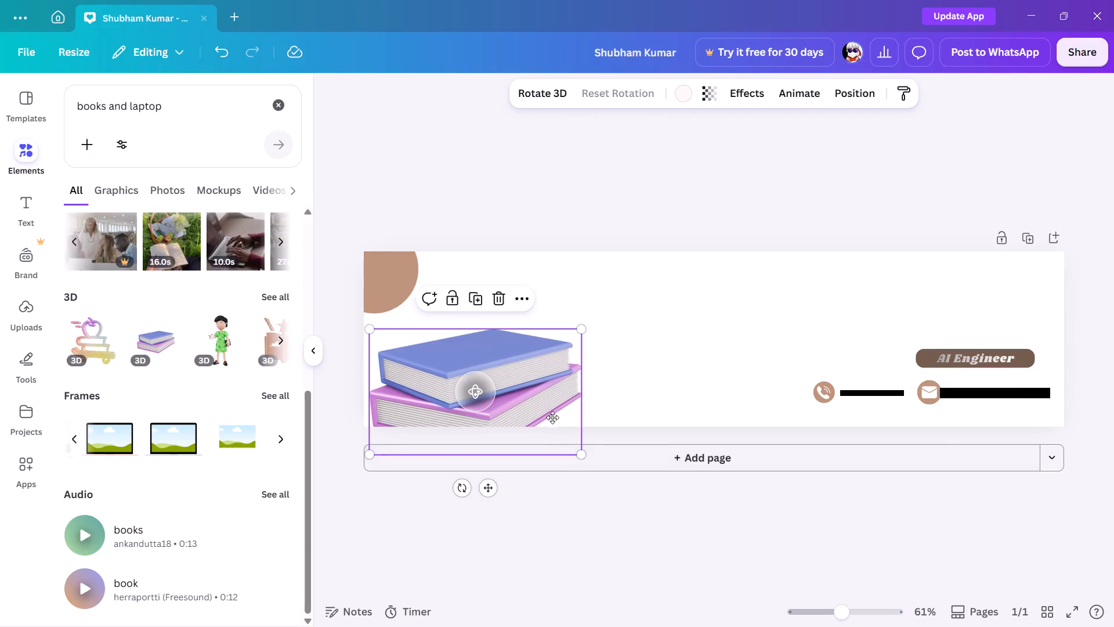
left_click_drag(552, 417, 545, 417)
left_click(666, 392)
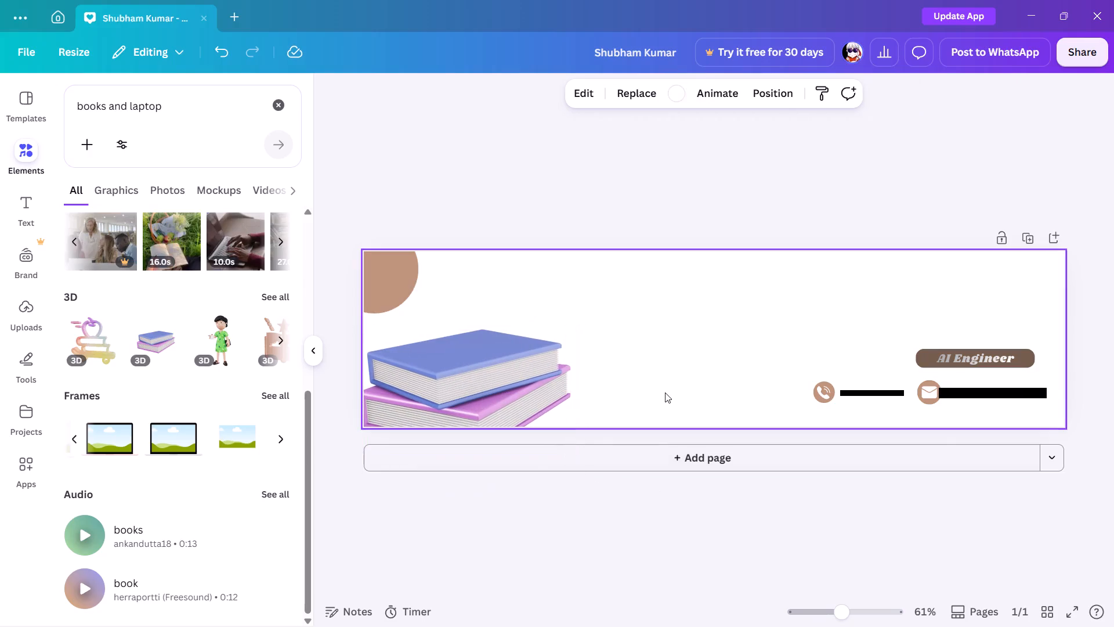
Delete the stacked books graphic from the banner's lower-left corner.
left_click(570, 328)
left_click(549, 344)
left_click(502, 351)
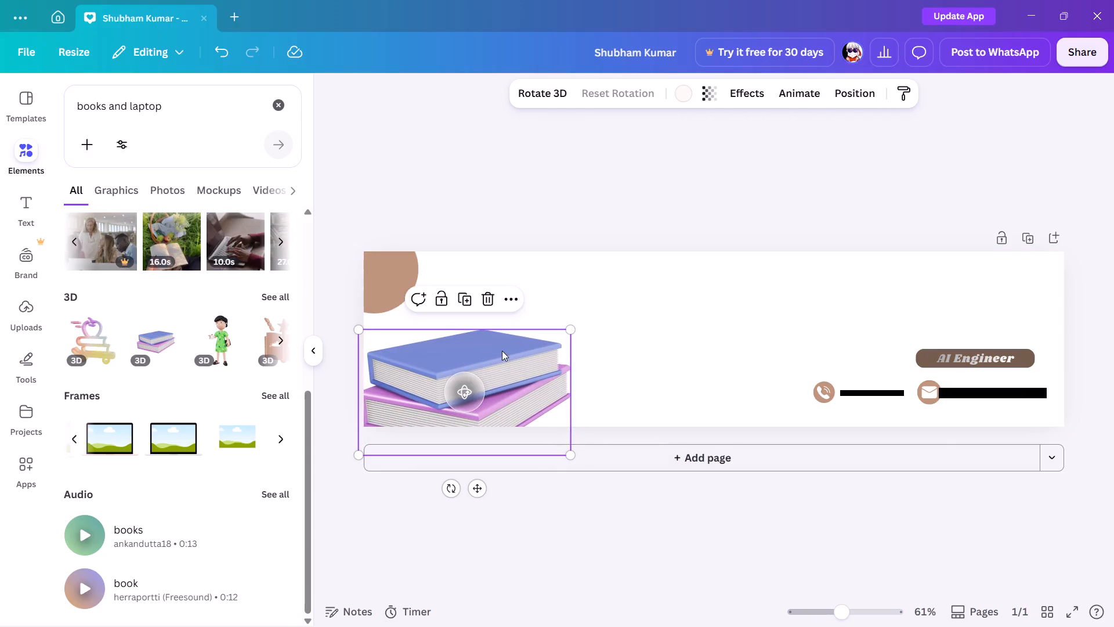
left_click(491, 304)
Browse the "books and laptop" photo results and the banner templates, looking for a suitable image.
scroll(0, 486, "up", 2)
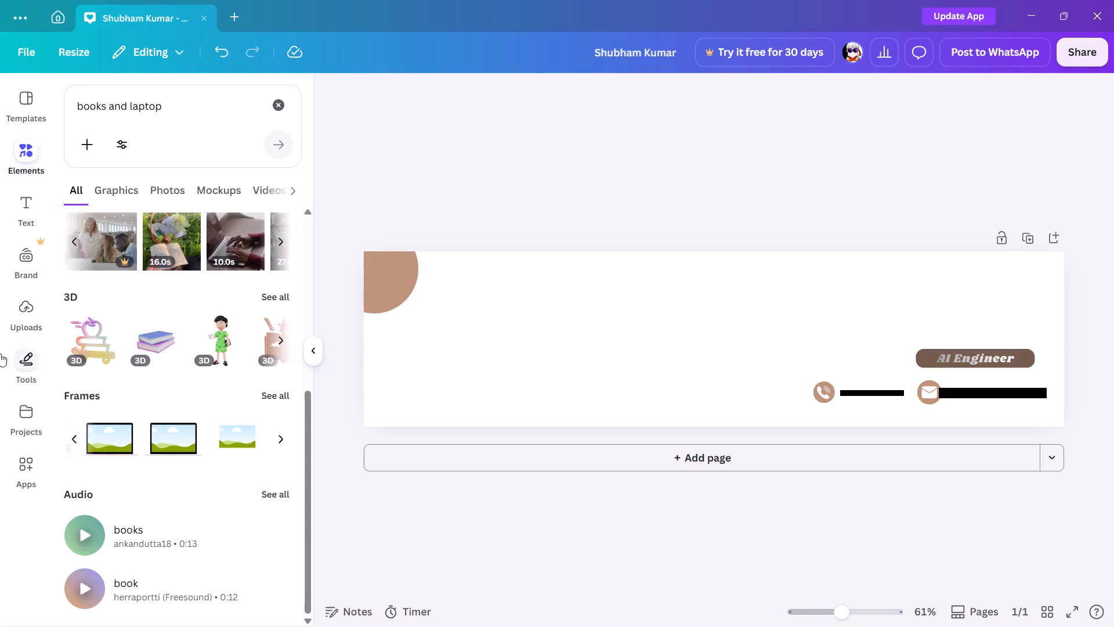
left_click(24, 165)
left_click(30, 164)
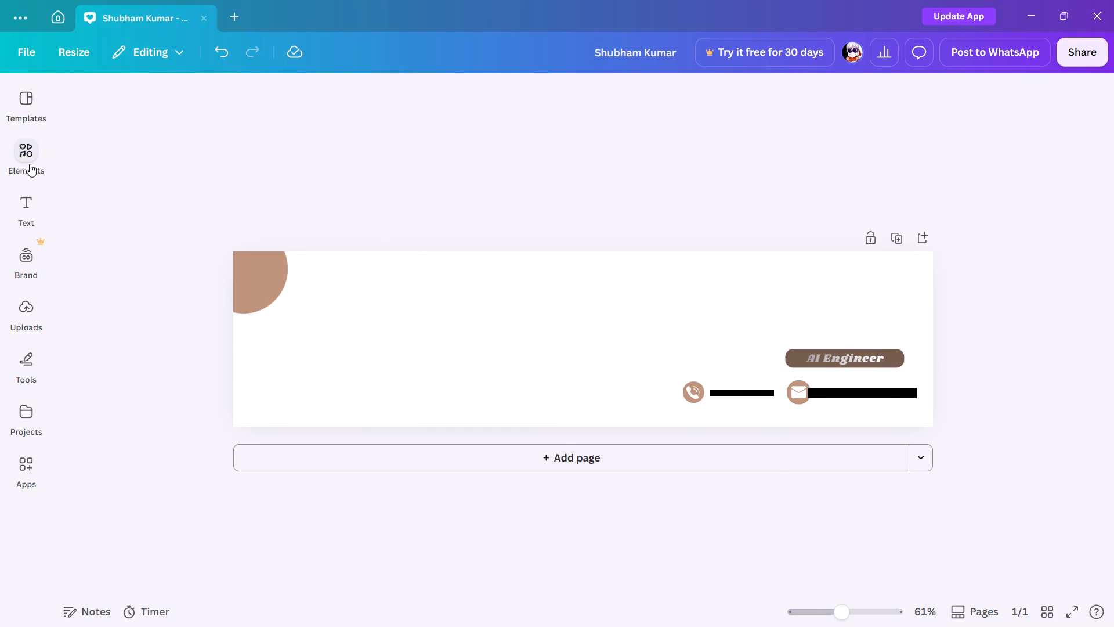
left_click(178, 185)
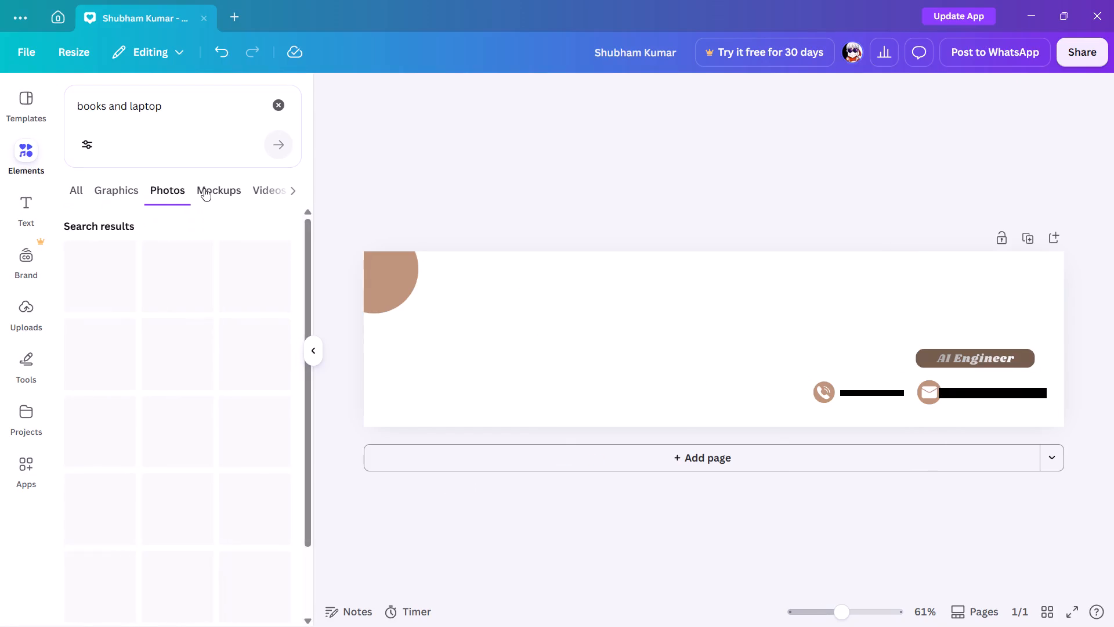
scroll(188, 316, "down", 2)
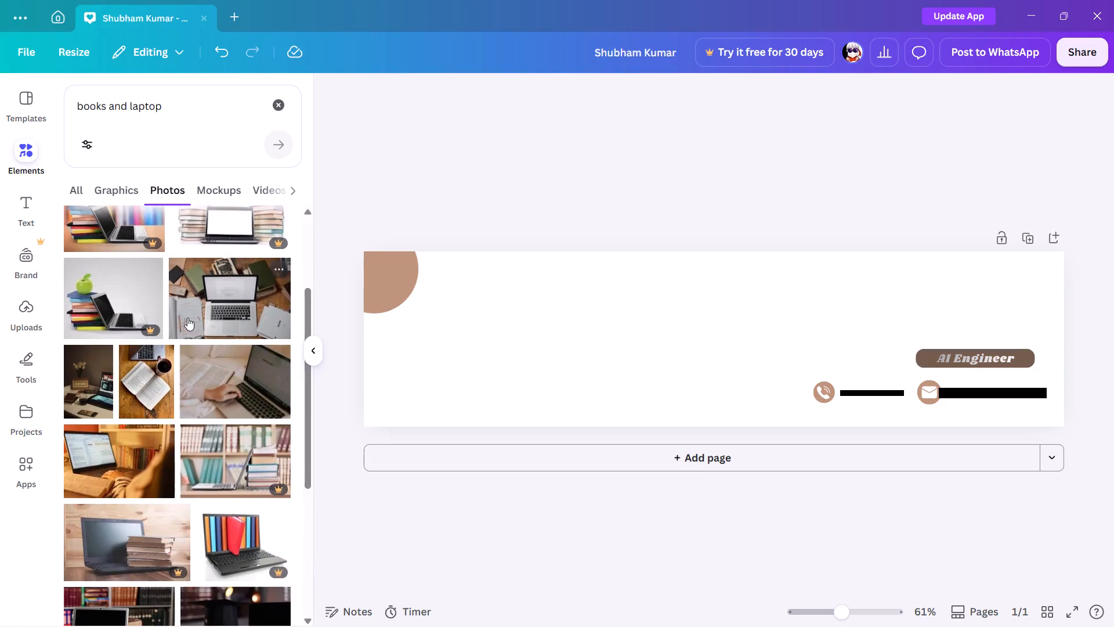
scroll(187, 318, "down", 5)
scroll(185, 347, "up", 12)
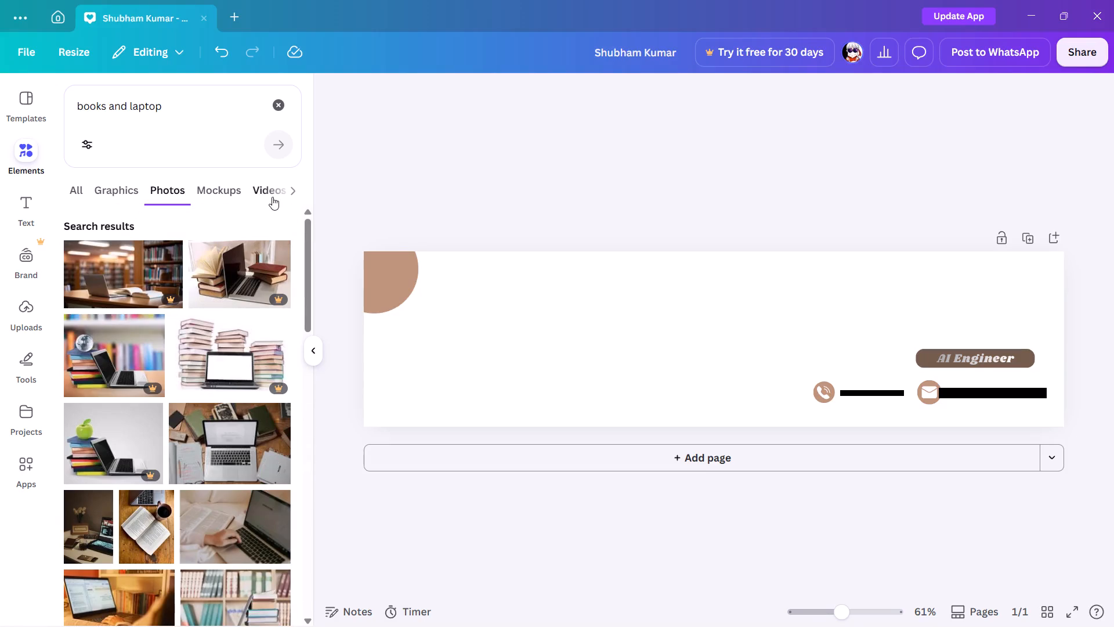
left_click(27, 110)
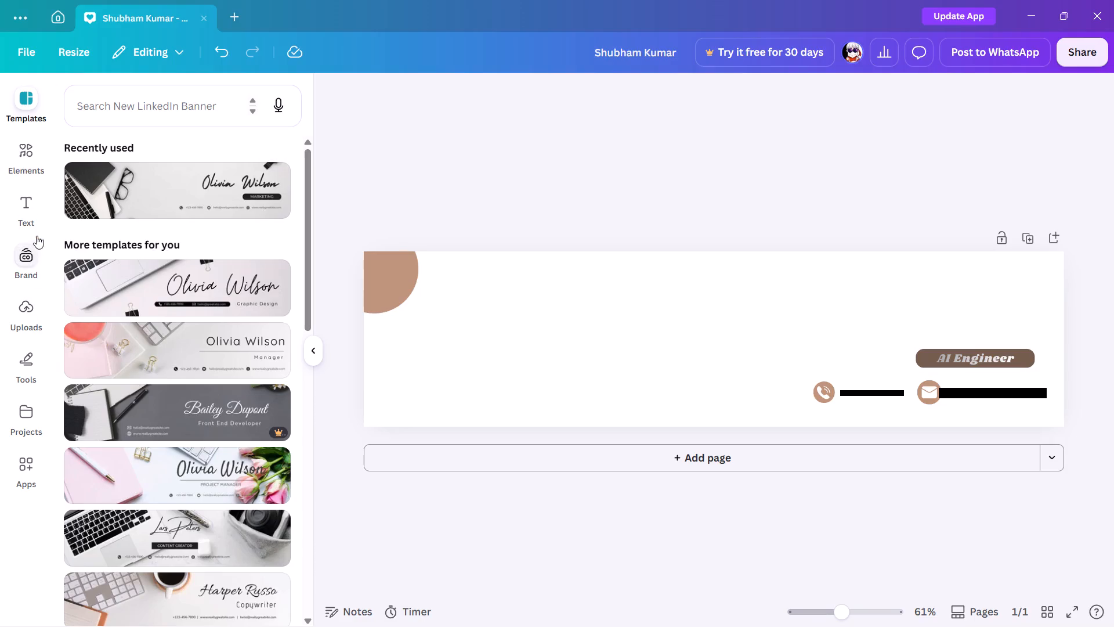
left_click(28, 212)
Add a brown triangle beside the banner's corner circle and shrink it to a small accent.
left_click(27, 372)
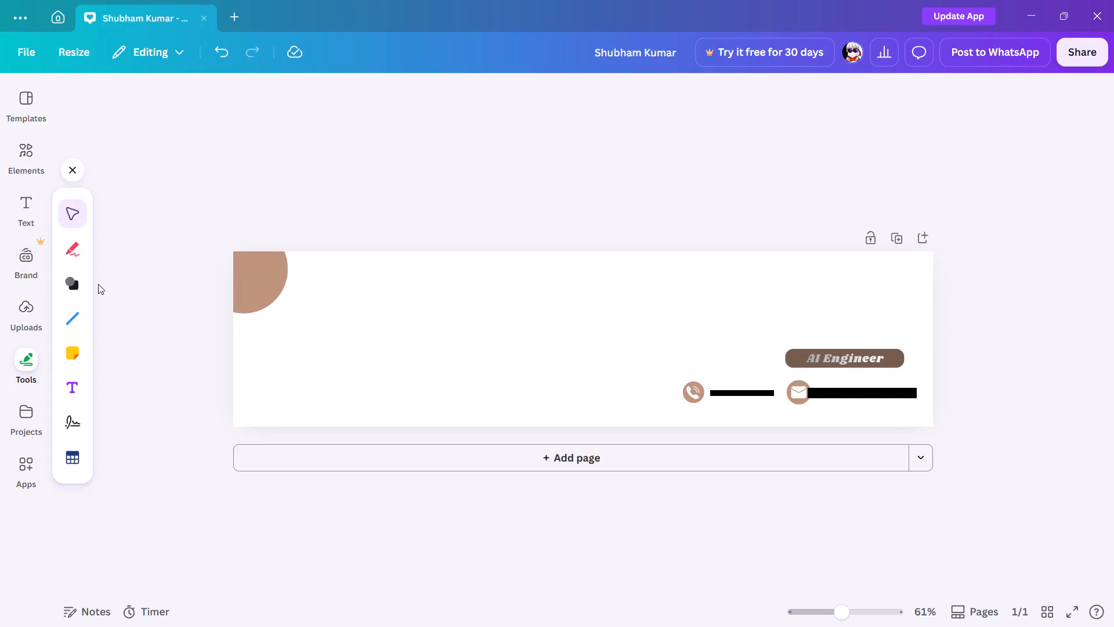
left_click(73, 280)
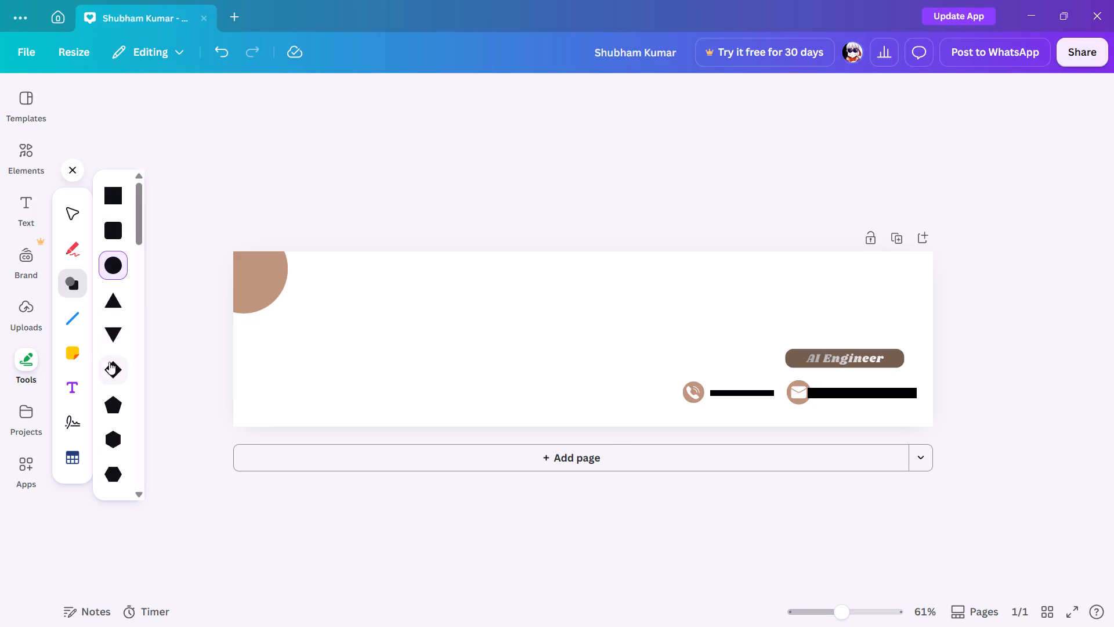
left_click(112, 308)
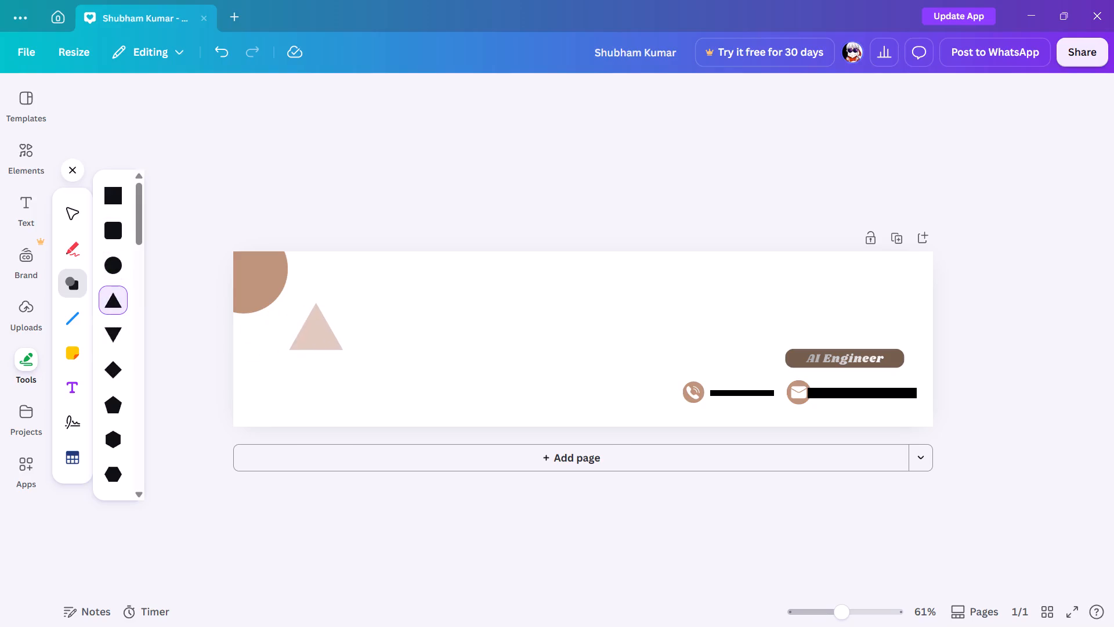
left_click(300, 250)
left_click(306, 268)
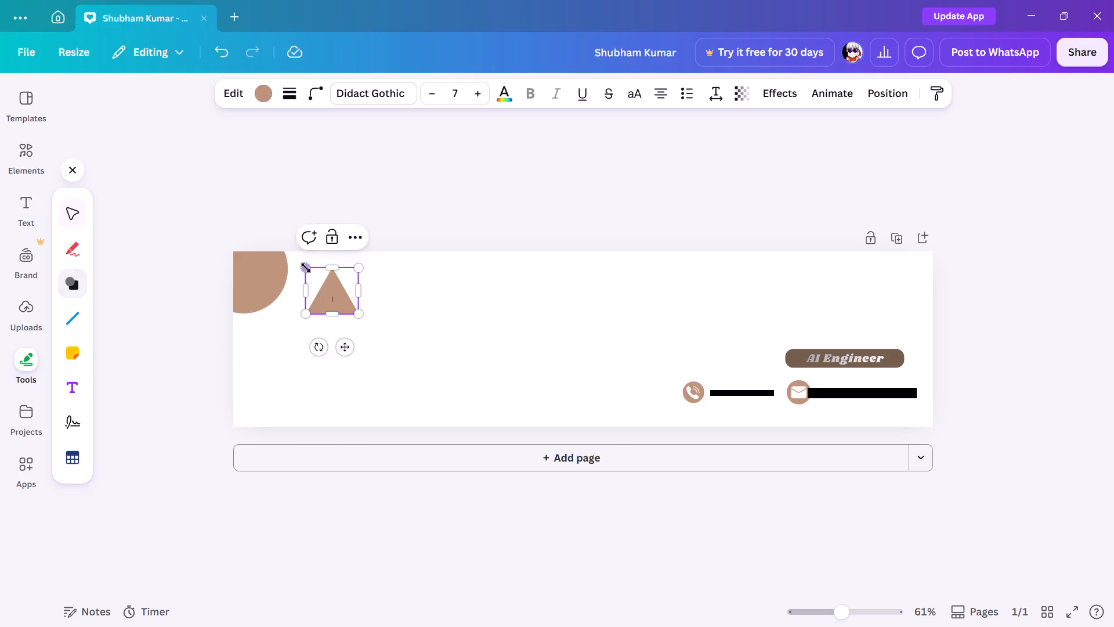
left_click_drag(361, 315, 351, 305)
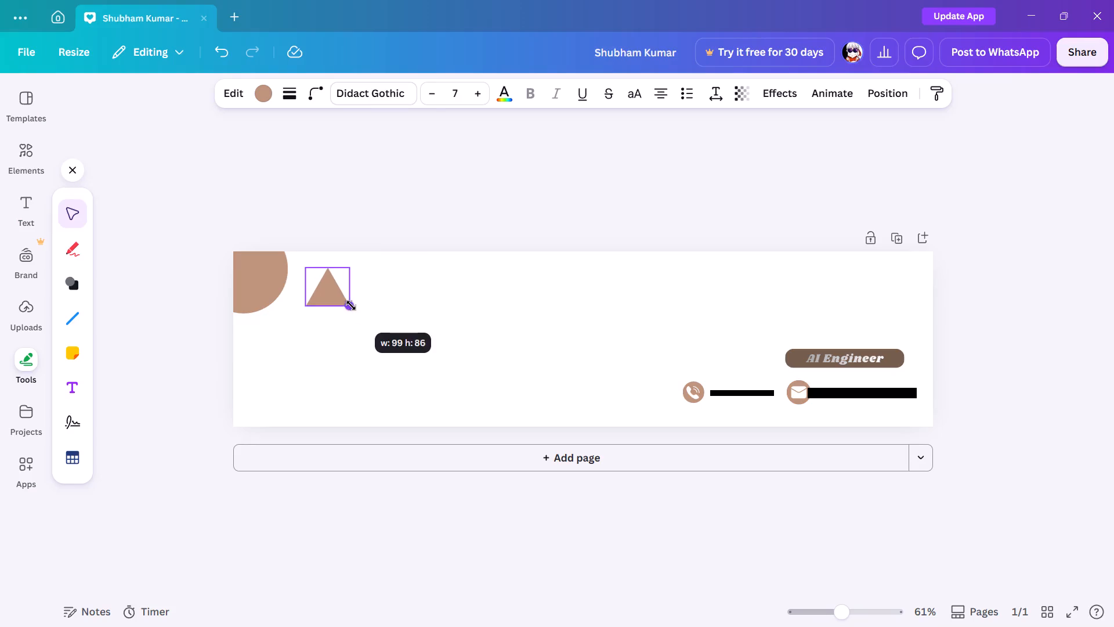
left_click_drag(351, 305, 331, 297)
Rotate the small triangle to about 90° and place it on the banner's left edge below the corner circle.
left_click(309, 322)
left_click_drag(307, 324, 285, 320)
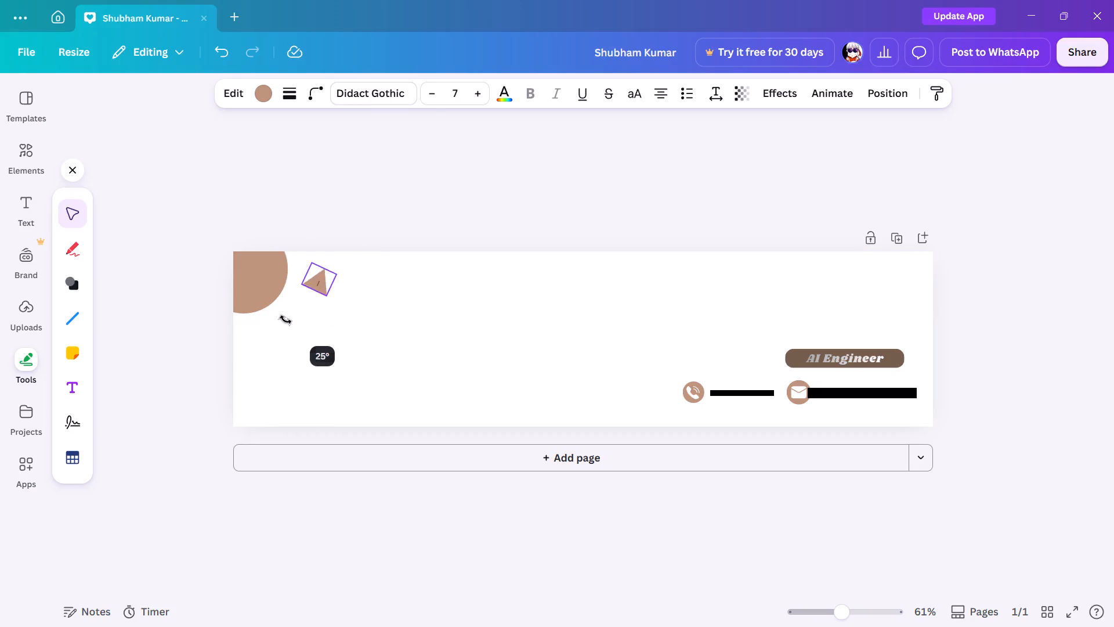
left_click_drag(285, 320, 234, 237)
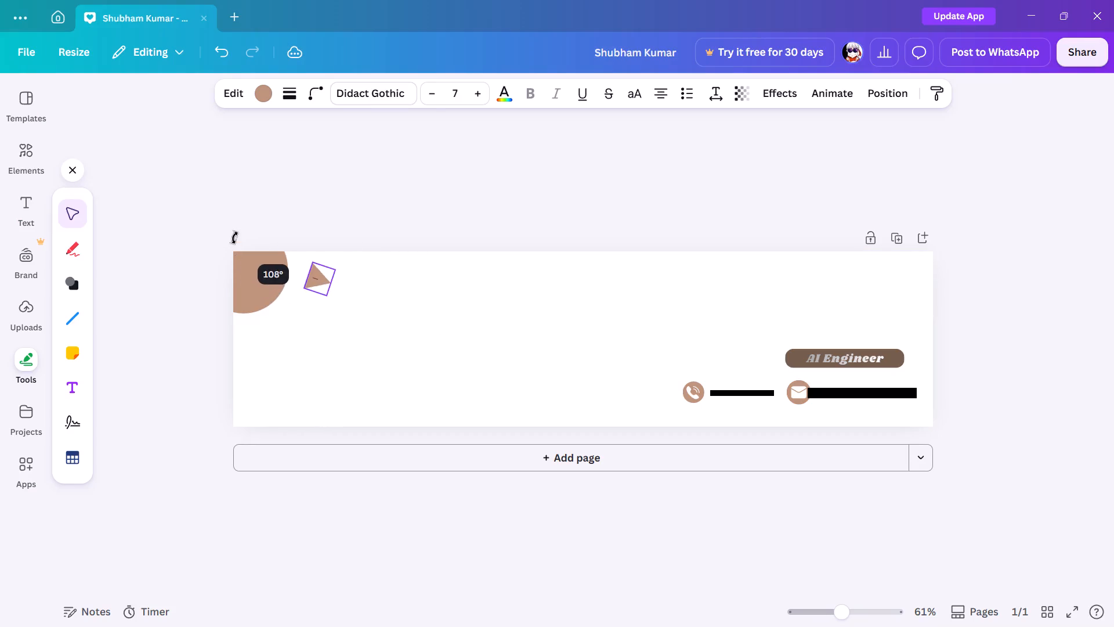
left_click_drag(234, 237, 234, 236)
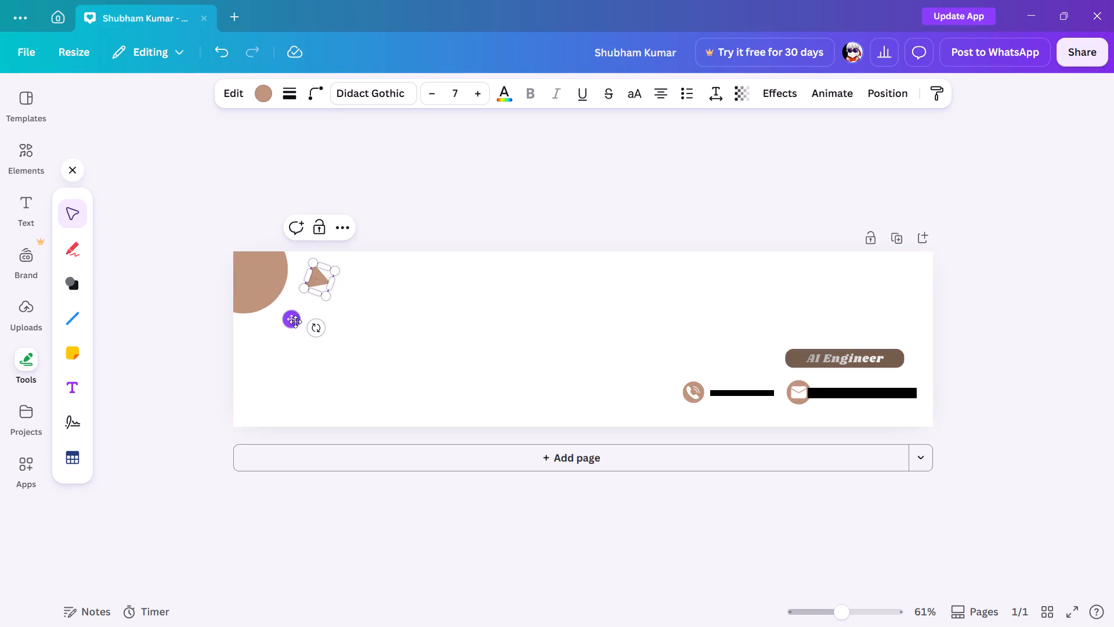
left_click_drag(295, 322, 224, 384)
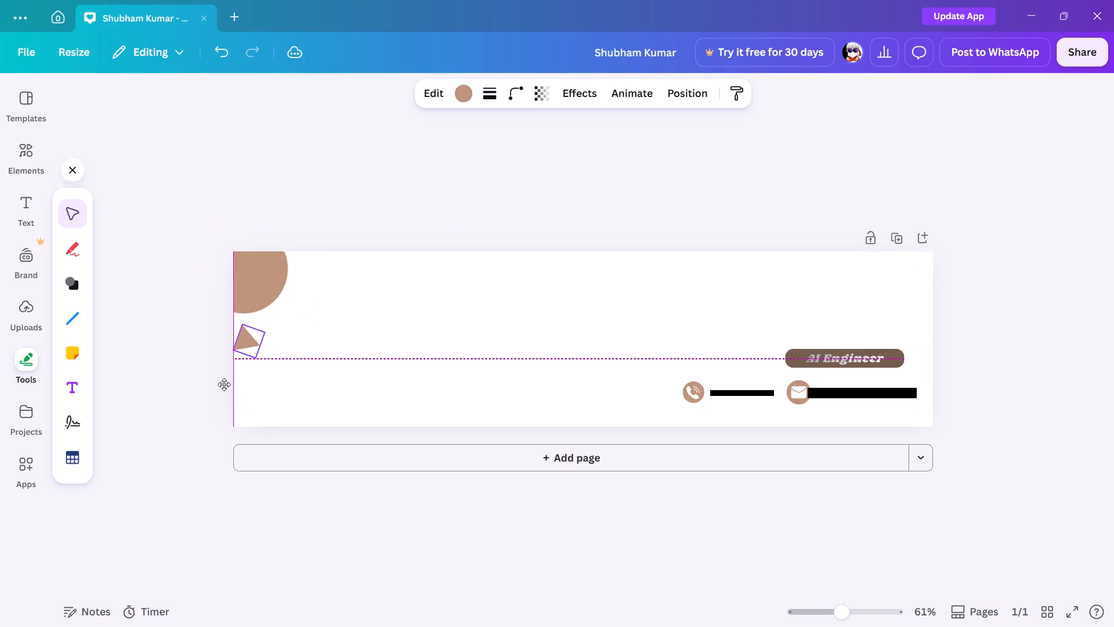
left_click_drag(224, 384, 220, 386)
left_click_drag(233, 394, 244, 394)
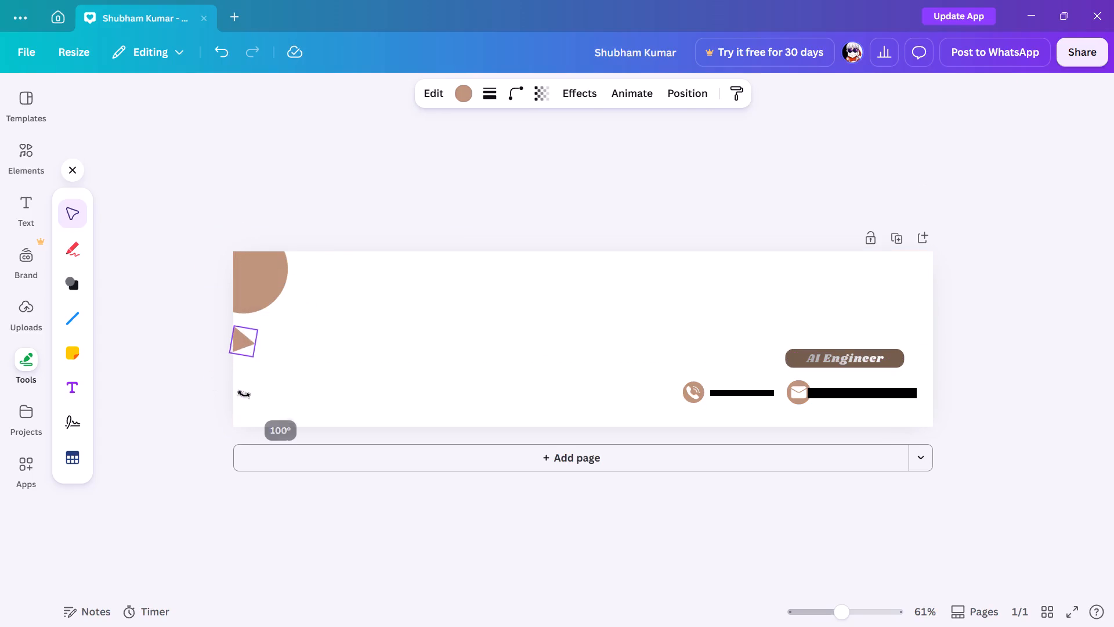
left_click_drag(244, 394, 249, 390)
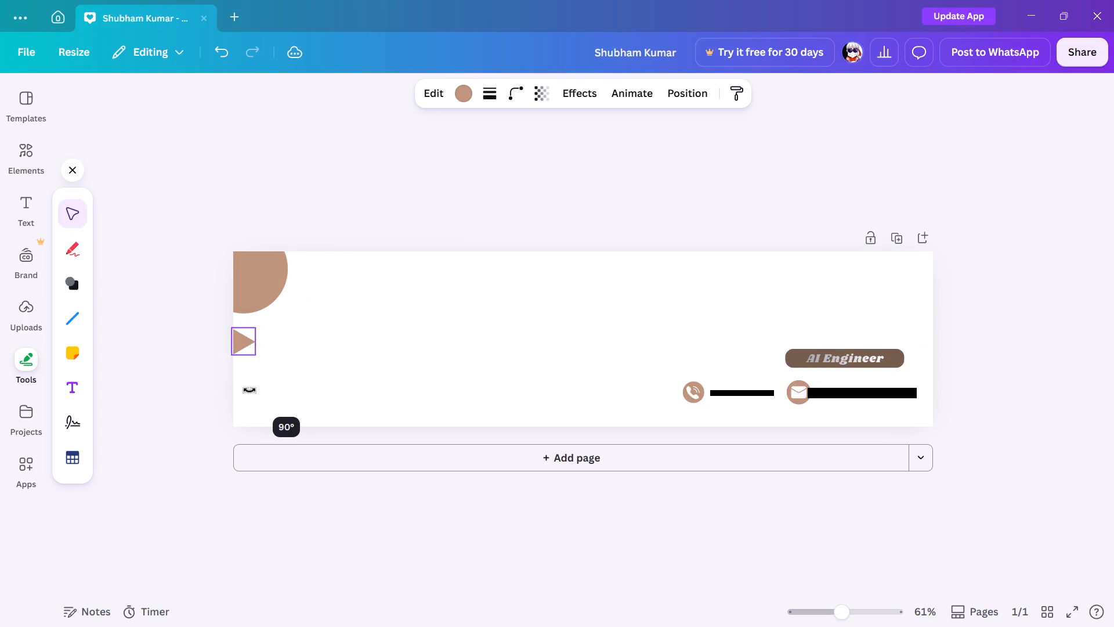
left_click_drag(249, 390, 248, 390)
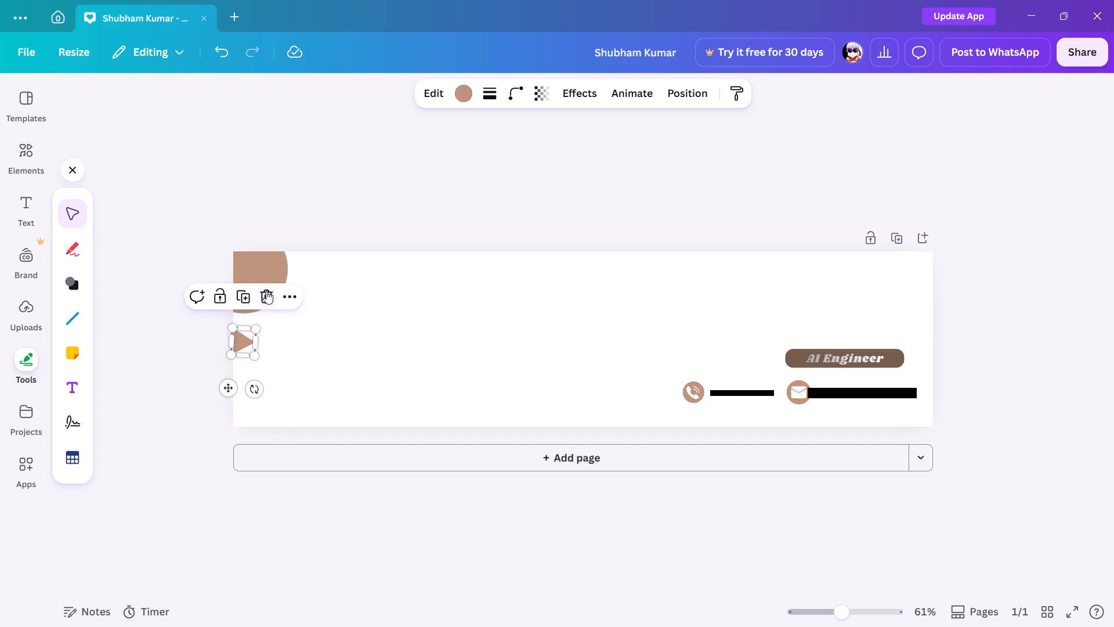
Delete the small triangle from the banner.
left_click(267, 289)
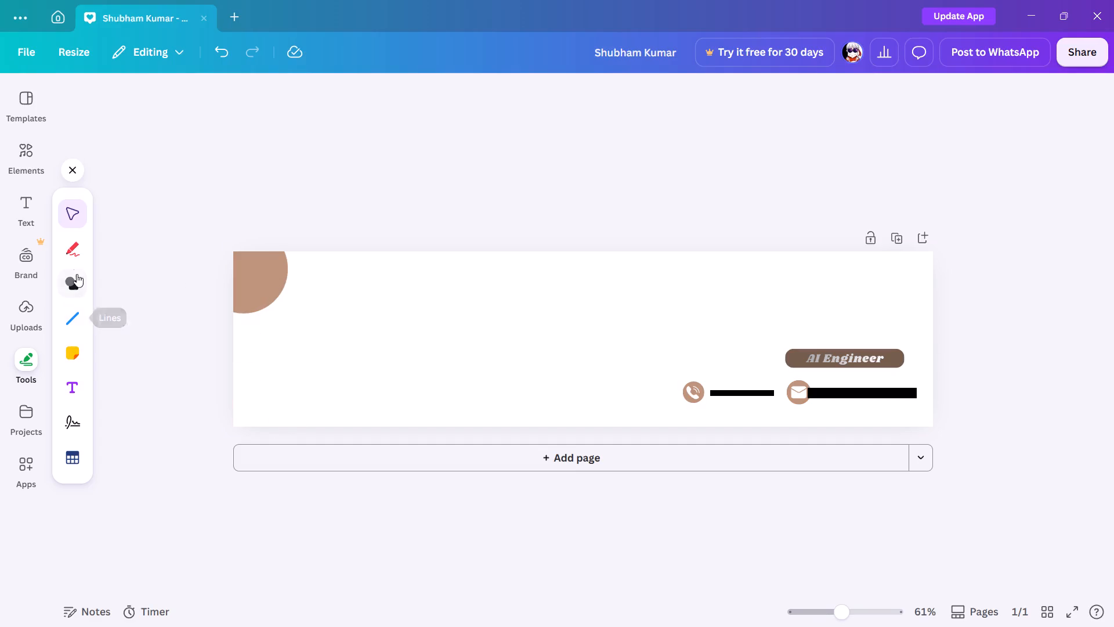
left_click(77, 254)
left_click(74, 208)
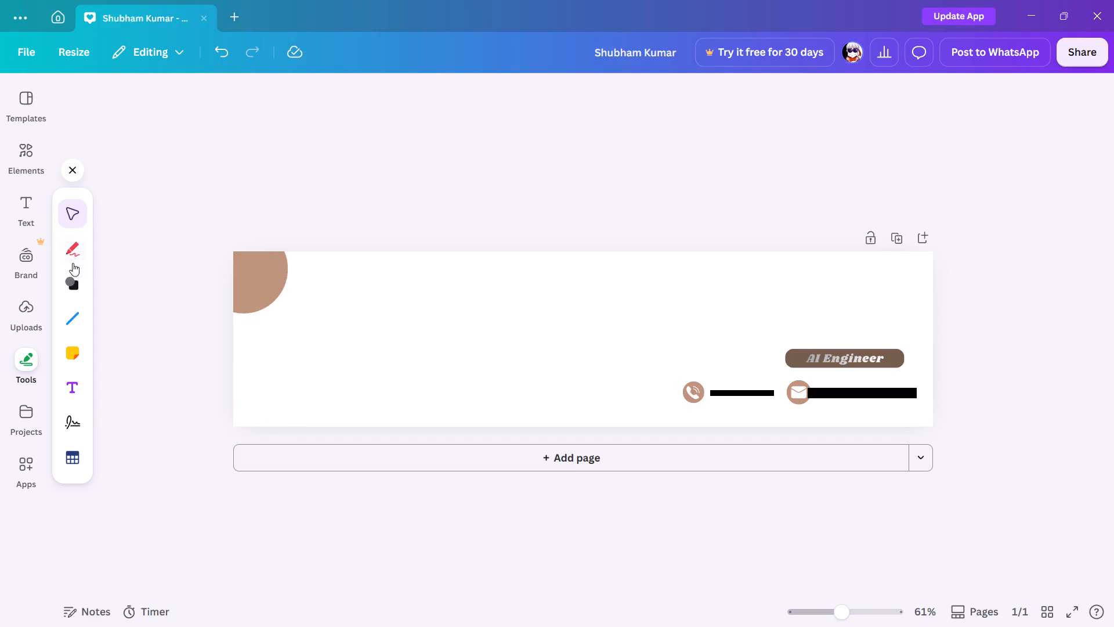
Add a brown circle about 255 high over the banner's lower-left corner, extending past the left and bottom edges.
left_click(76, 283)
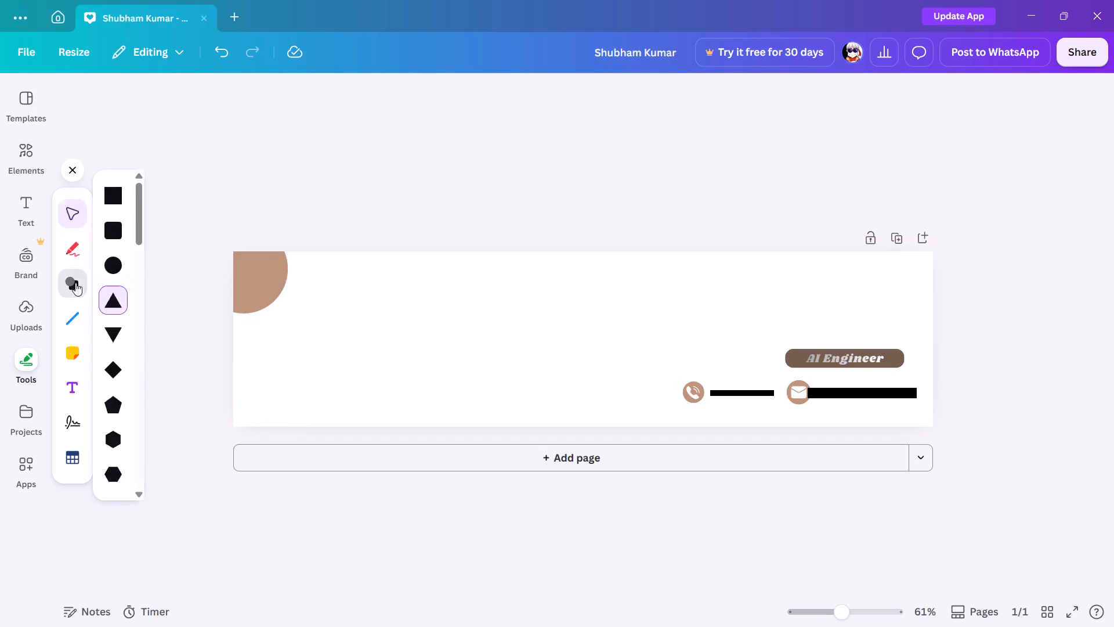
scroll(113, 409, "down", 2)
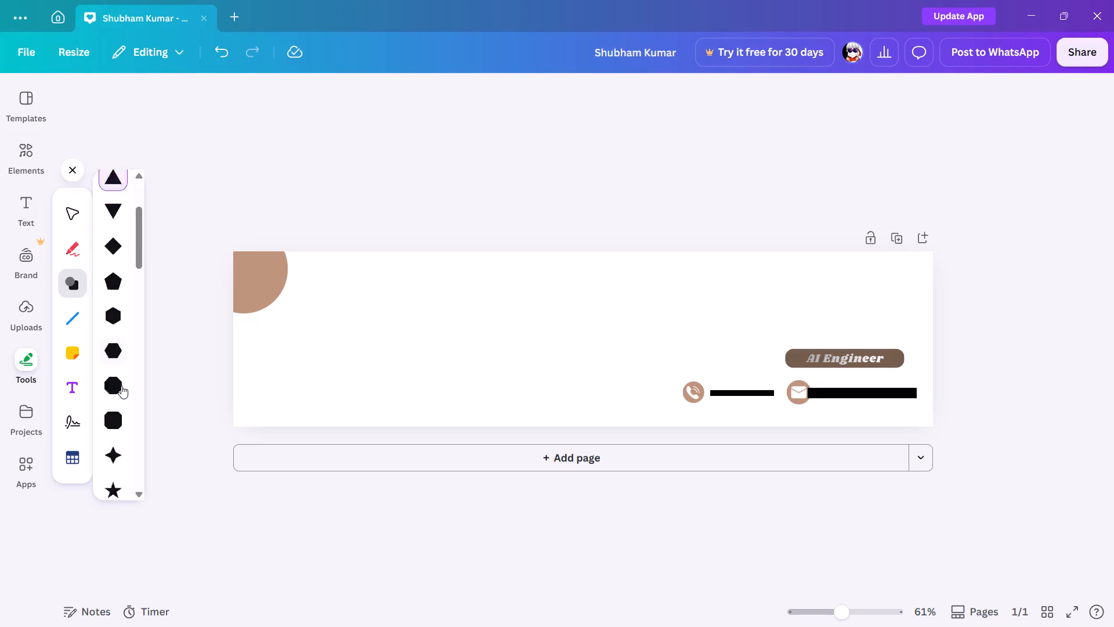
scroll(121, 385, "down", 1)
scroll(108, 384, "up", 7)
scroll(115, 305, "up", 3)
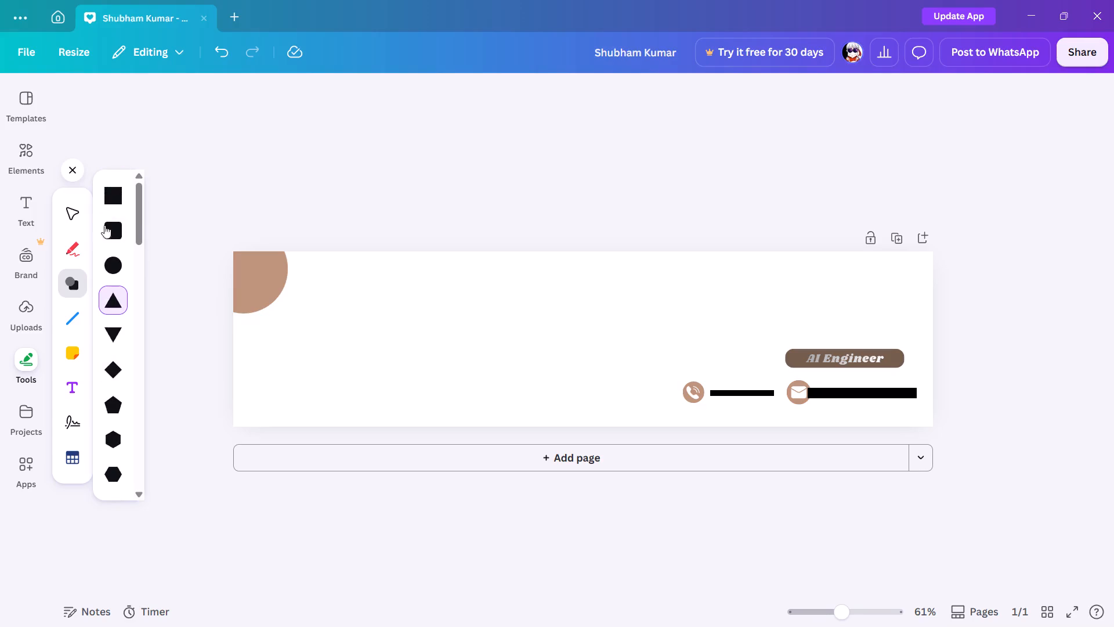
left_click(107, 269)
left_click(124, 265)
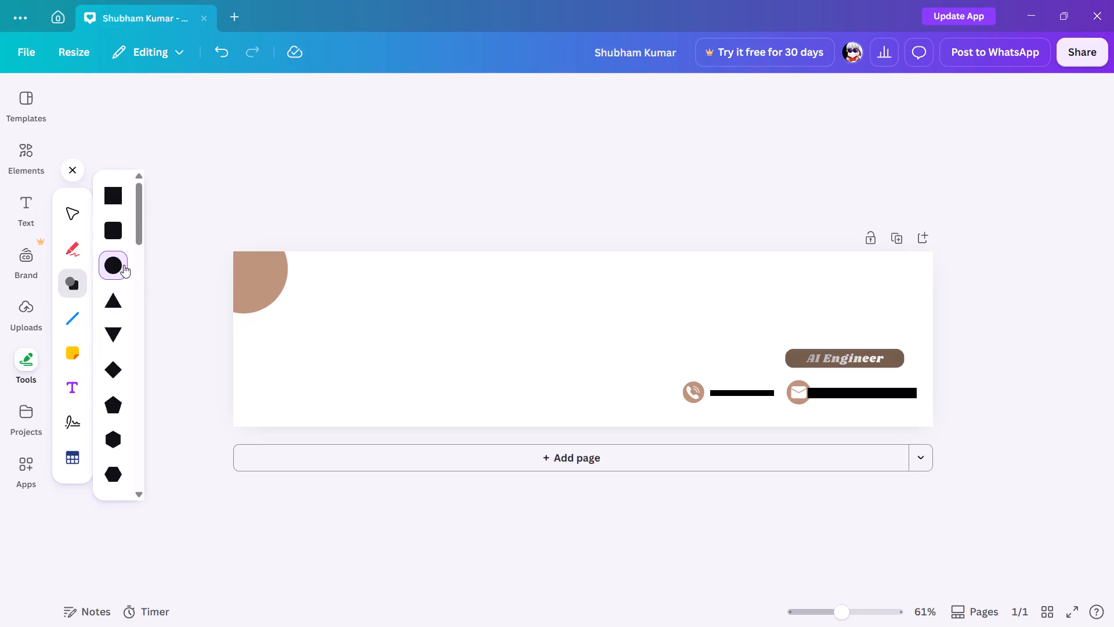
left_click(117, 268)
left_click_drag(244, 349, 241, 385)
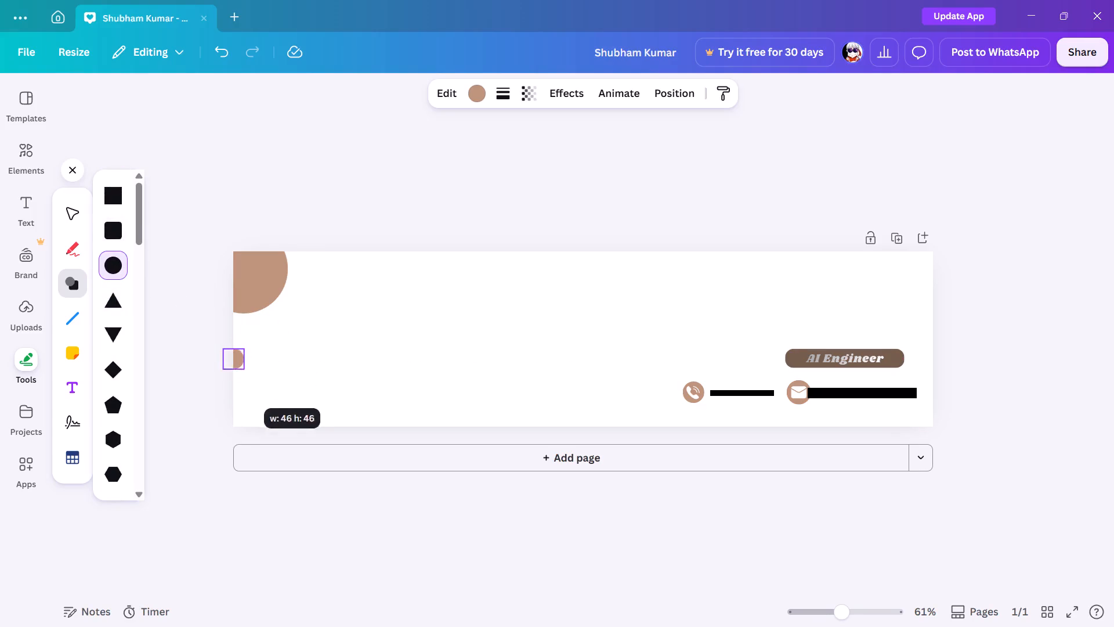
left_click_drag(241, 385, 285, 528)
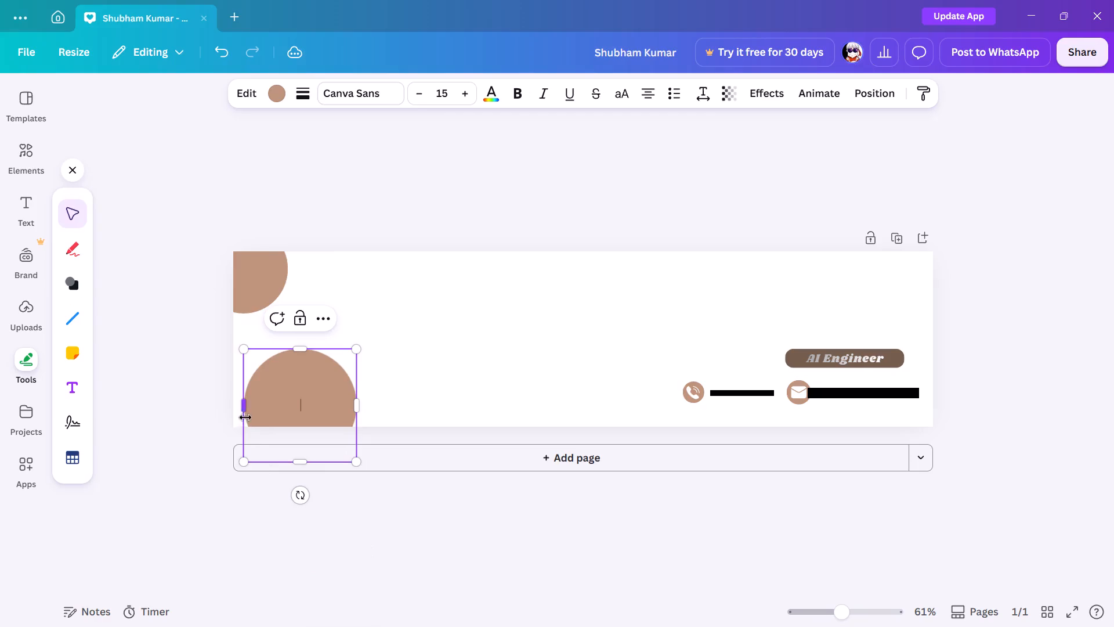
left_click_drag(268, 414, 241, 430)
Stretch the lower circle into a wide ellipse and shift it left so its arc covers just over half the banner's bottom edge.
left_click_drag(325, 410, 367, 425)
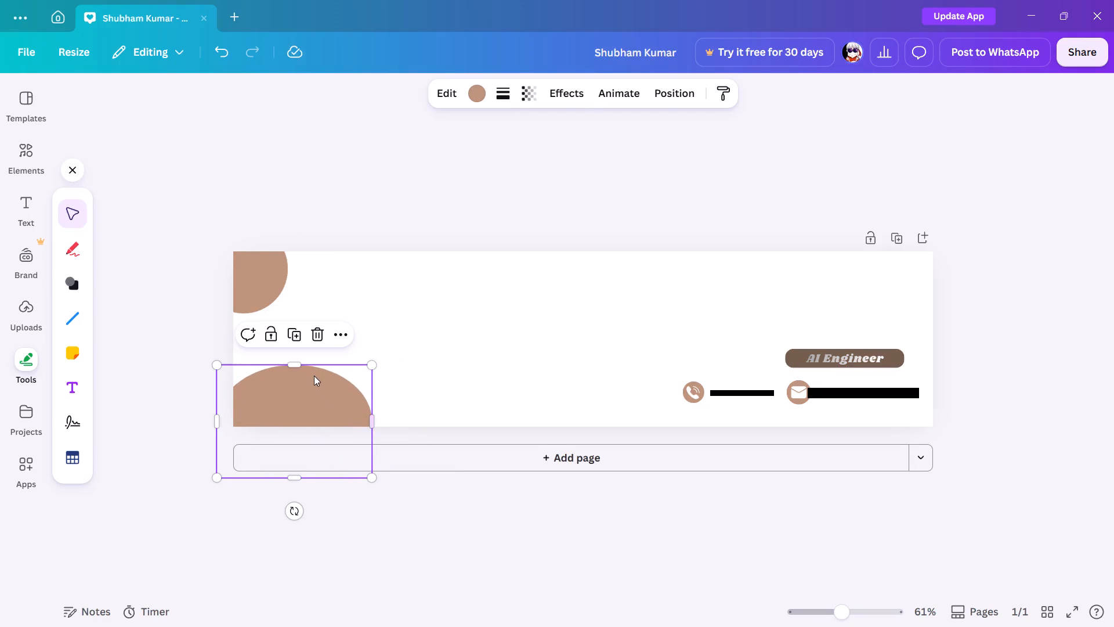
left_click_drag(370, 416, 435, 478)
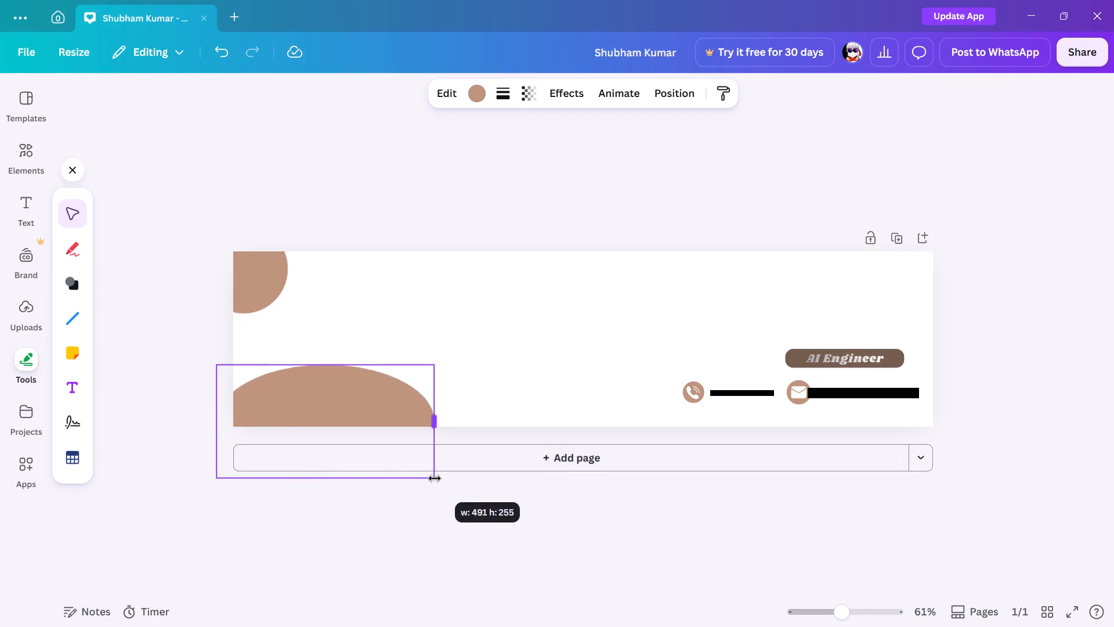
left_click_drag(435, 478, 682, 502)
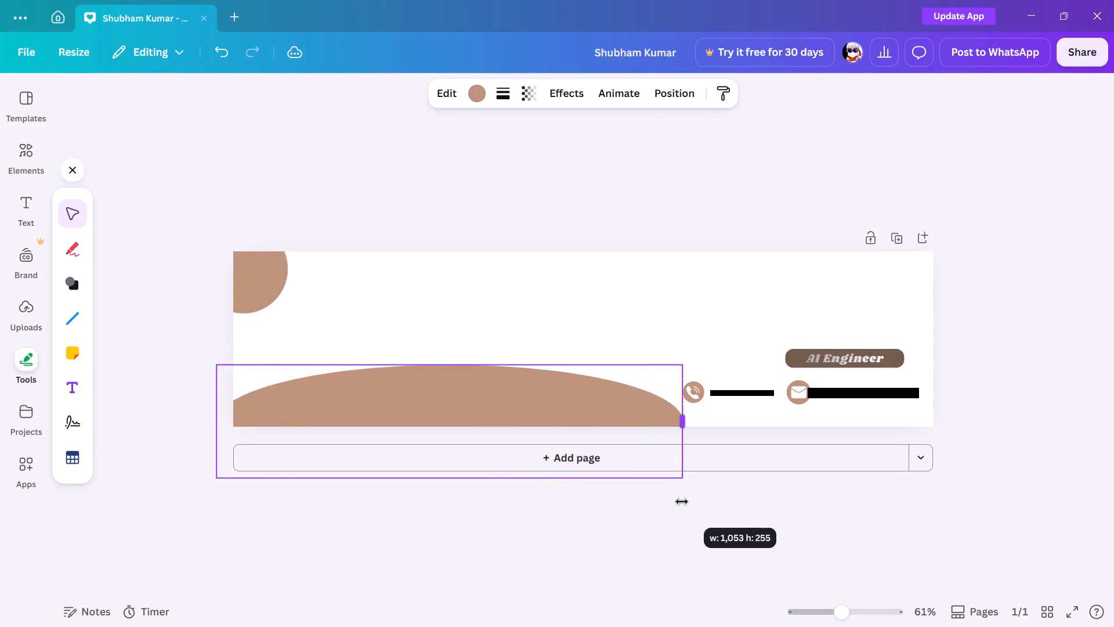
left_click_drag(682, 502, 659, 518)
left_click_drag(382, 411, 337, 416)
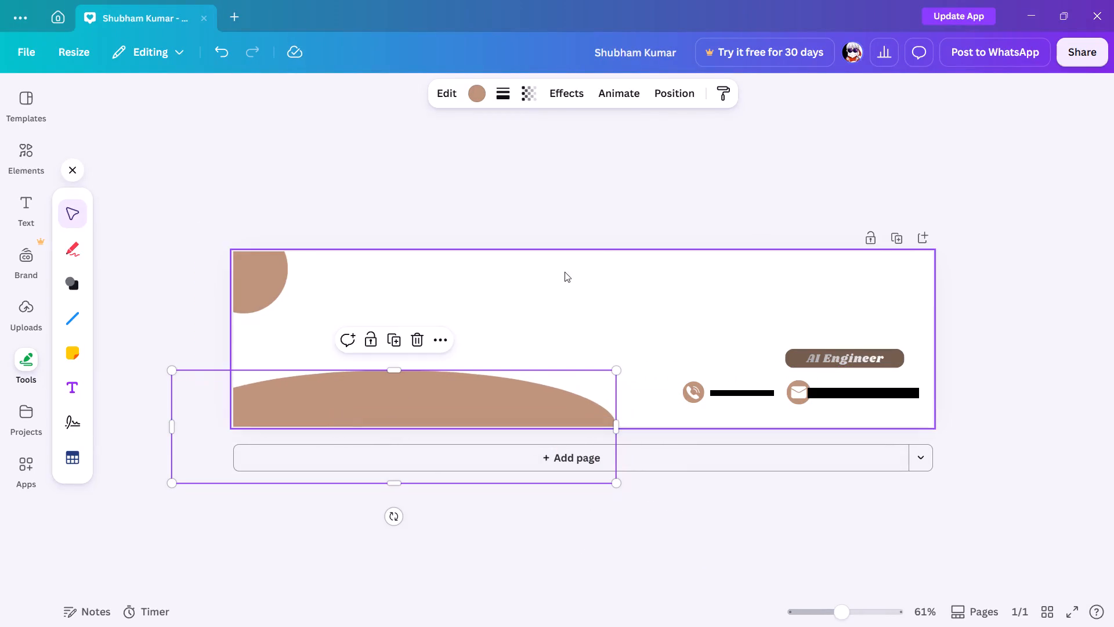
left_click(580, 264)
left_click(266, 264)
left_click(702, 291)
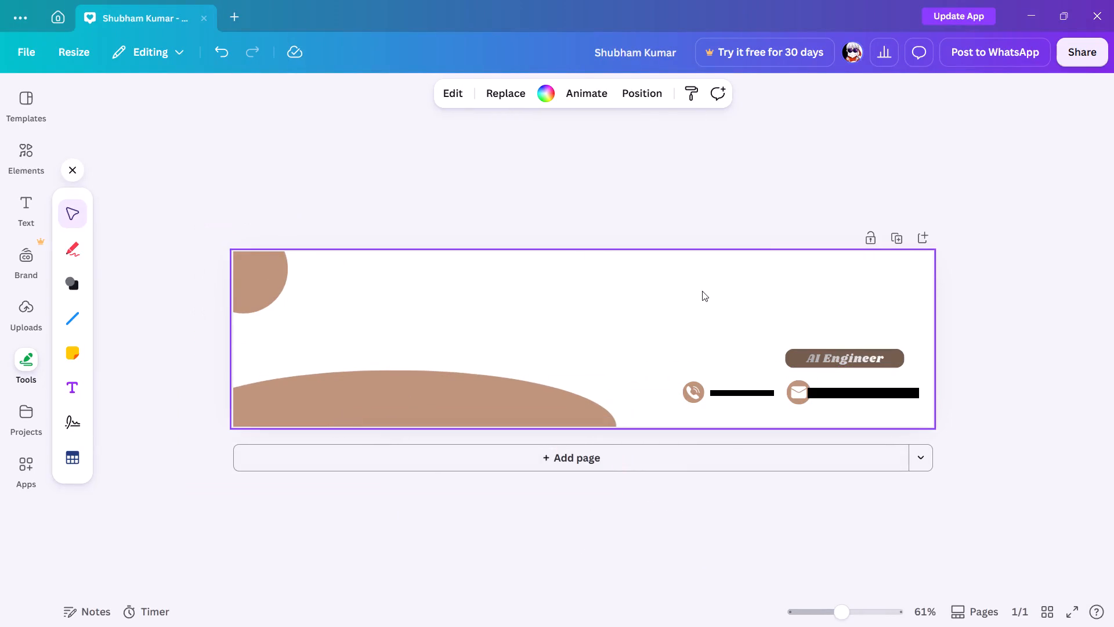
Add a brown four-pointed star to the banner between the corner circle and the wide ellipse.
left_click(72, 291)
scroll(121, 324, "down", 2)
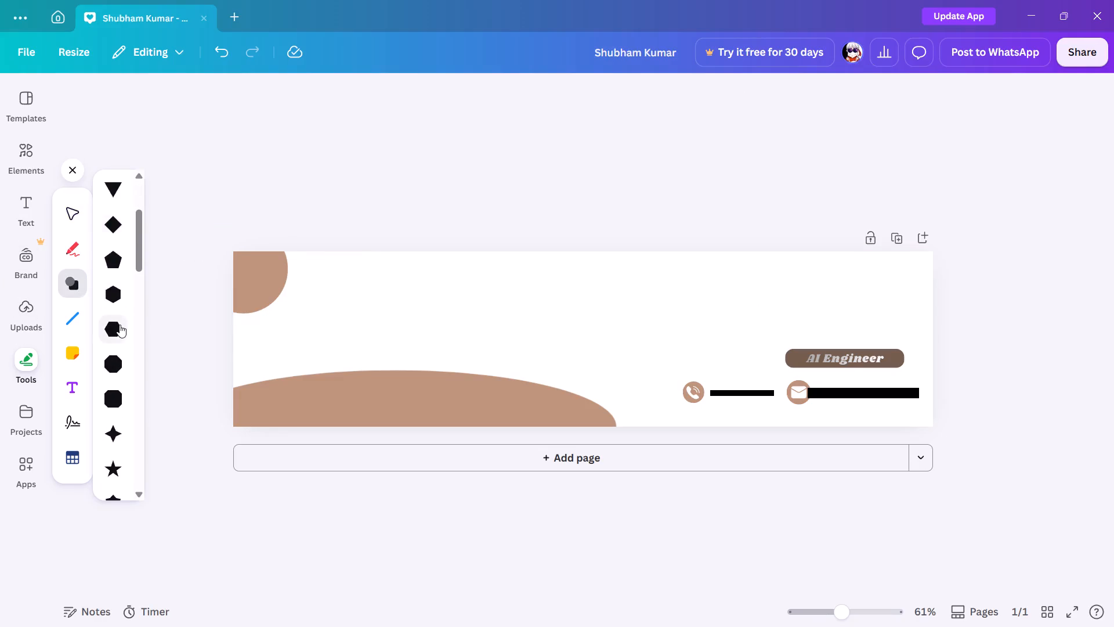
scroll(120, 324, "down", 3)
double_click(110, 217)
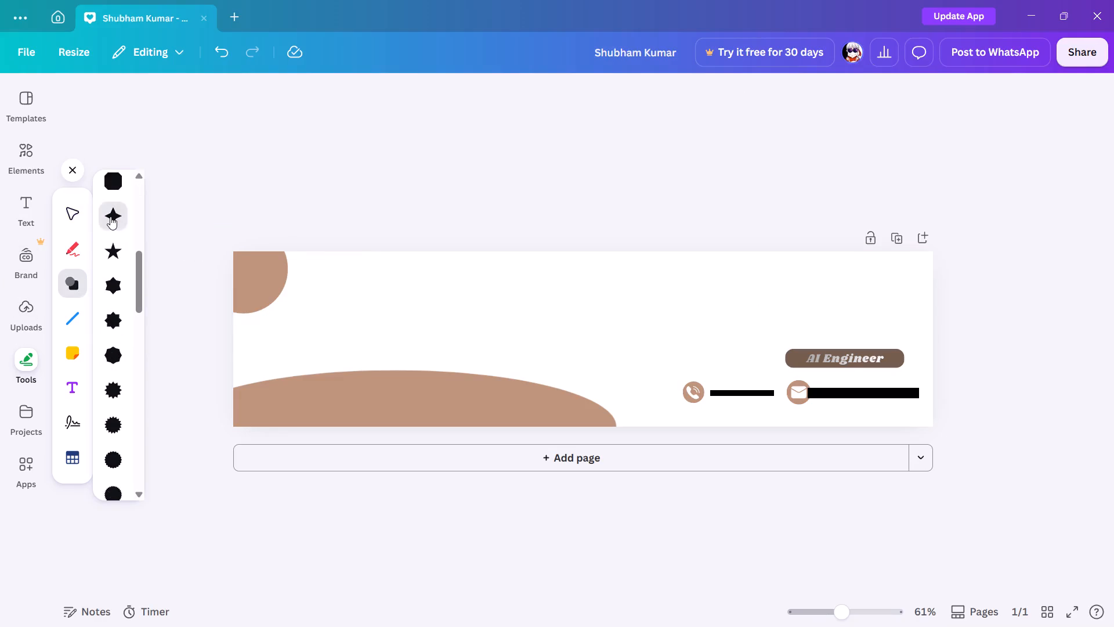
left_click(357, 279)
left_click(436, 280)
left_click(478, 301)
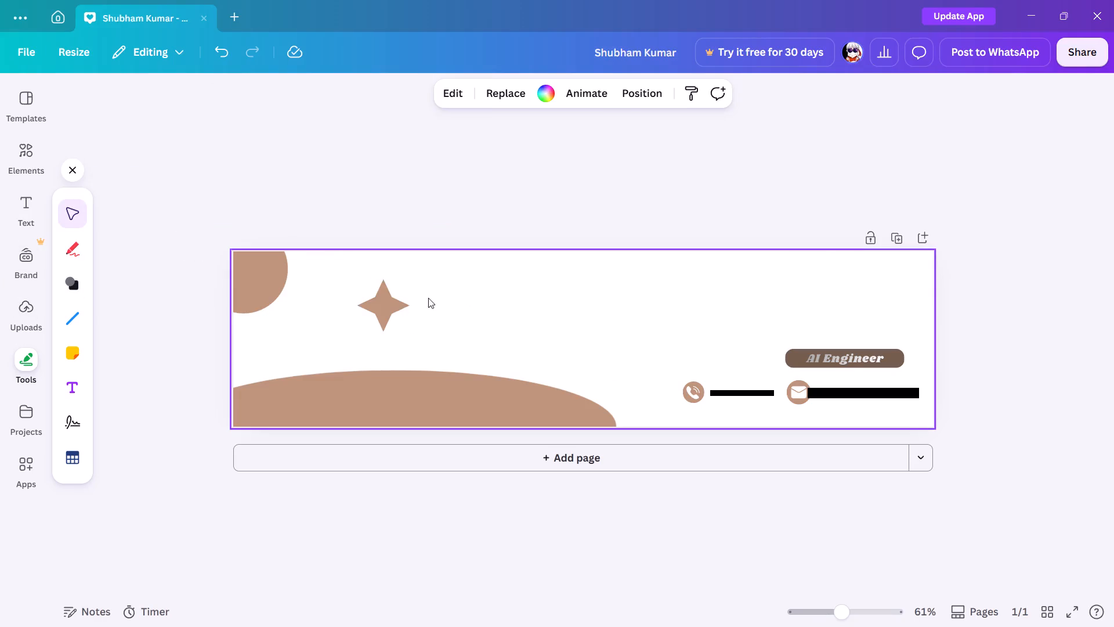
Duplicate the brown star four times, spacing the copies into a row of five stars across the banner.
left_click(386, 290)
right_click(386, 290)
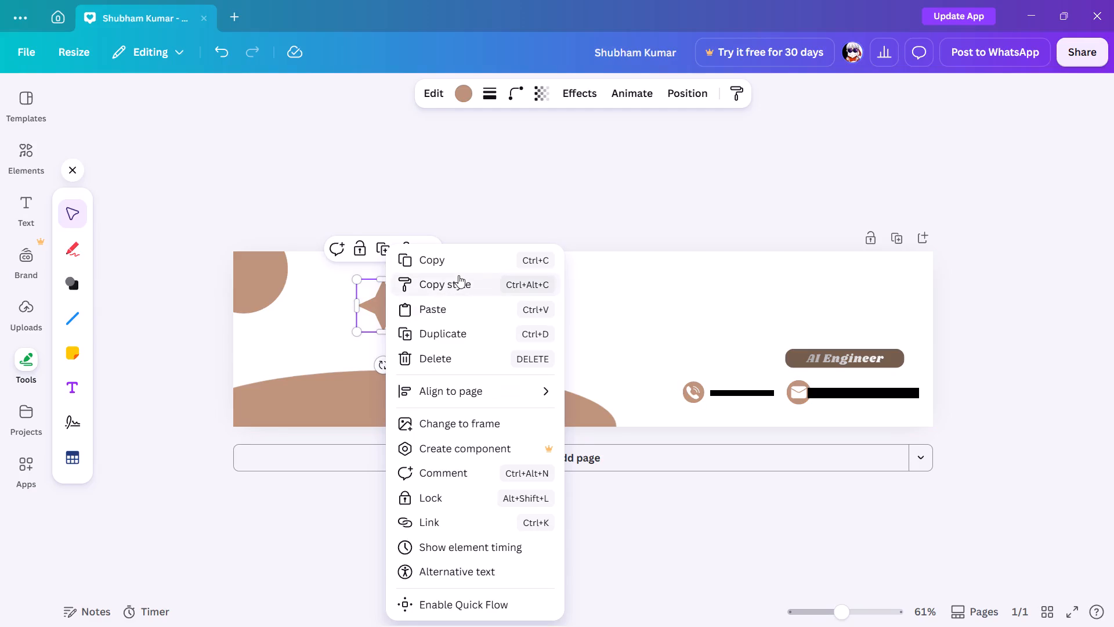
left_click(459, 331)
left_click_drag(409, 313, 453, 312)
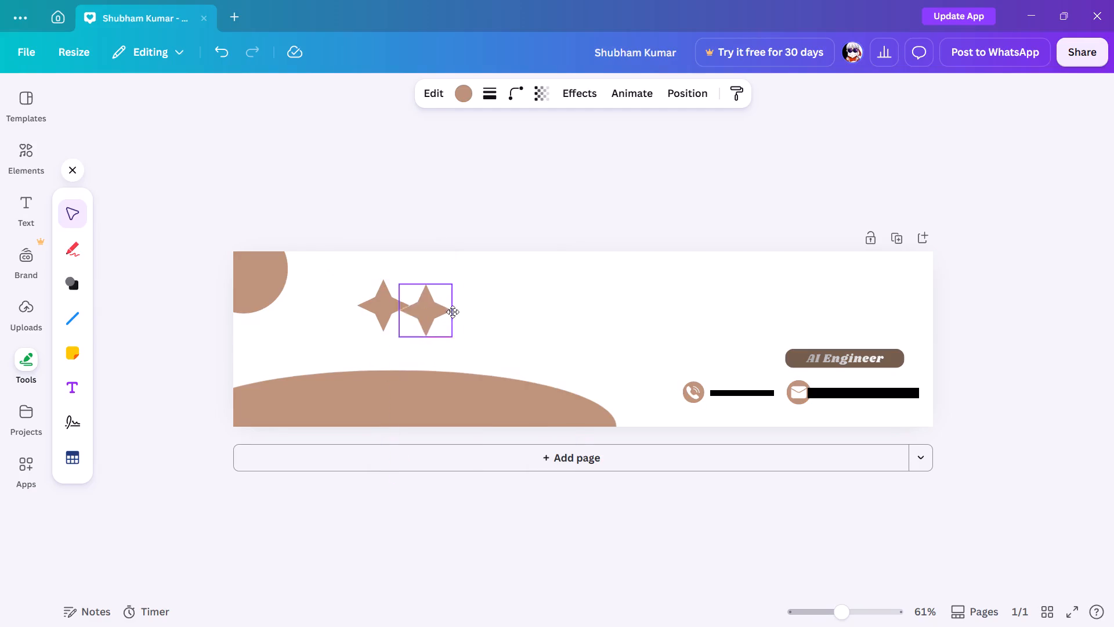
left_click_drag(453, 312, 494, 312)
right_click(465, 311)
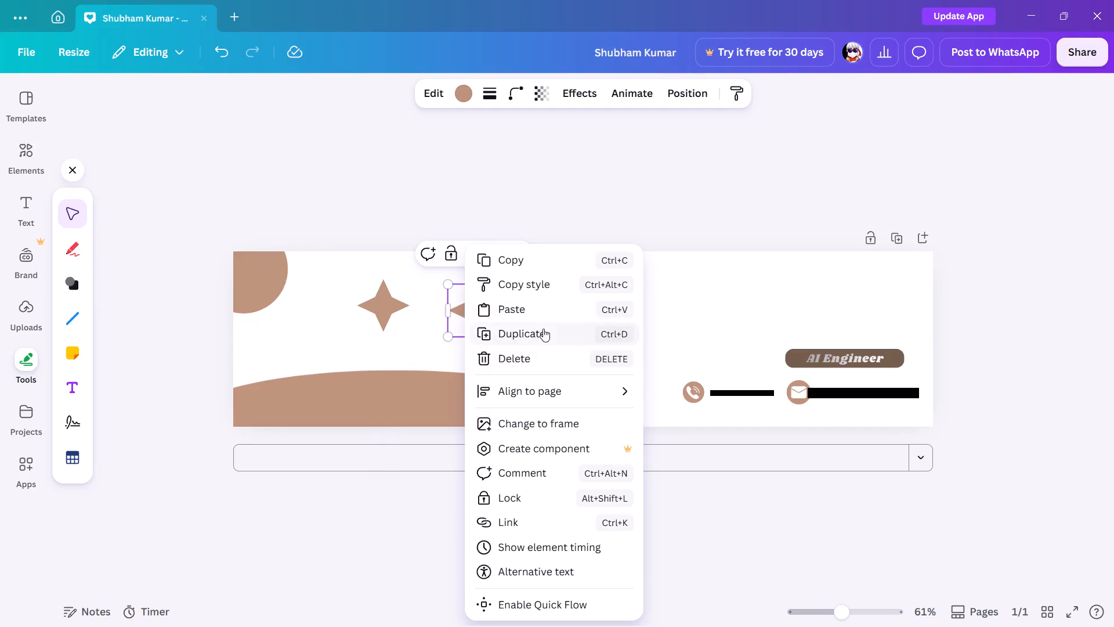
left_click(543, 329)
right_click(576, 318)
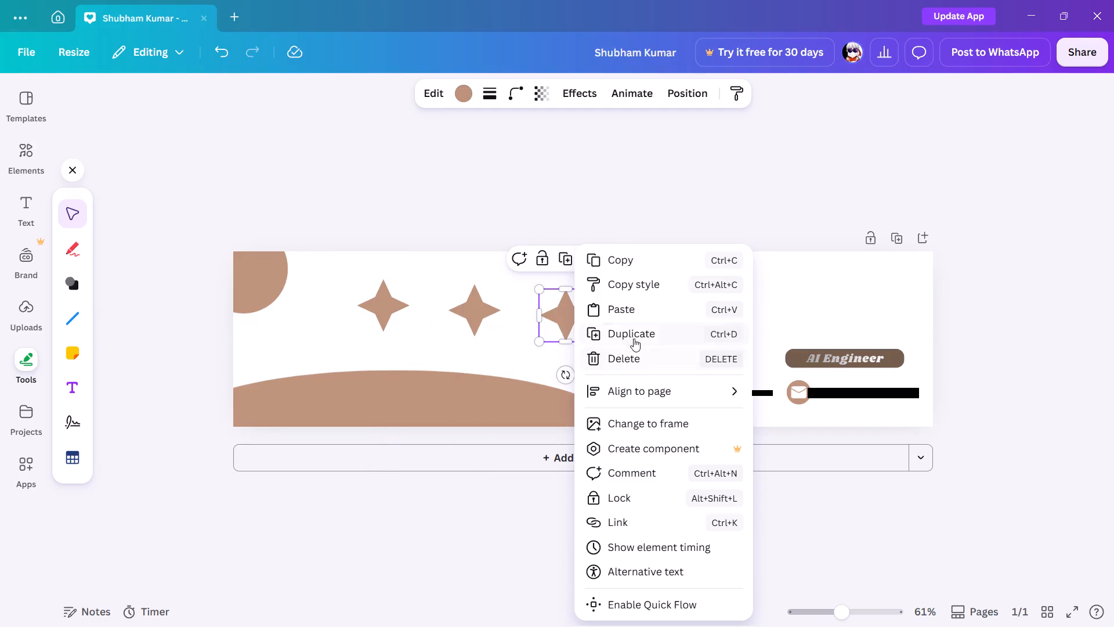
left_click(635, 336)
right_click(657, 322)
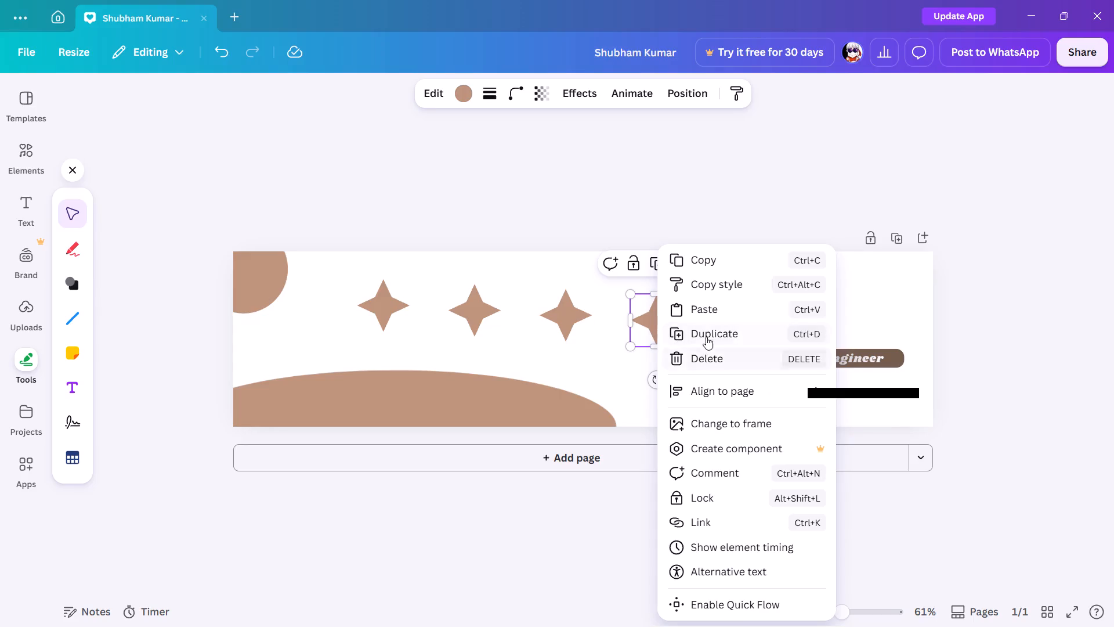
left_click(707, 333)
Set the first star's transparency to 44.
left_click(403, 301)
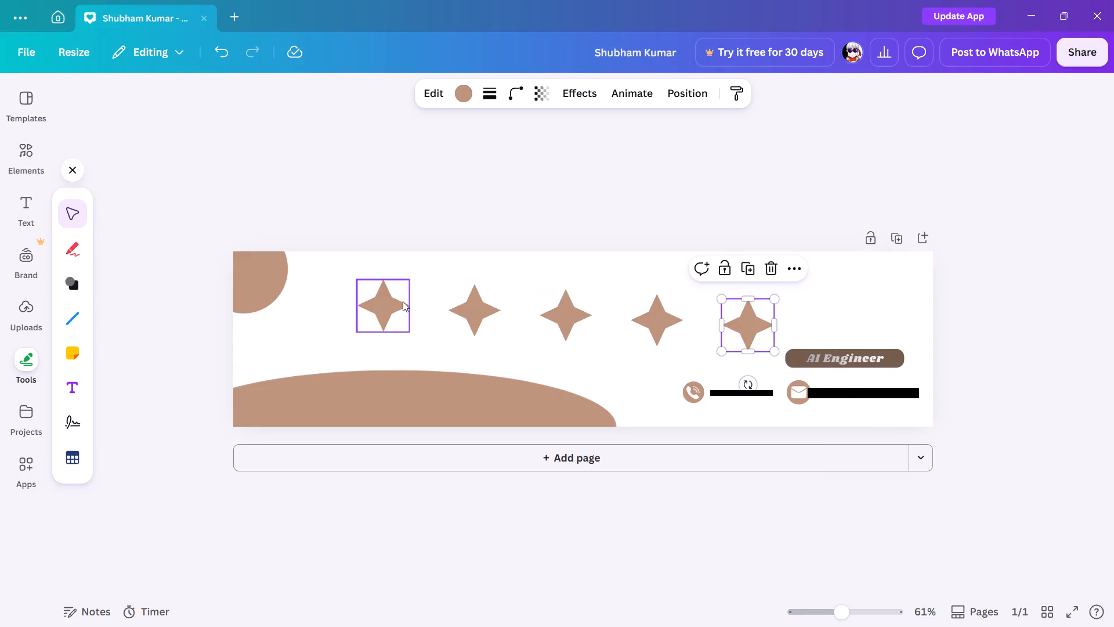
left_click(422, 255)
scroll(496, 379, "down", 1)
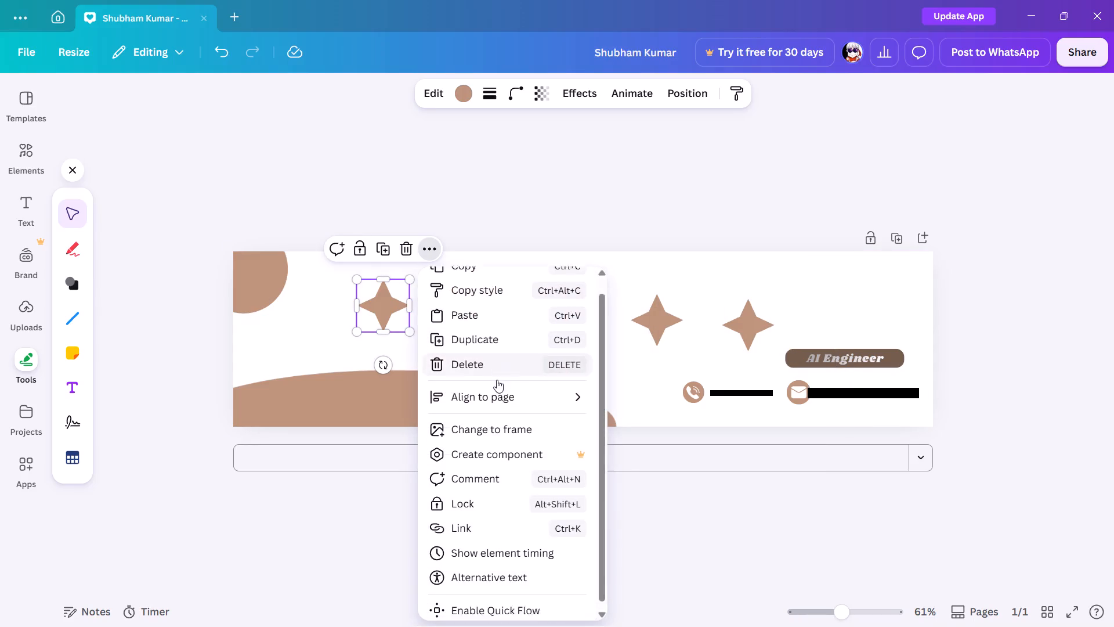
scroll(501, 388, "down", 3)
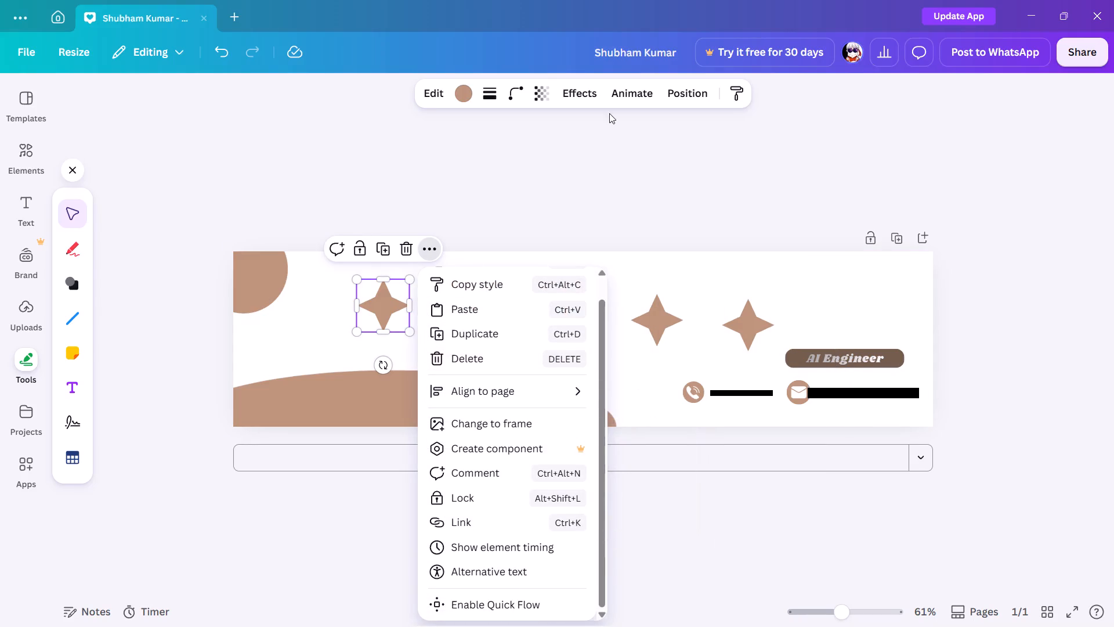
left_click(548, 99)
left_click_drag(577, 156, 560, 160)
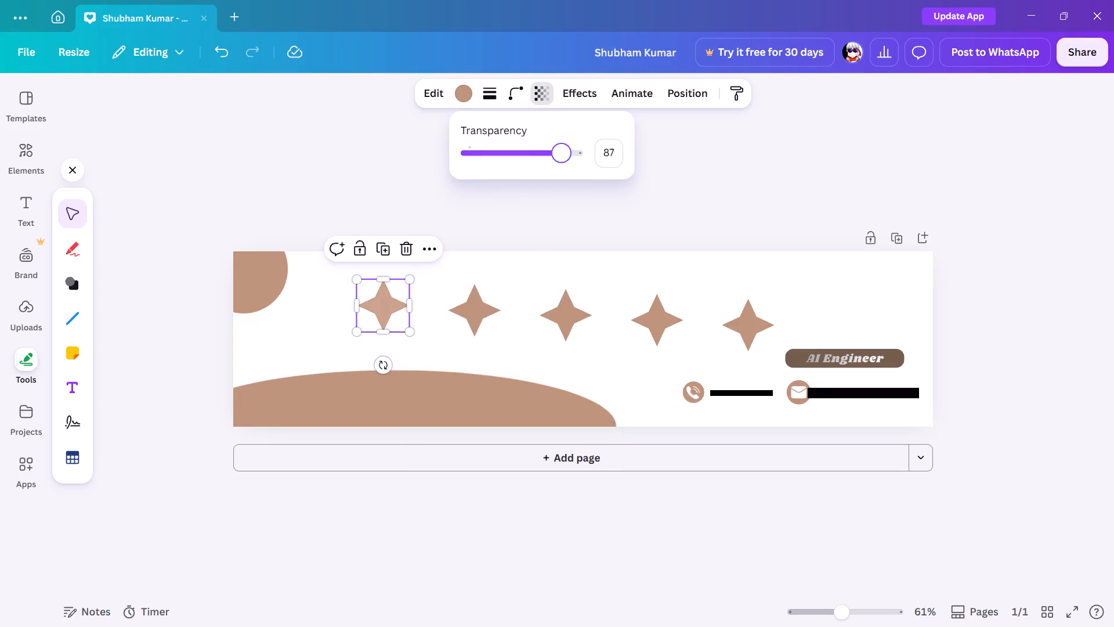
left_click_drag(560, 160, 515, 176)
Fade the second star in the row to roughly match the first star's transparency.
left_click(489, 302)
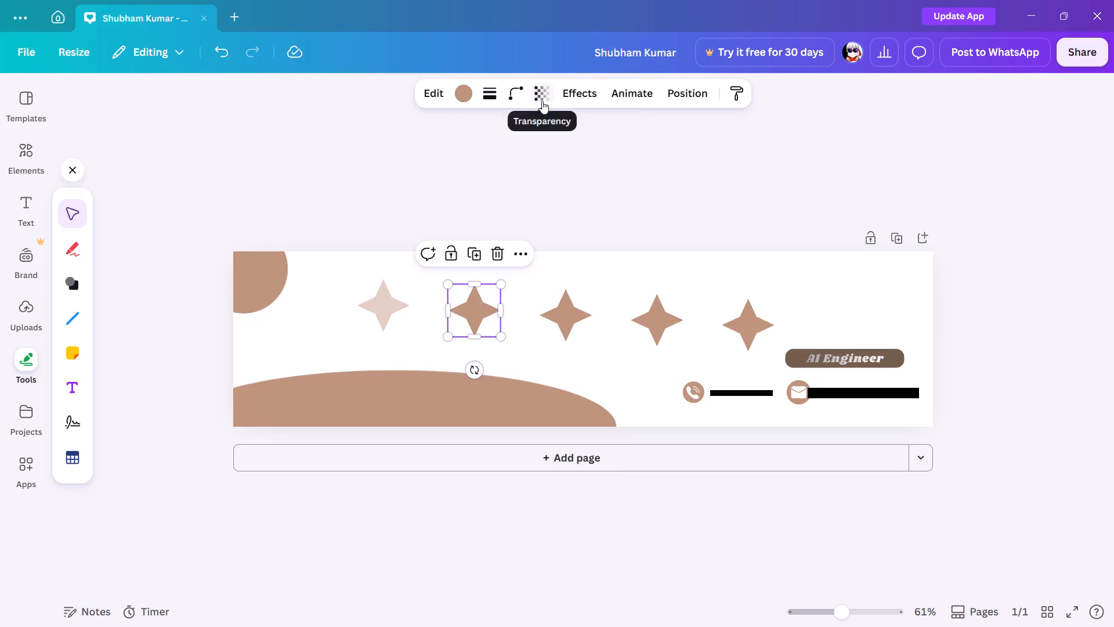
left_click(402, 288)
left_click(531, 96)
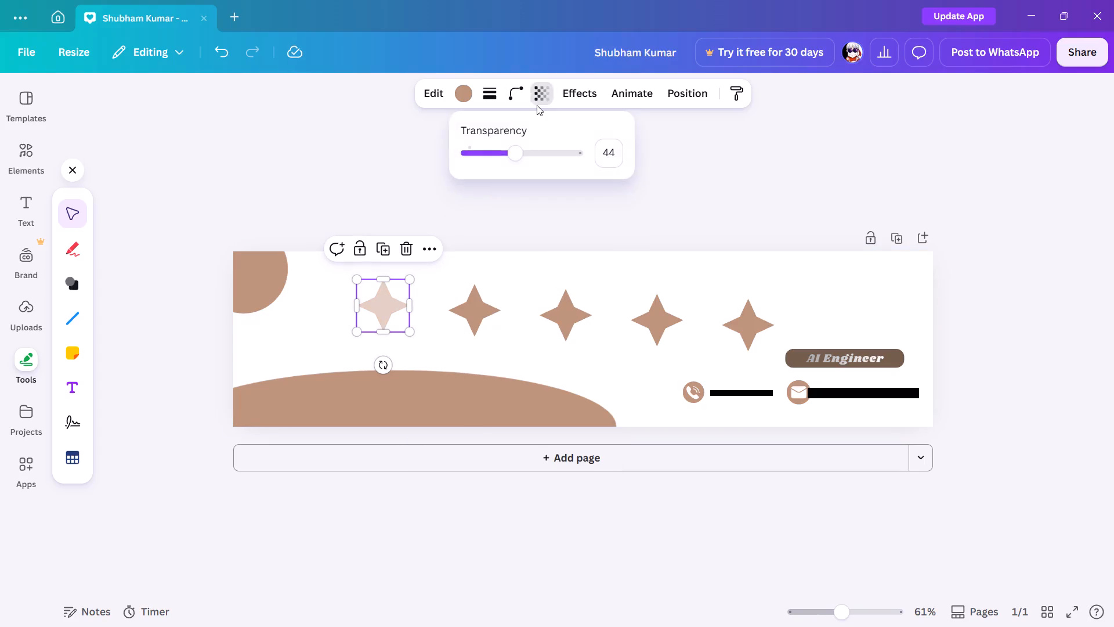
left_click(462, 307)
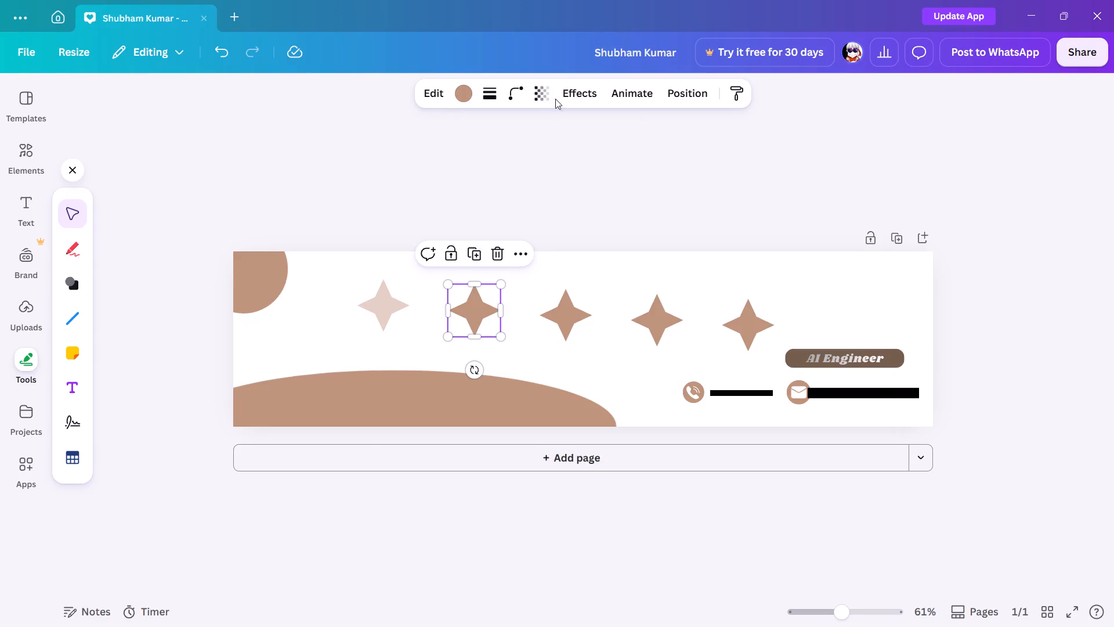
left_click(558, 97)
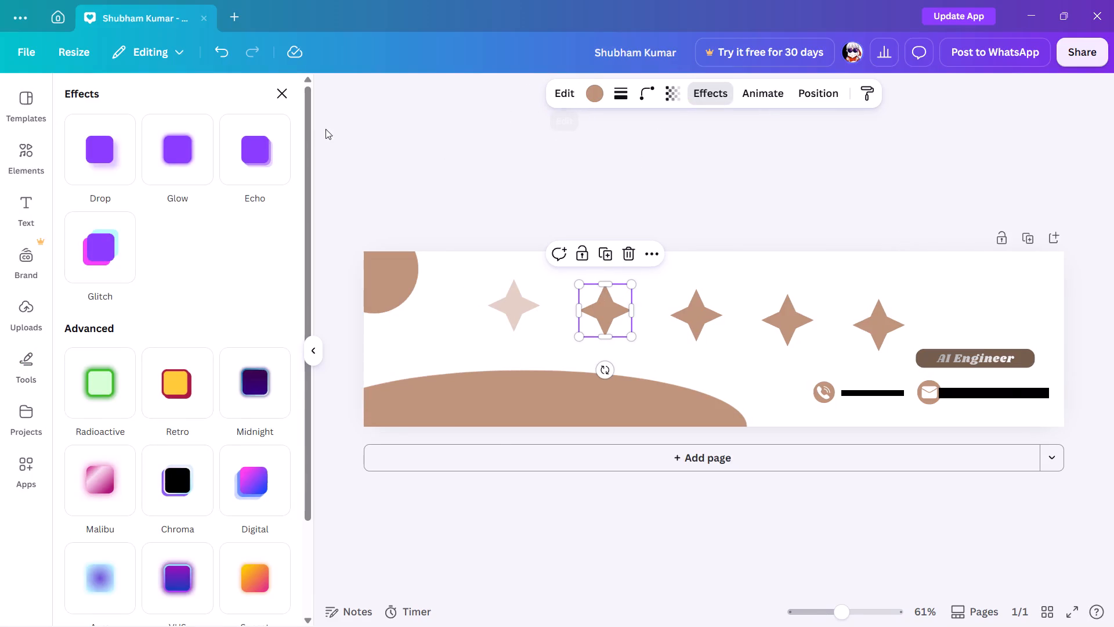
left_click(672, 93)
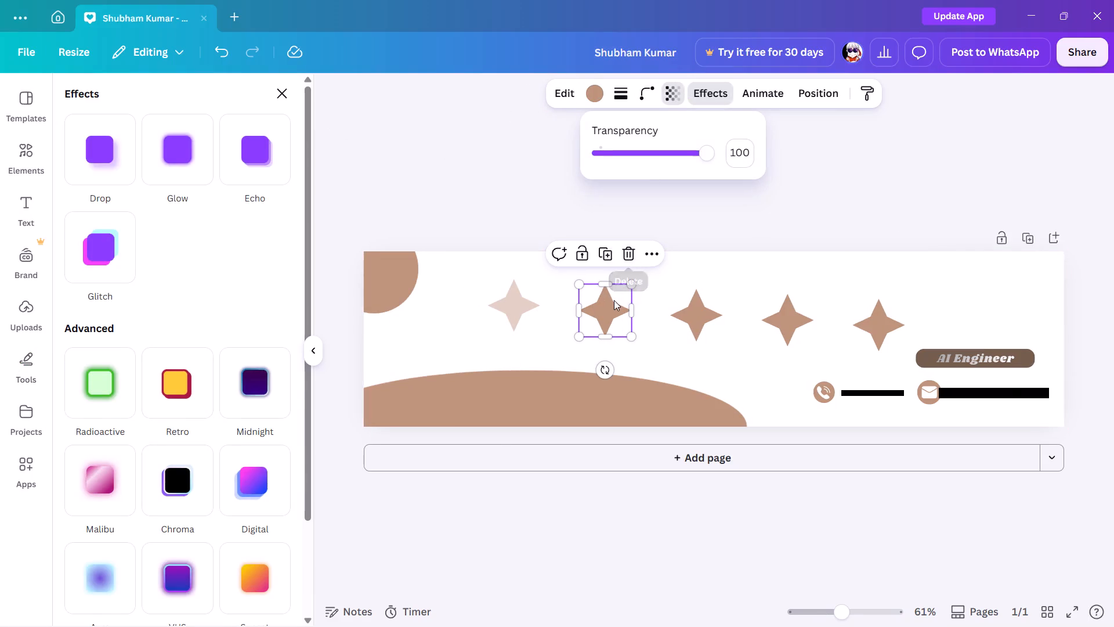
left_click(614, 301)
left_click(614, 300)
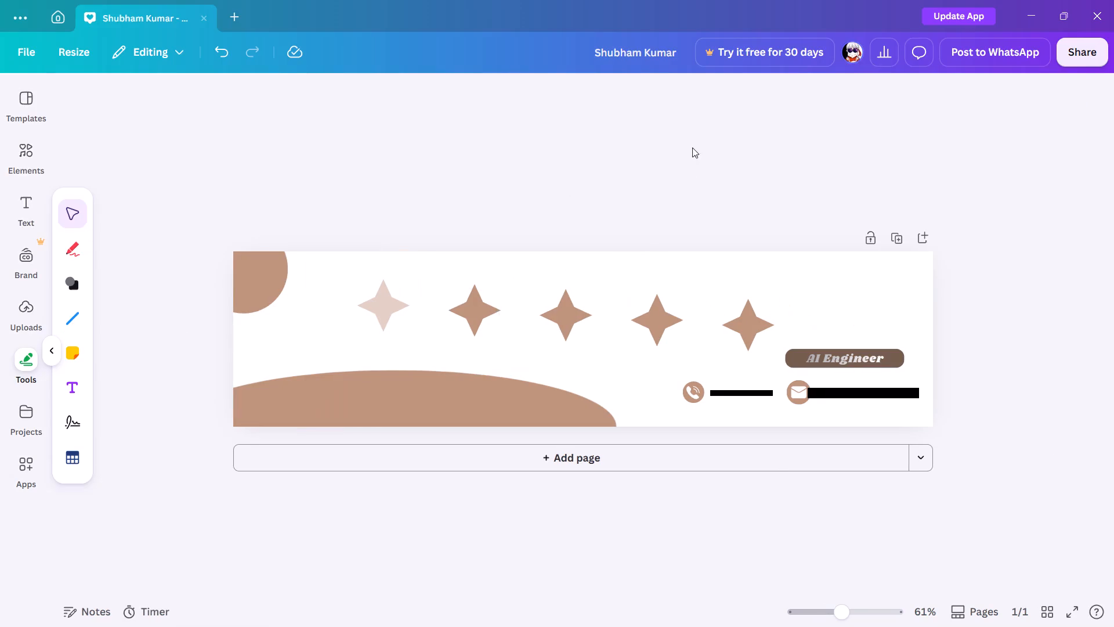
left_click(460, 311)
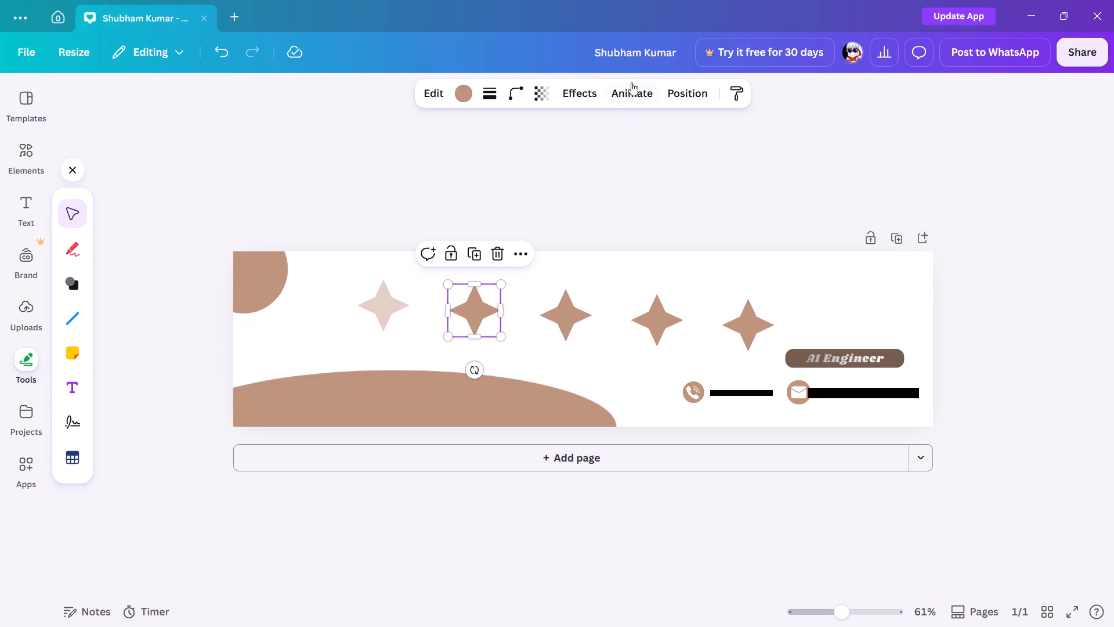
left_click(543, 100)
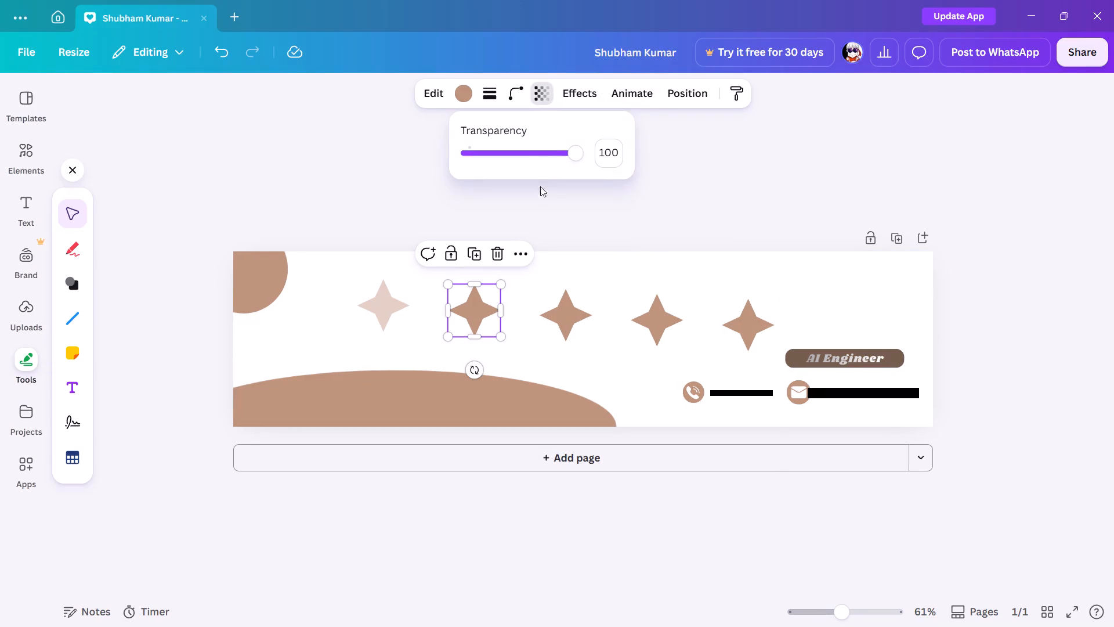
left_click(511, 154)
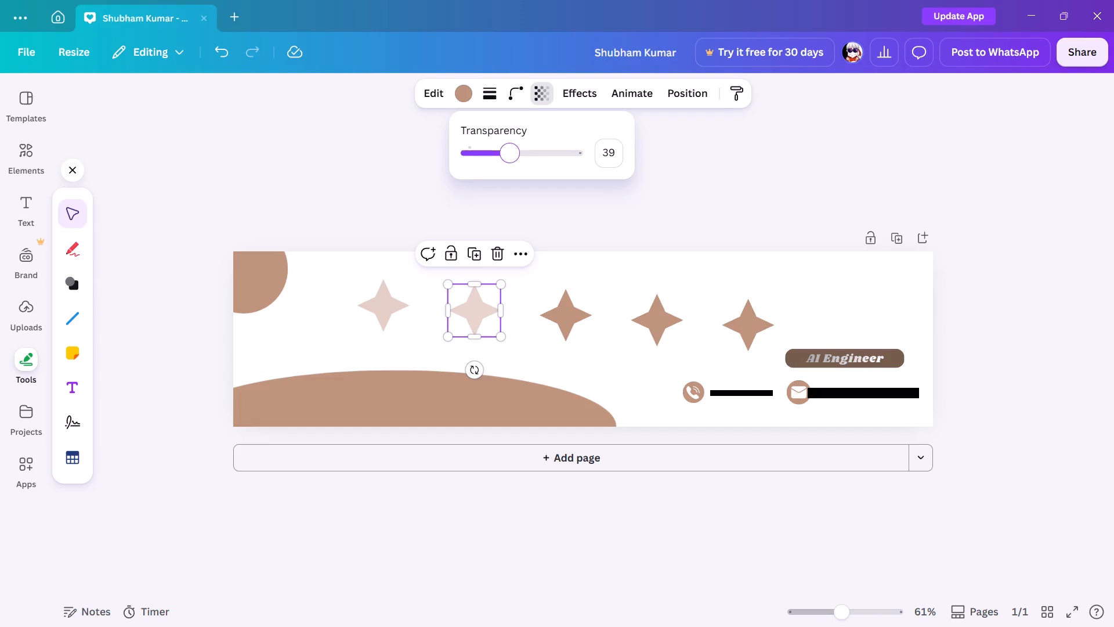
left_click_drag(506, 157, 515, 160)
Paste a copy of the faded first star and narrow the copy slightly.
right_click(392, 298)
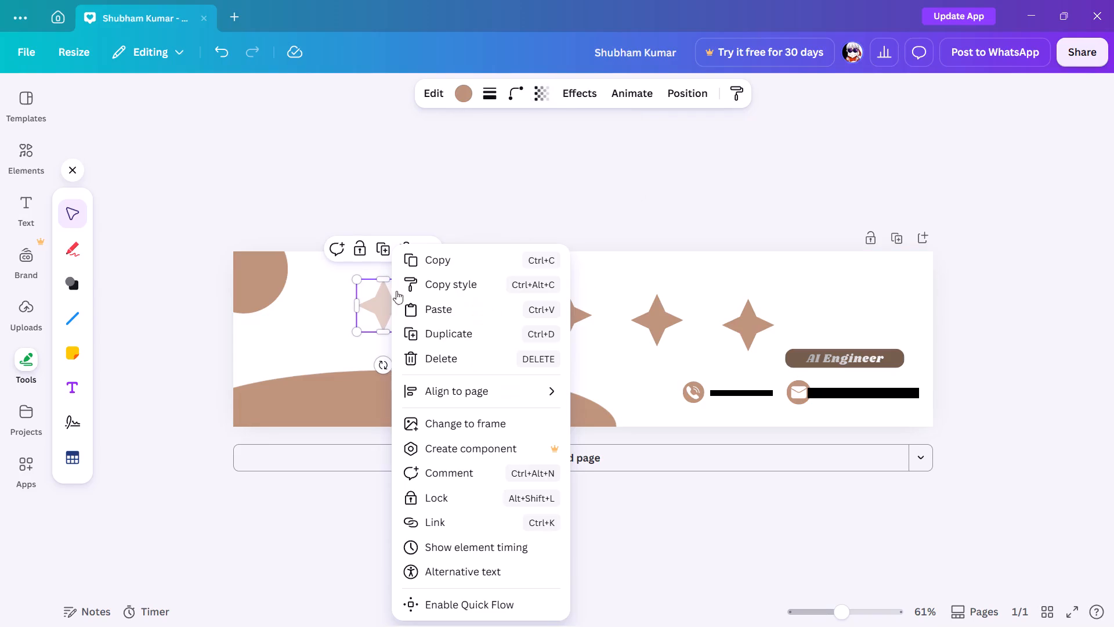
left_click(444, 265)
left_click(559, 310)
right_click(559, 310)
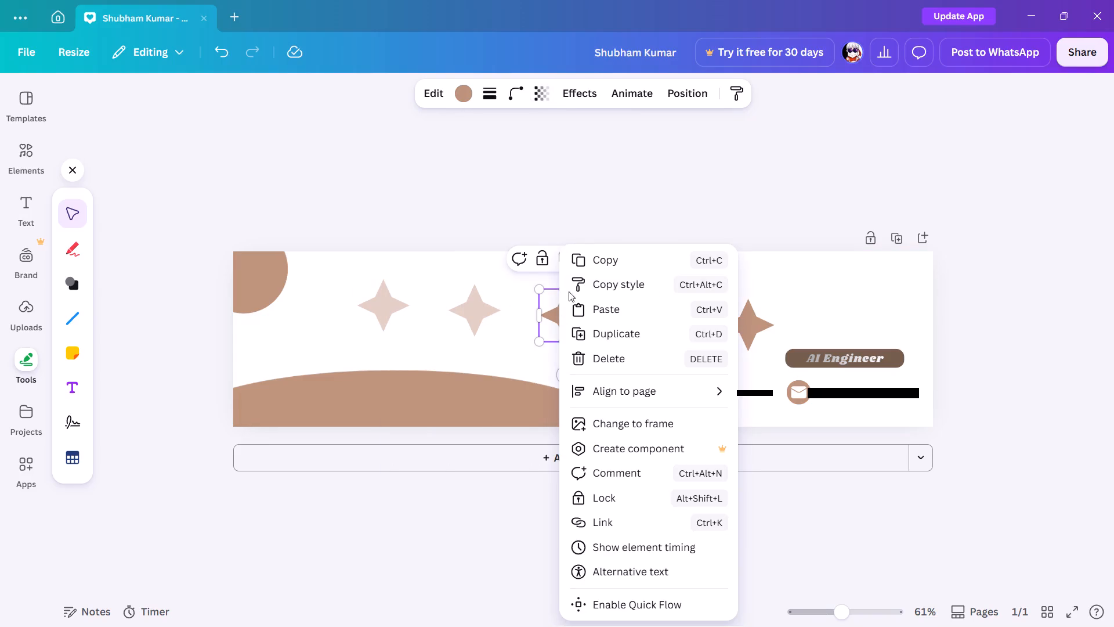
left_click(638, 306)
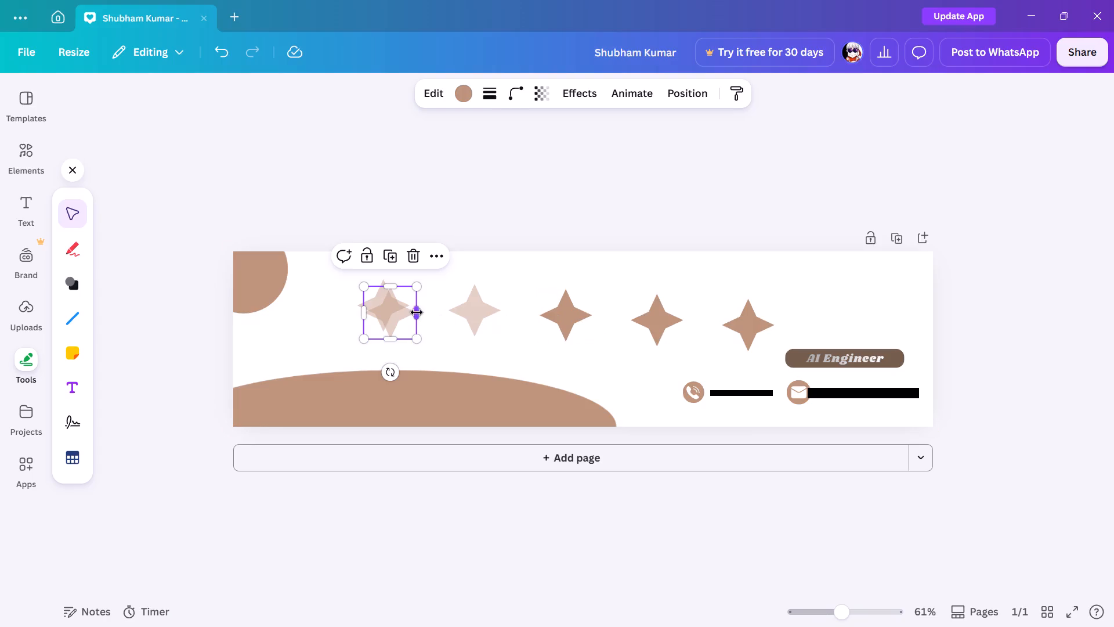
left_click_drag(411, 310, 406, 316)
Delete the three remaining solid brown stars from the banner.
left_click(561, 316)
left_click(589, 267)
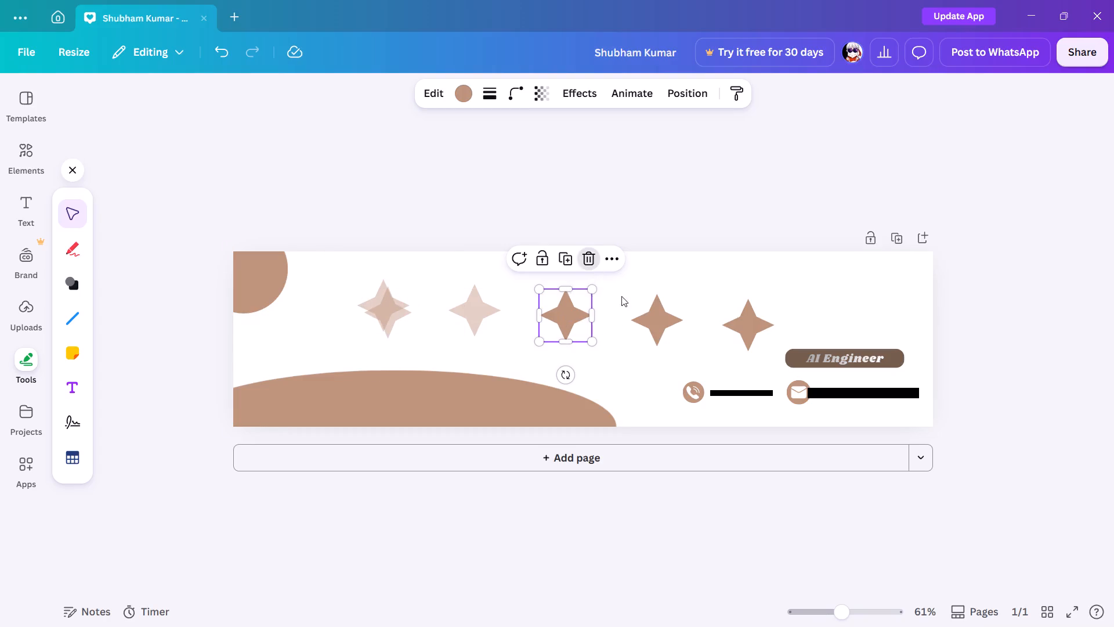
left_click(636, 314)
left_click(677, 267)
left_click(743, 319)
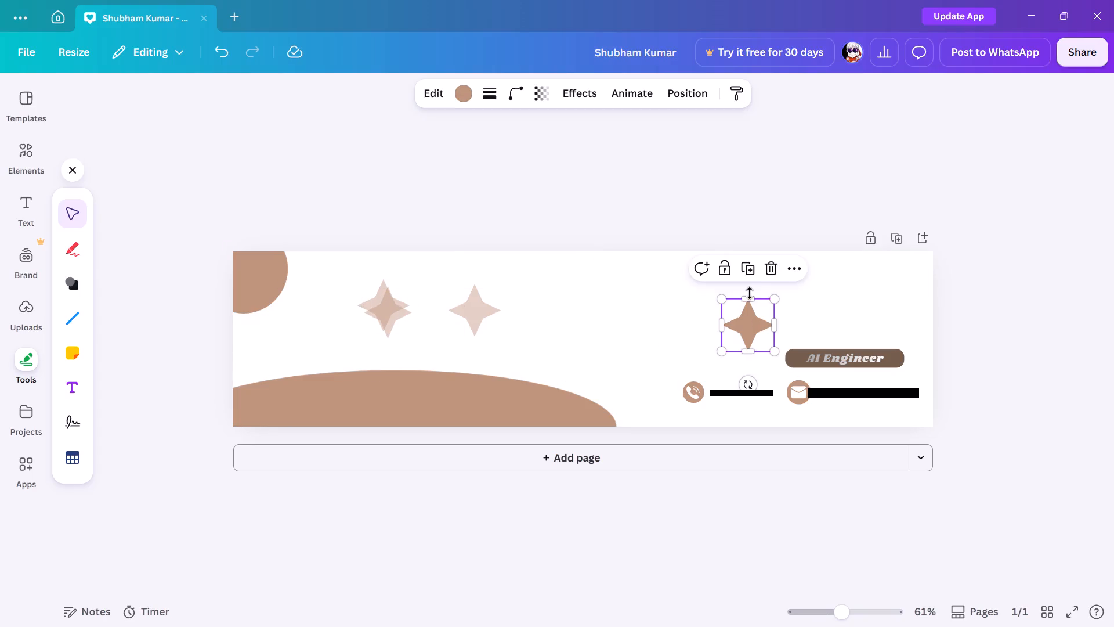
left_click(768, 274)
Move the pasted faded star near the banner's top edge, just past its middle, and shrink it to less than half its size.
left_click_drag(399, 309, 437, 305)
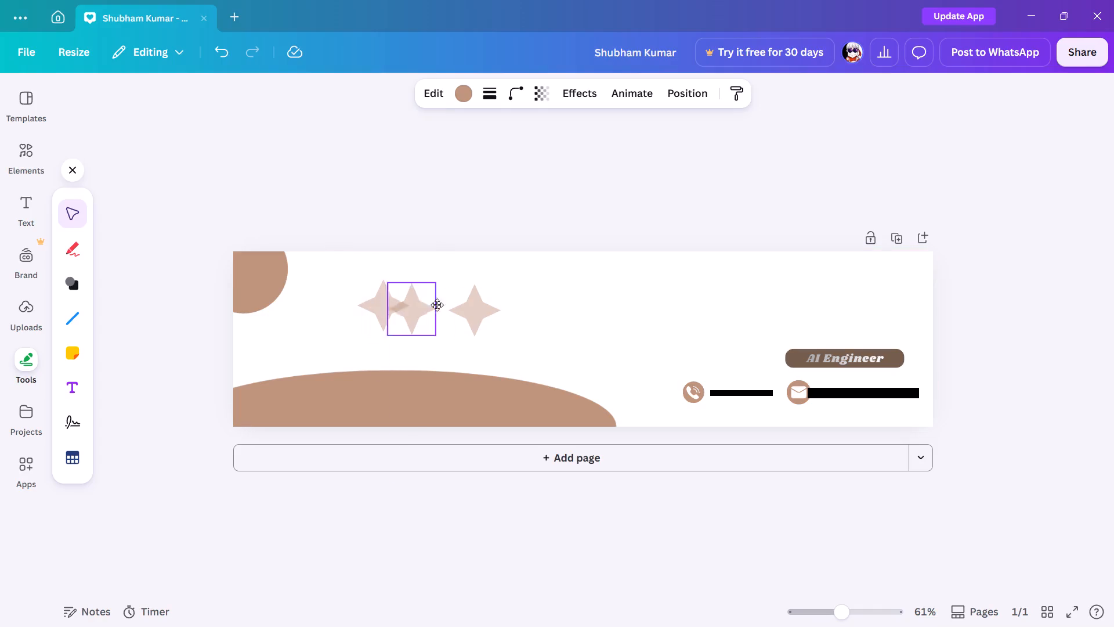
left_click_drag(437, 305, 653, 287)
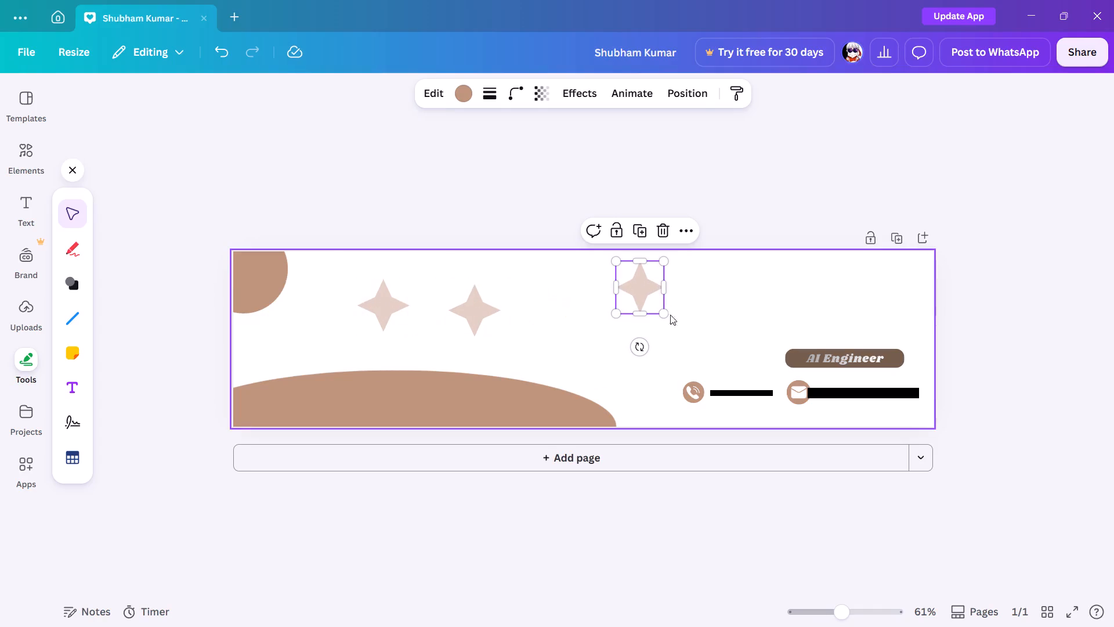
left_click_drag(668, 312, 632, 294)
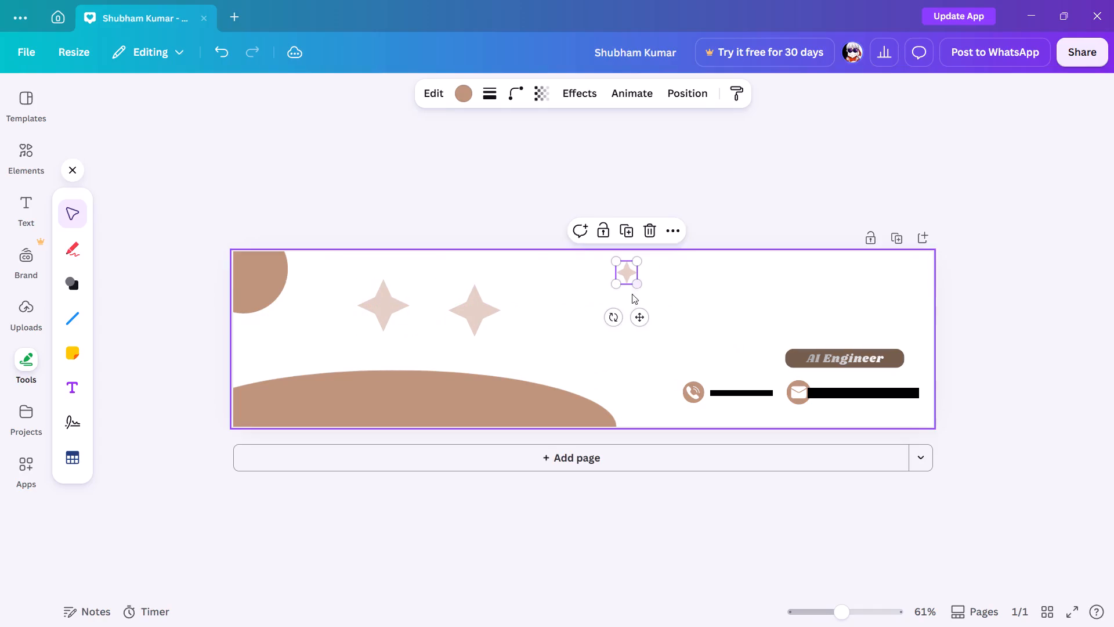
Shrink the two remaining large faded stars, making the leftmost the smallest, and shift the middle star right and slightly up.
left_click(451, 315)
left_click_drag(502, 335, 484, 325)
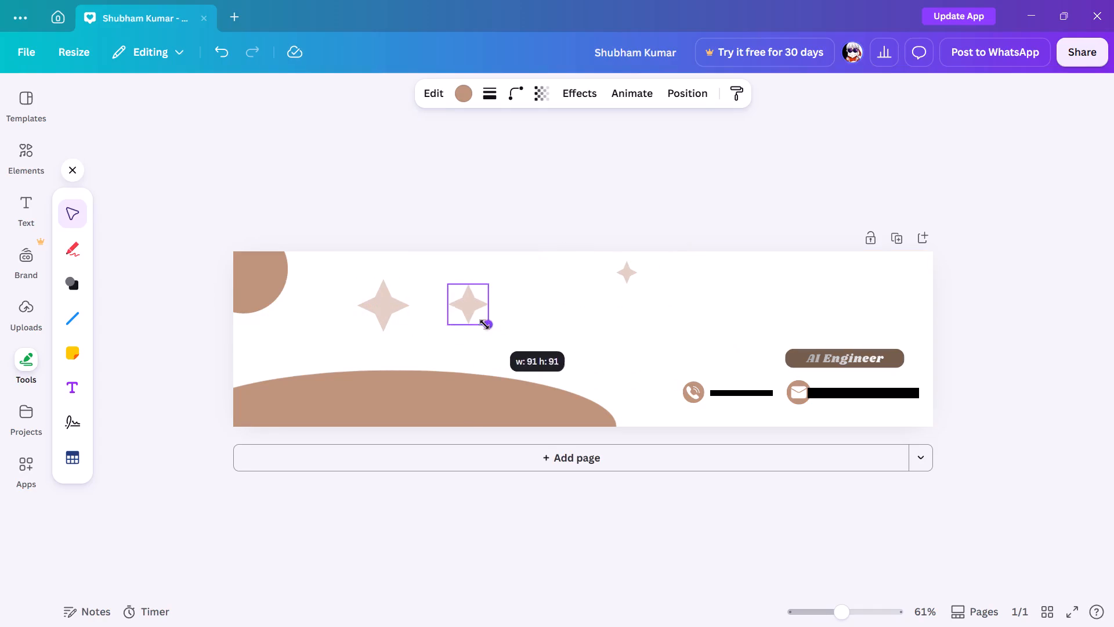
left_click_drag(484, 325, 466, 314)
left_click_drag(461, 300, 452, 297)
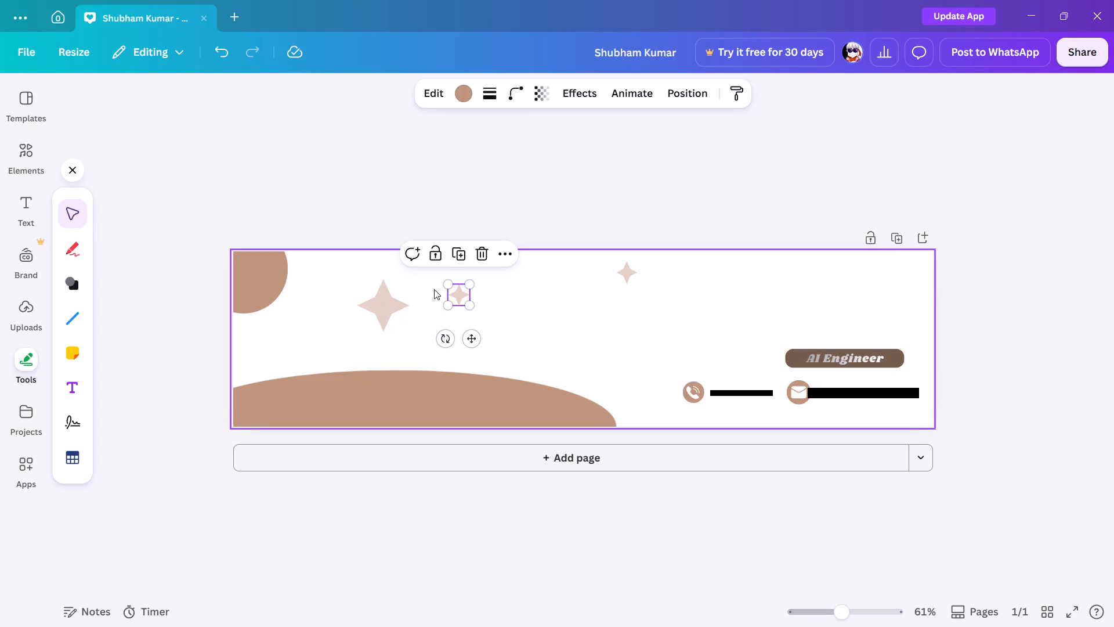
left_click(402, 320)
left_click_drag(408, 336, 400, 327)
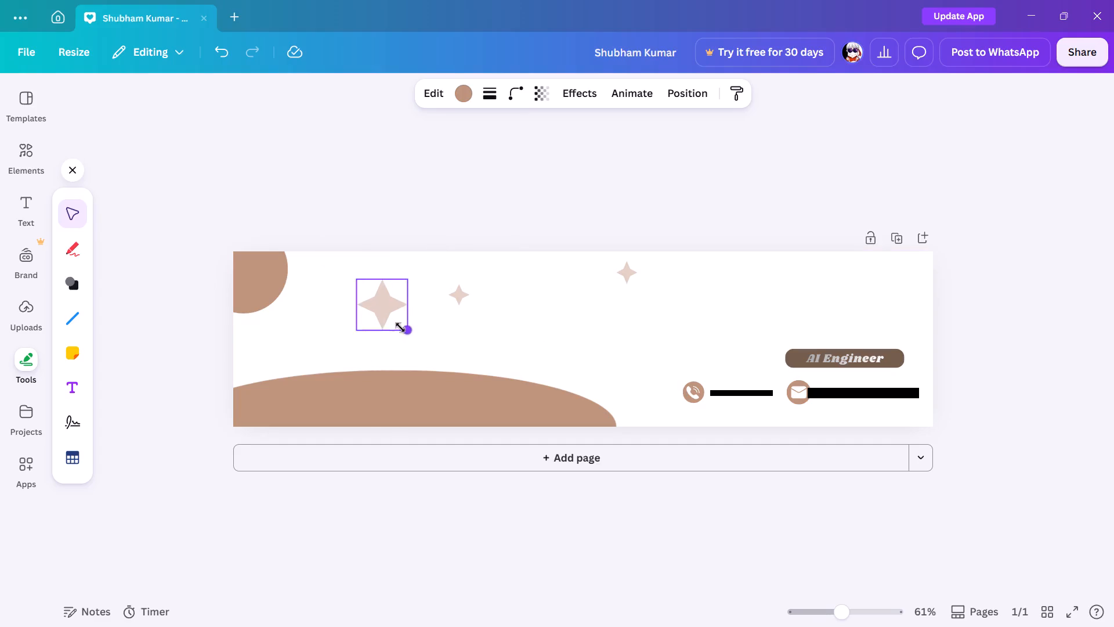
left_click_drag(400, 327, 367, 305)
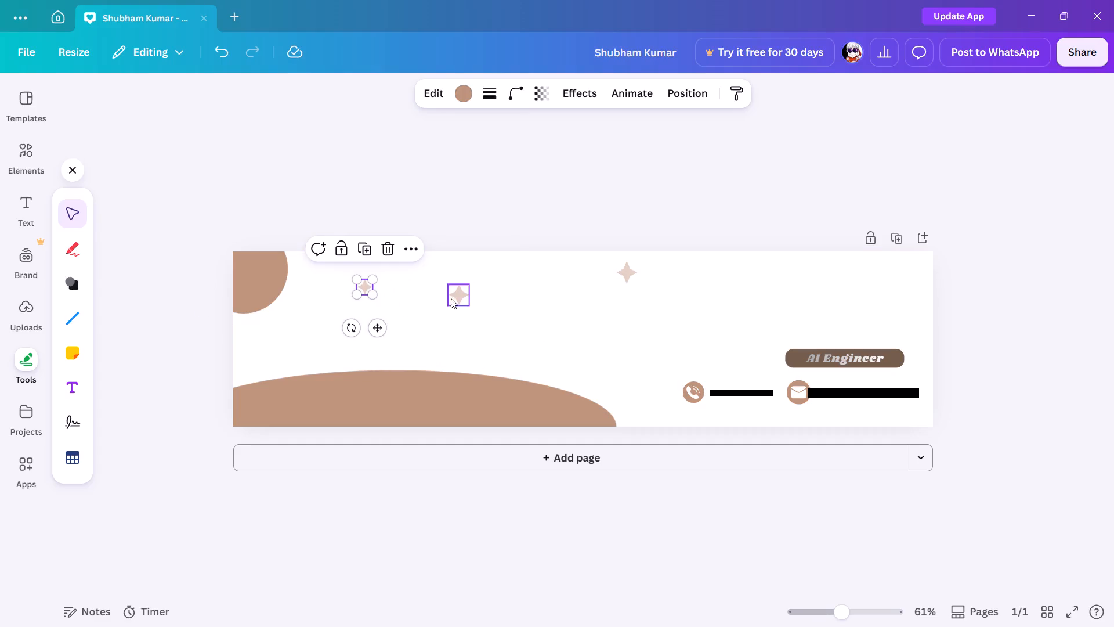
left_click_drag(451, 298, 489, 289)
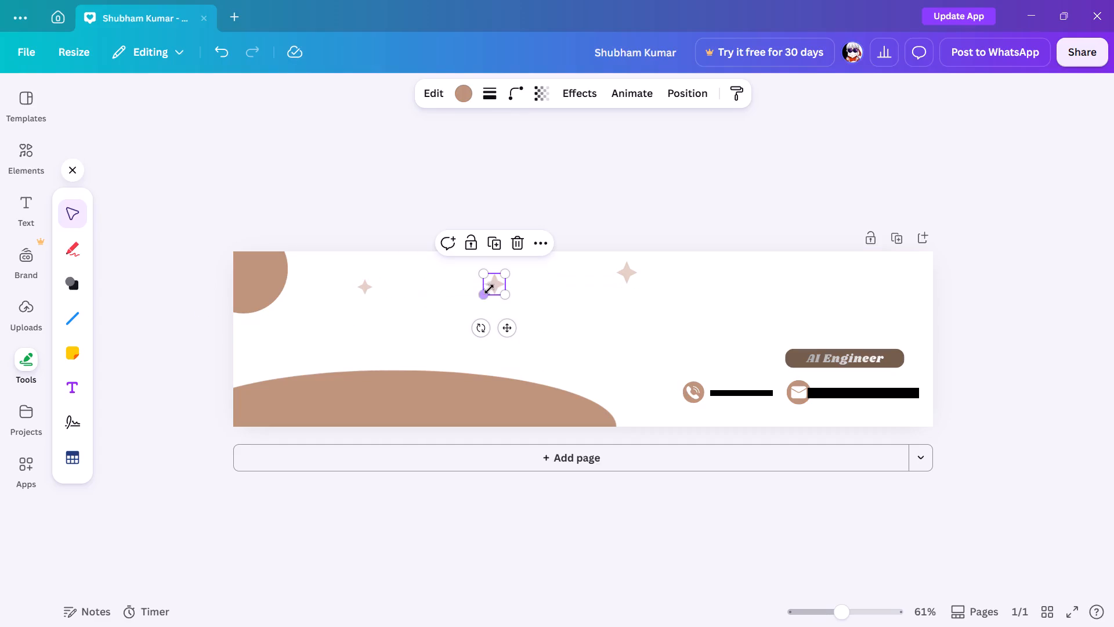
Copy the smallest faded star, the one nearest the brown corner circle.
left_click(361, 294)
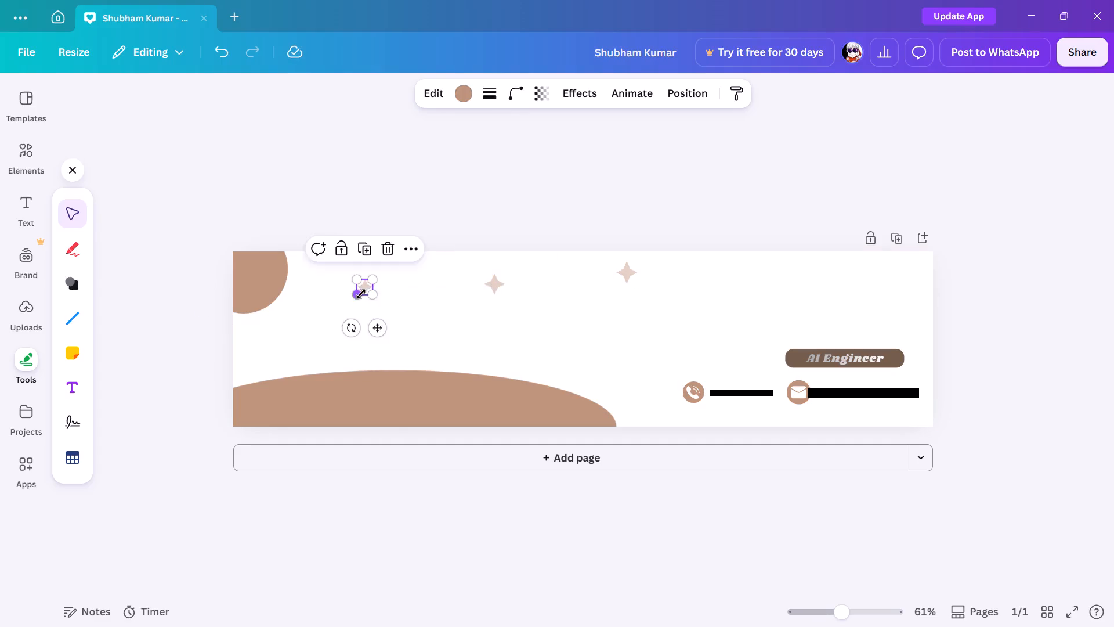
left_click(424, 251)
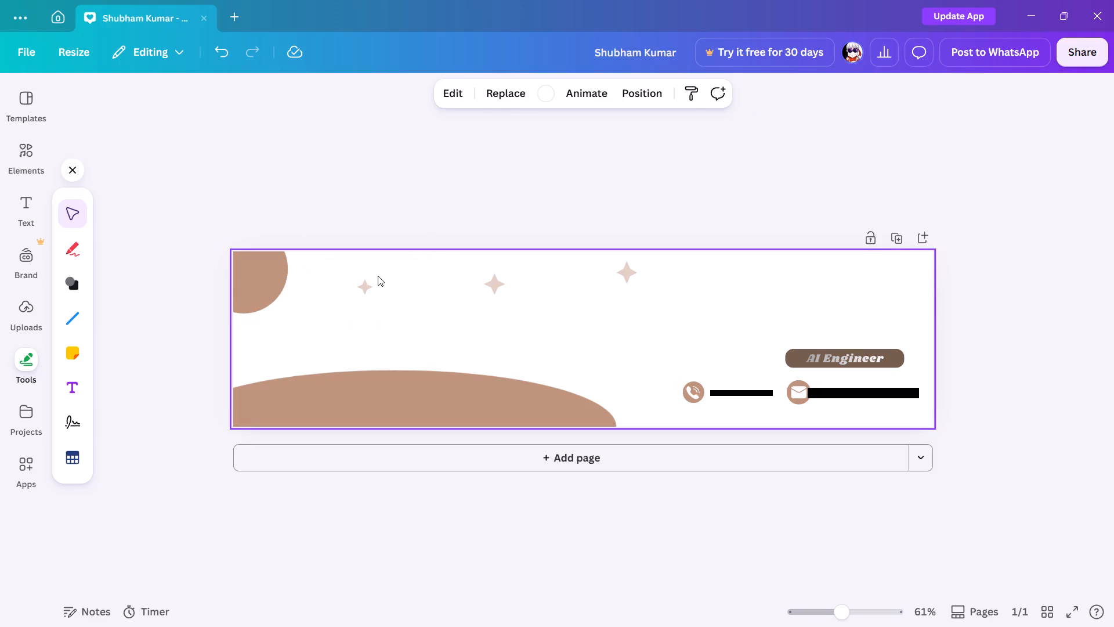
left_click(370, 288)
left_click(406, 252)
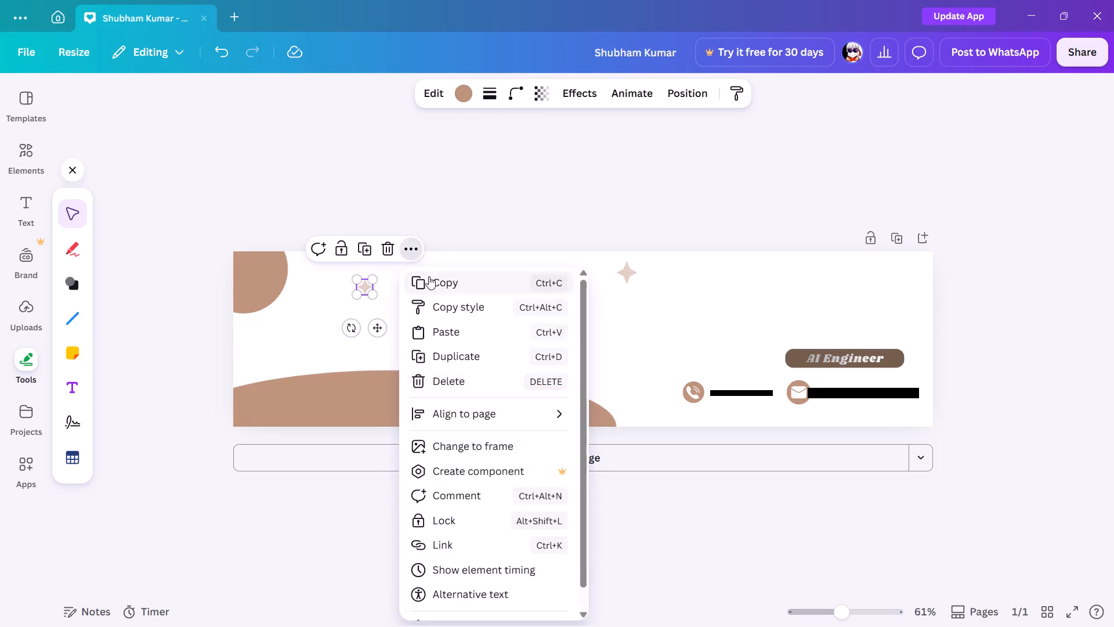
left_click(429, 276)
double_click(371, 287)
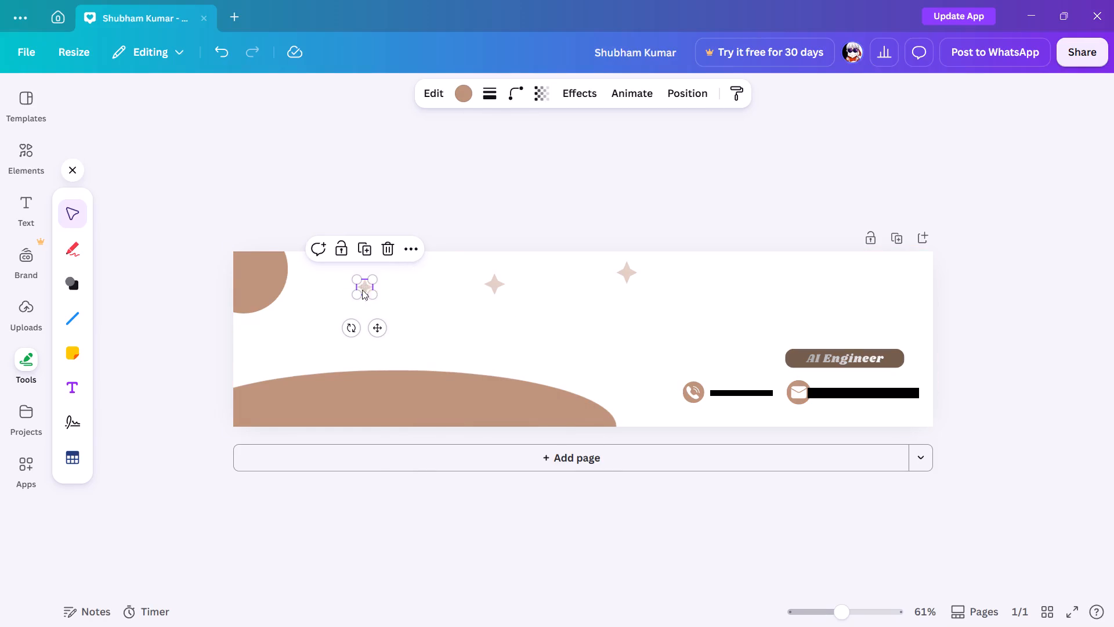
left_click(412, 251)
left_click(428, 279)
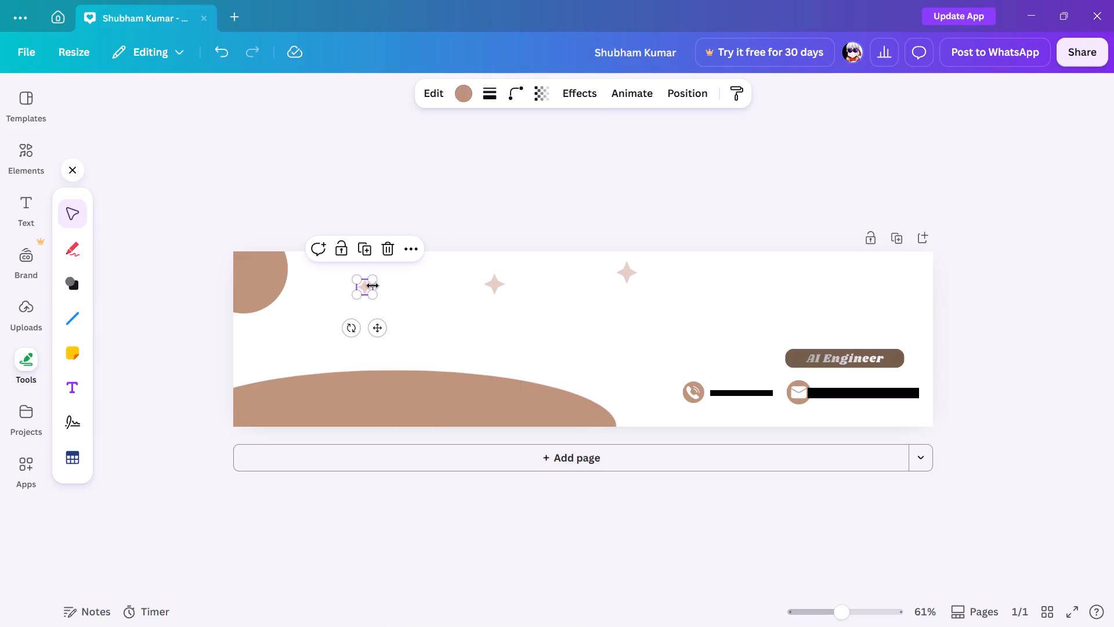
left_click(366, 286)
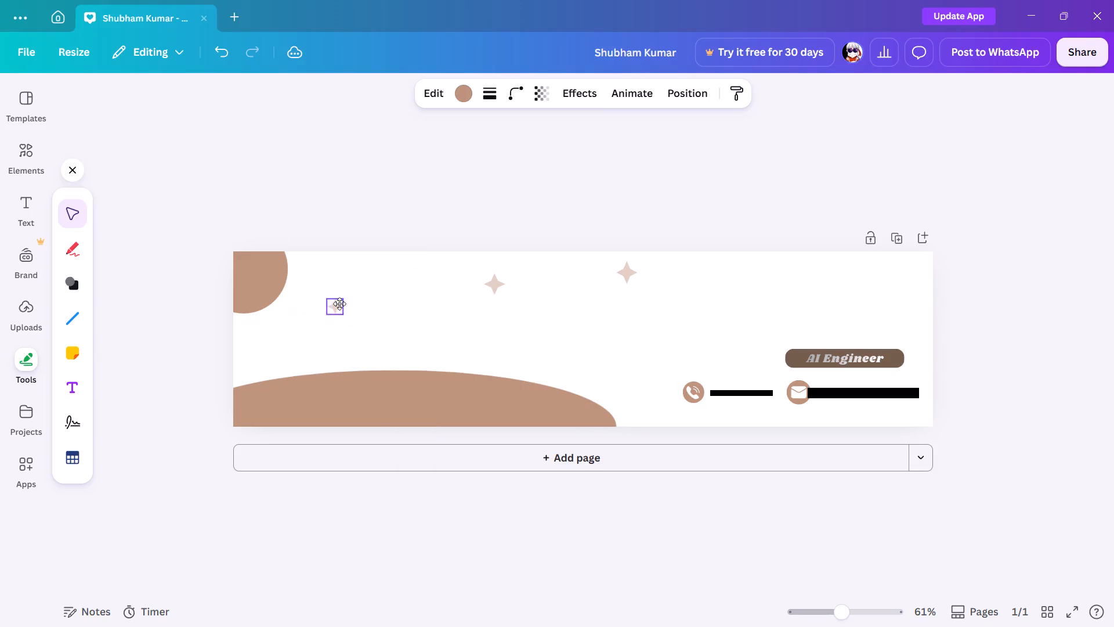
right_click(363, 287)
left_click(440, 255)
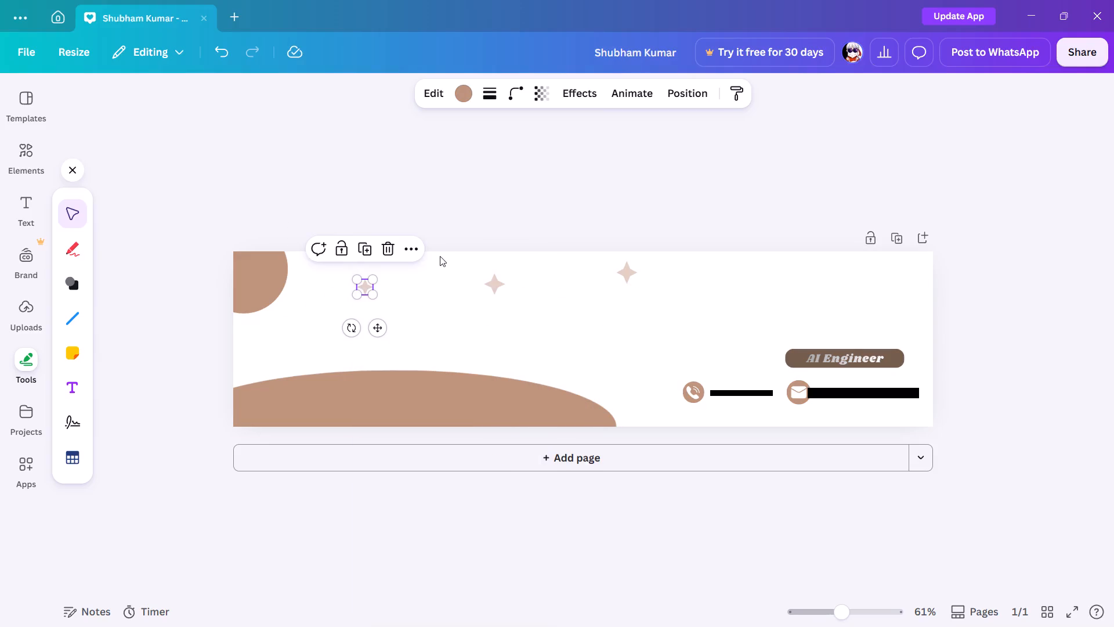
left_click(365, 284)
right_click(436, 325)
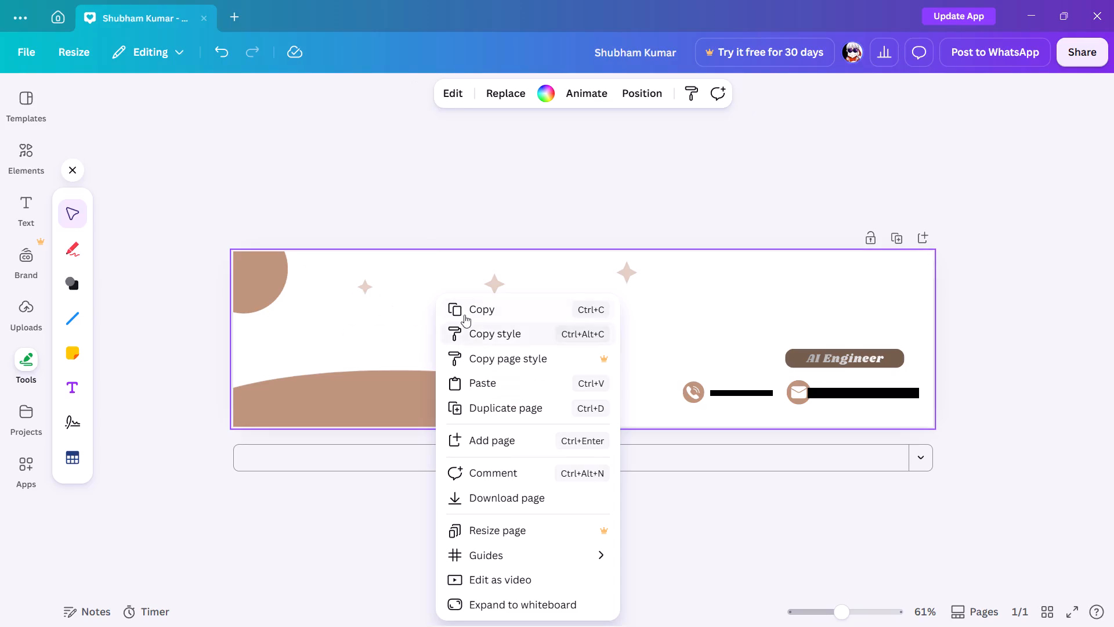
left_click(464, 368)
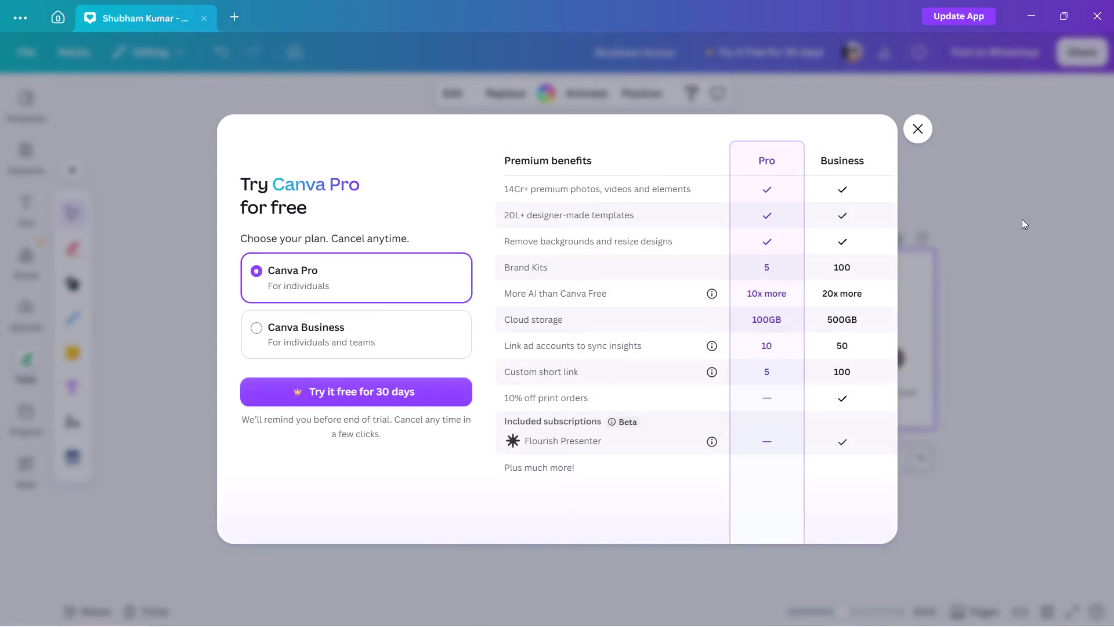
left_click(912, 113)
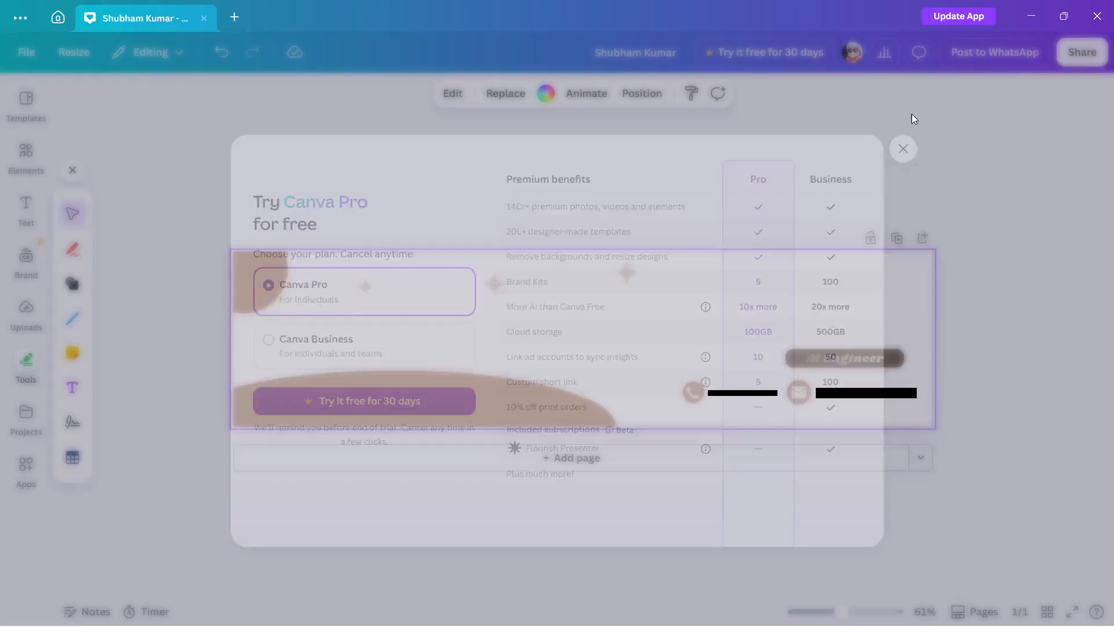
Paste the copied small star and move it into the banner's top-right corner.
right_click(413, 286)
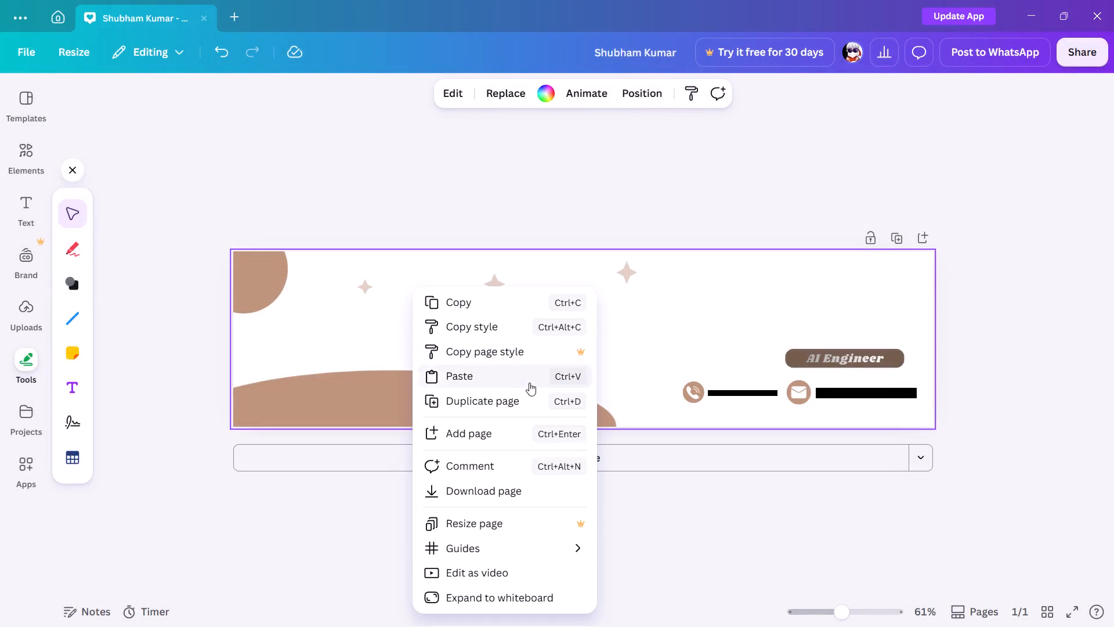
left_click(530, 381)
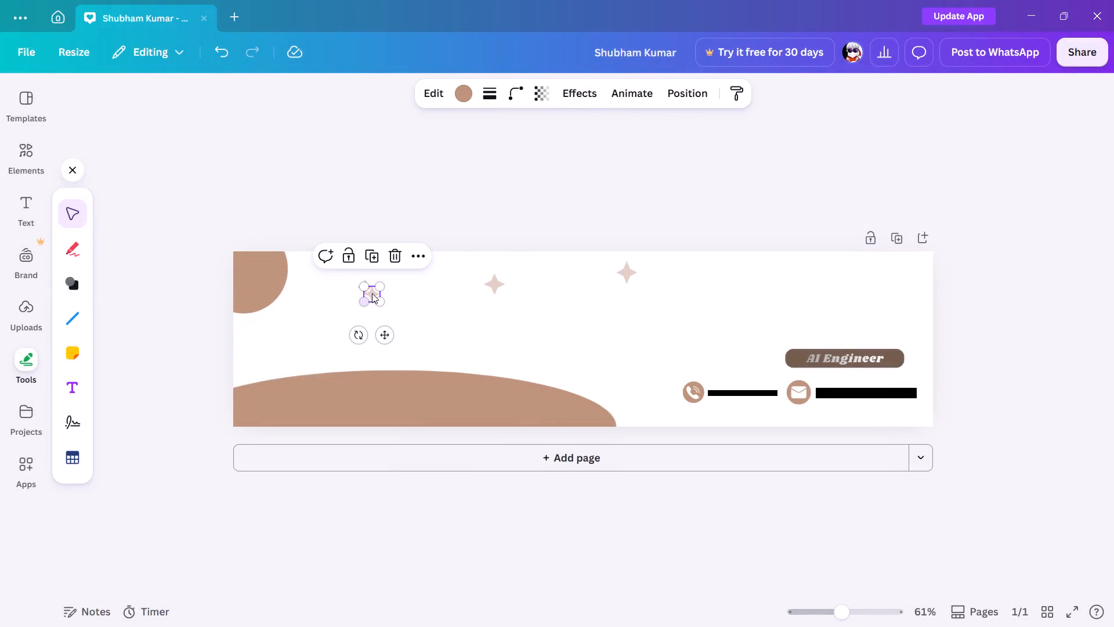
left_click_drag(372, 293, 898, 286)
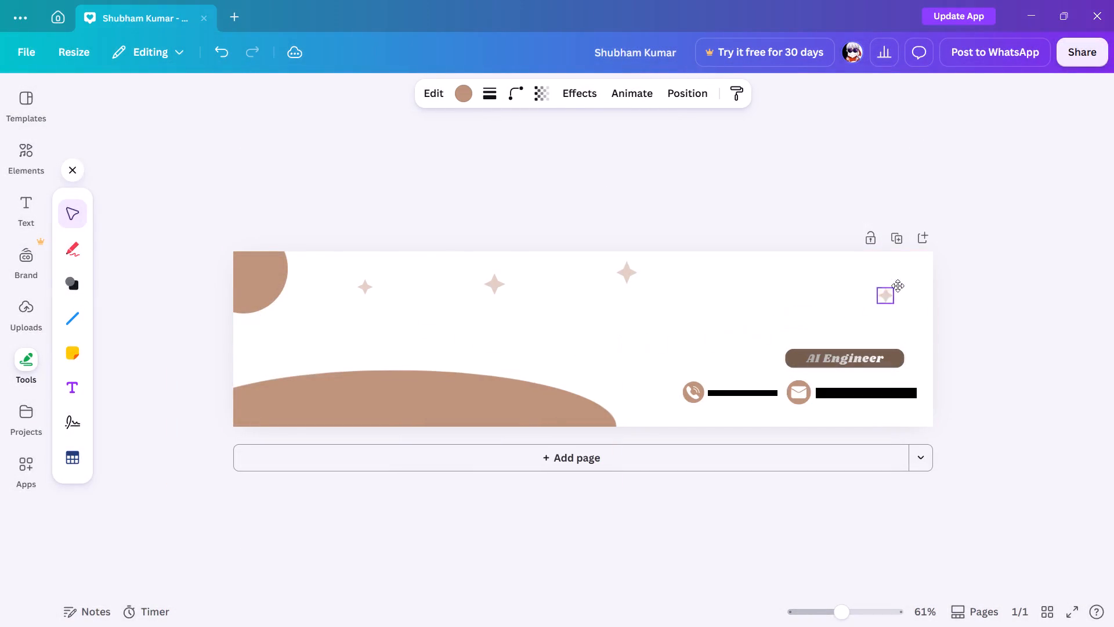
left_click_drag(898, 286, 917, 266)
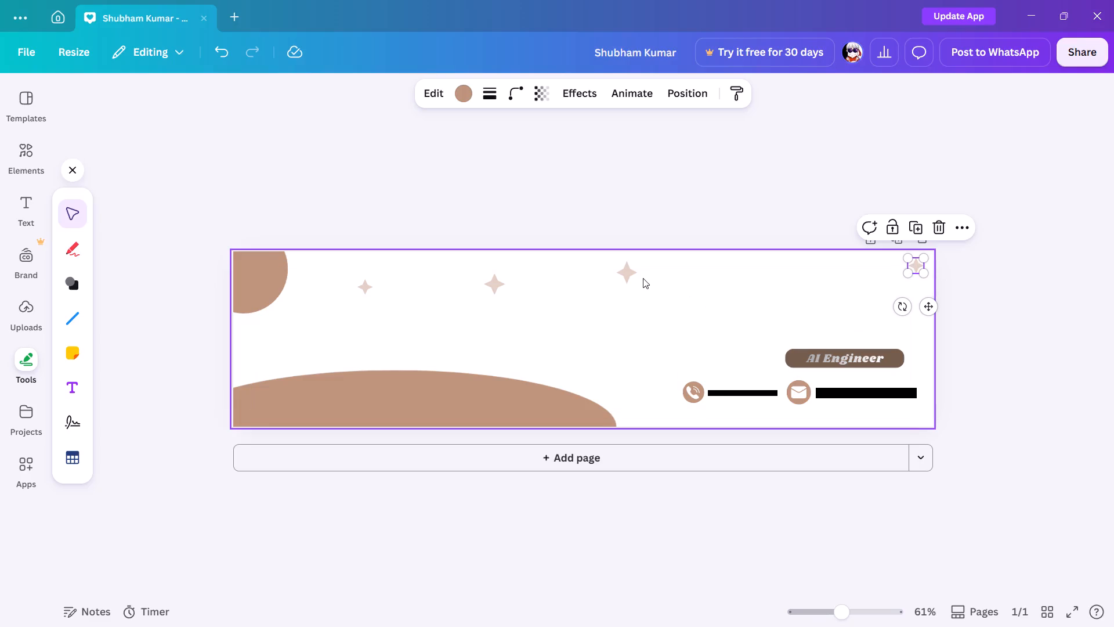
Spread out the two larger faded stars, moving the top one right and the other down toward the ellipse.
left_click_drag(630, 276, 672, 275)
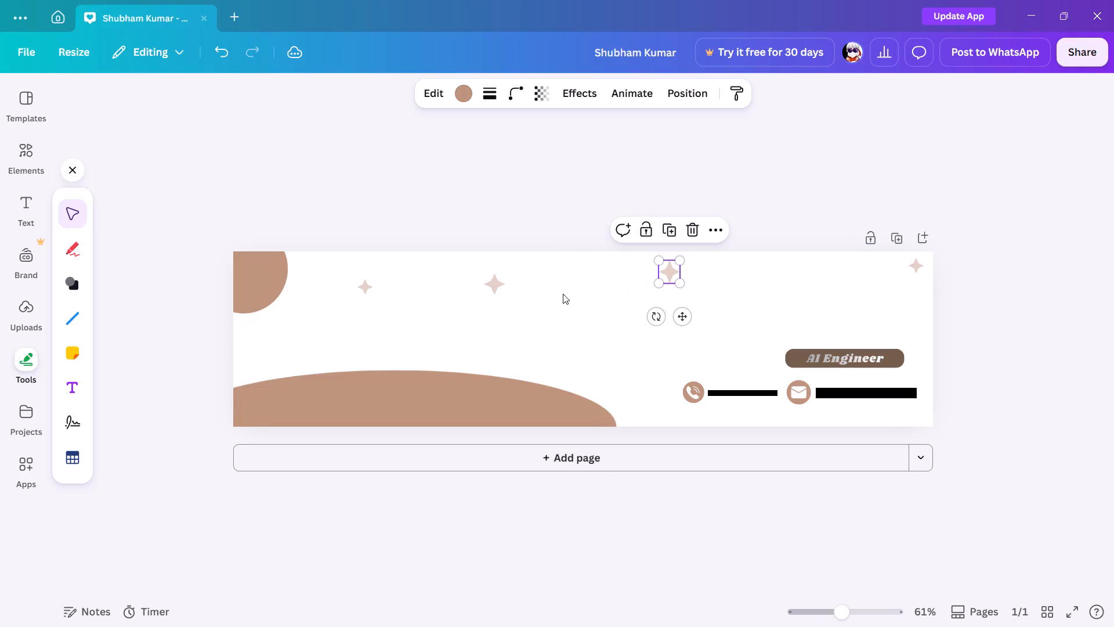
left_click_drag(503, 291, 499, 329)
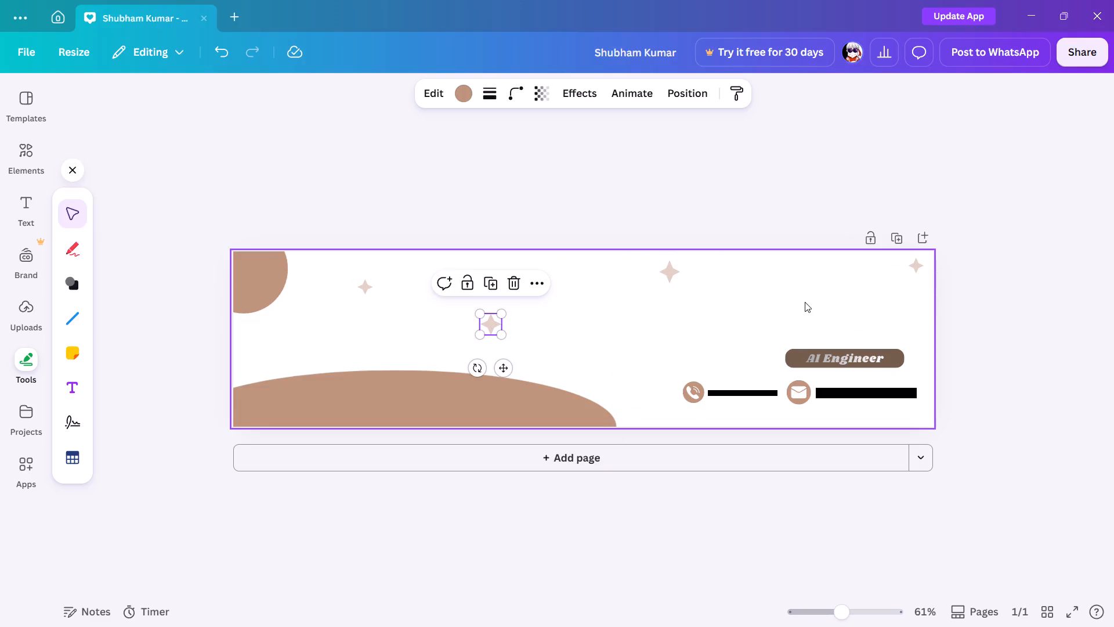
Set the transparency of the star above the ellipse to 30 and of the larger top star to 29.
left_click(531, 290)
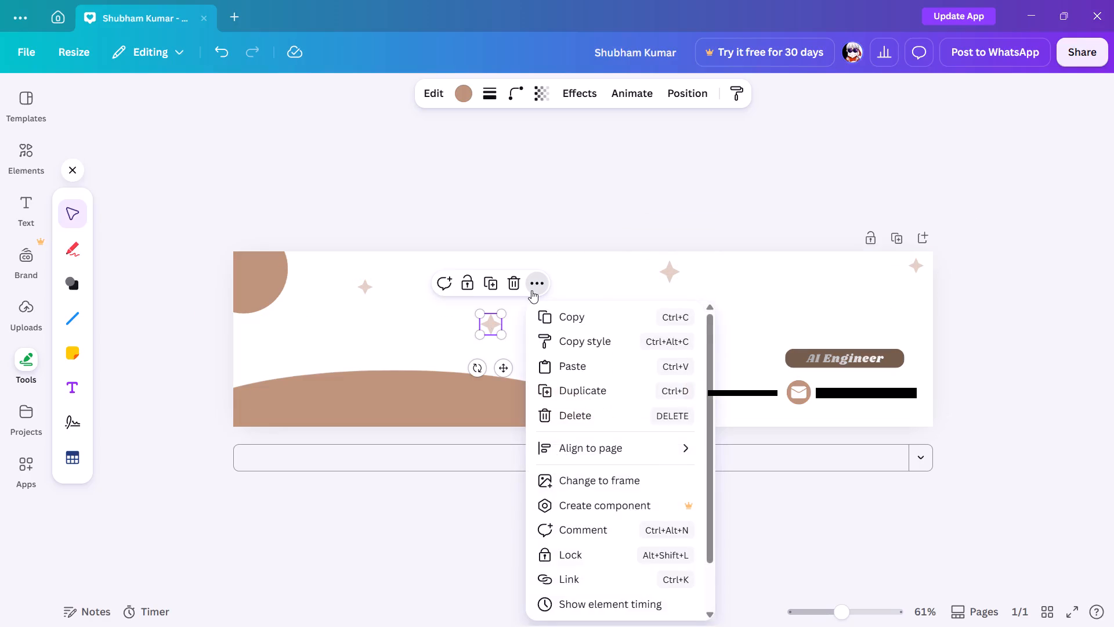
left_click(541, 93)
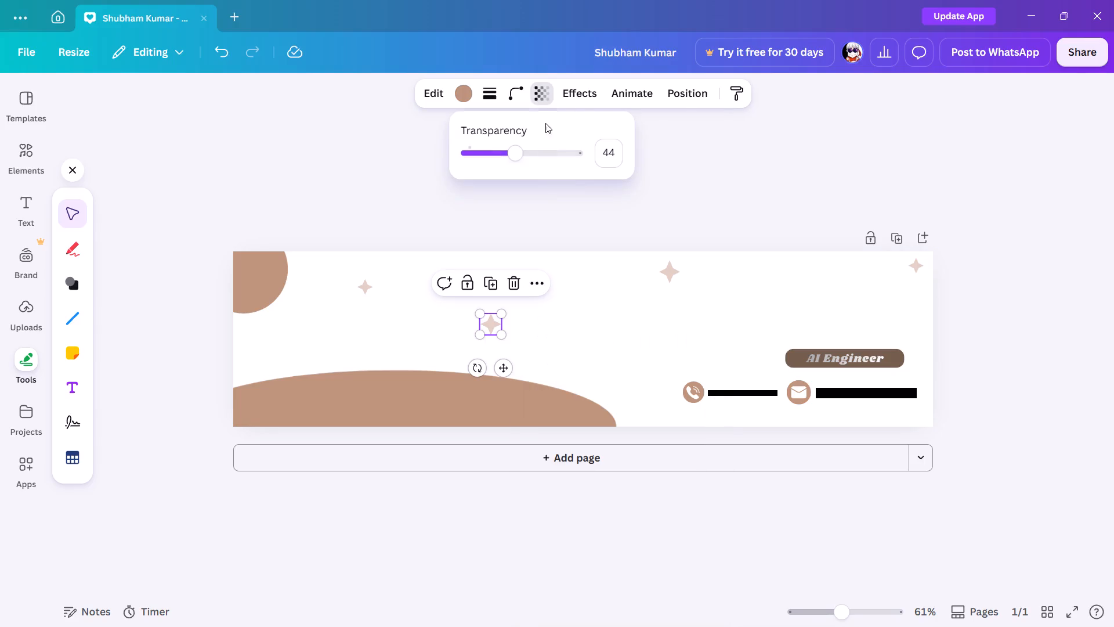
left_click(500, 156)
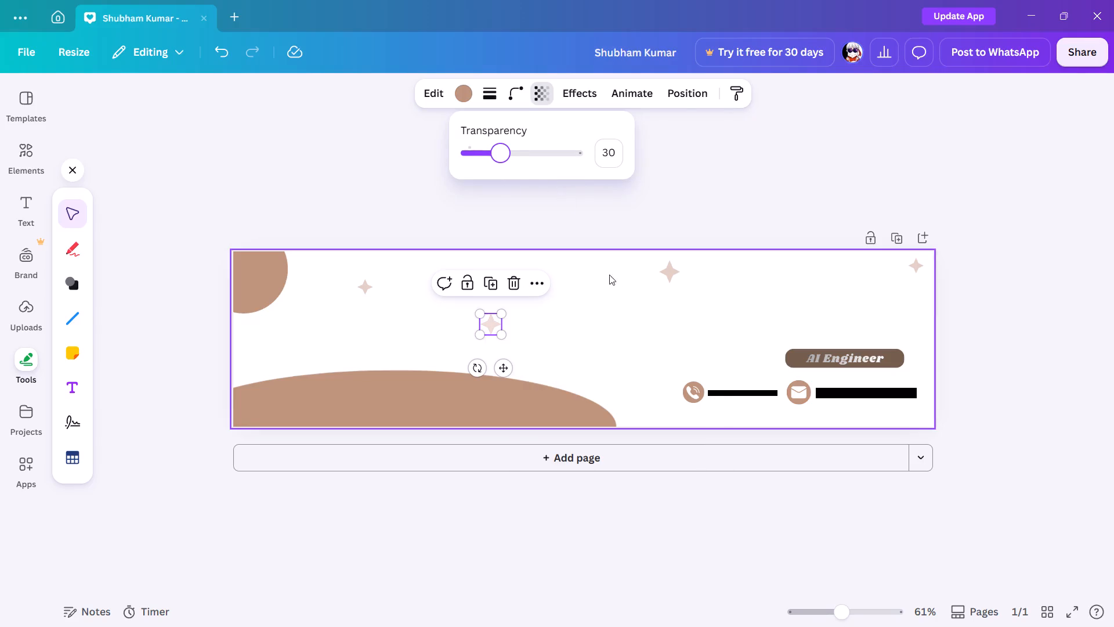
left_click(673, 279)
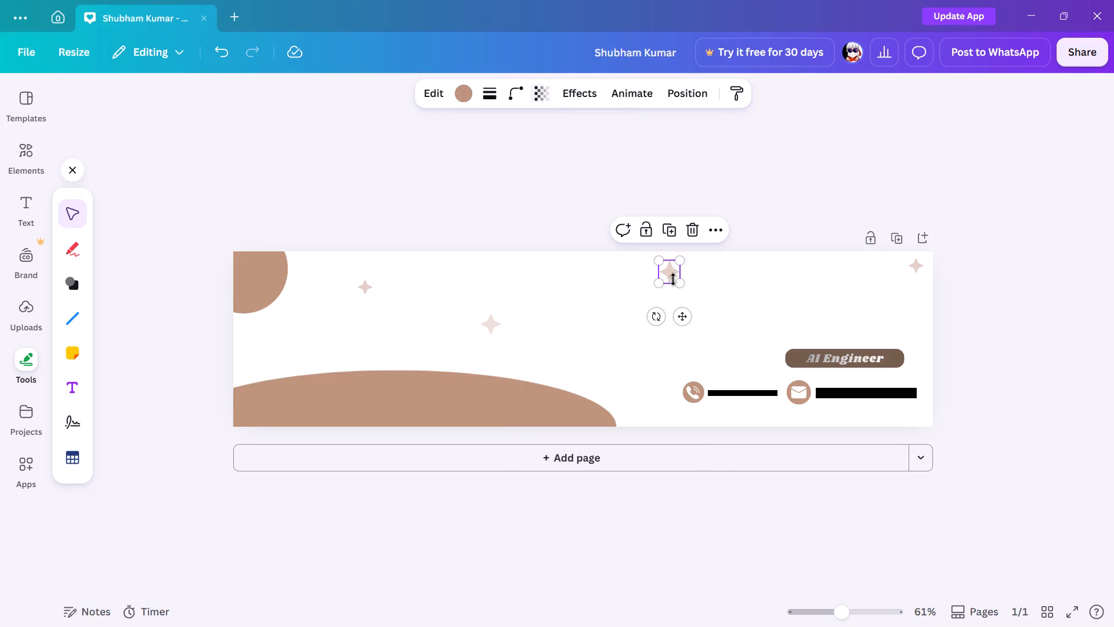
left_click(542, 102)
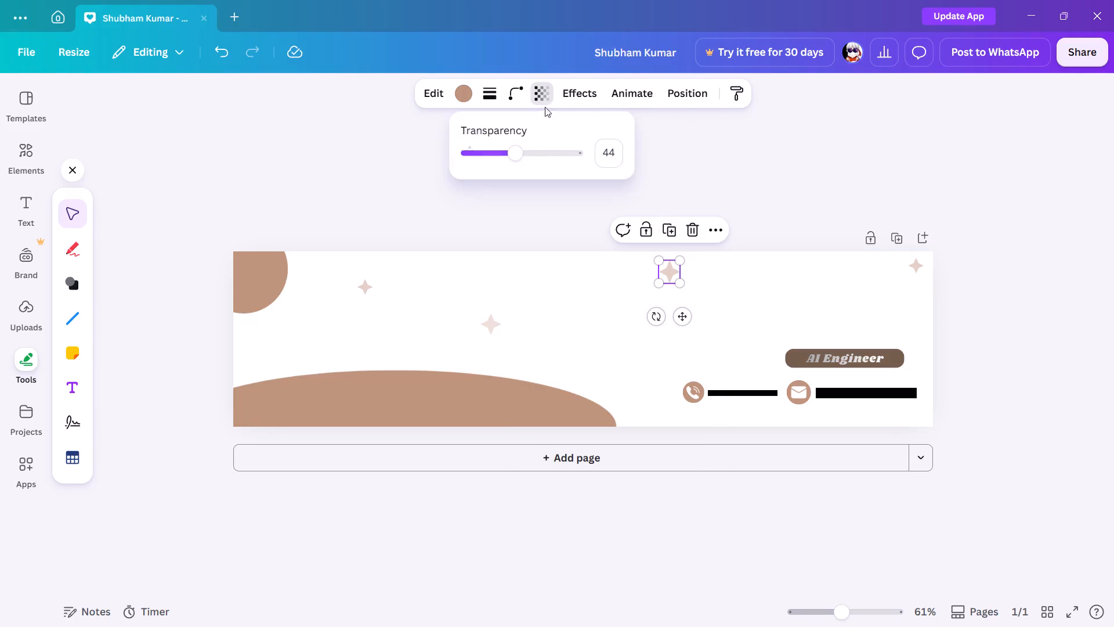
left_click(499, 155)
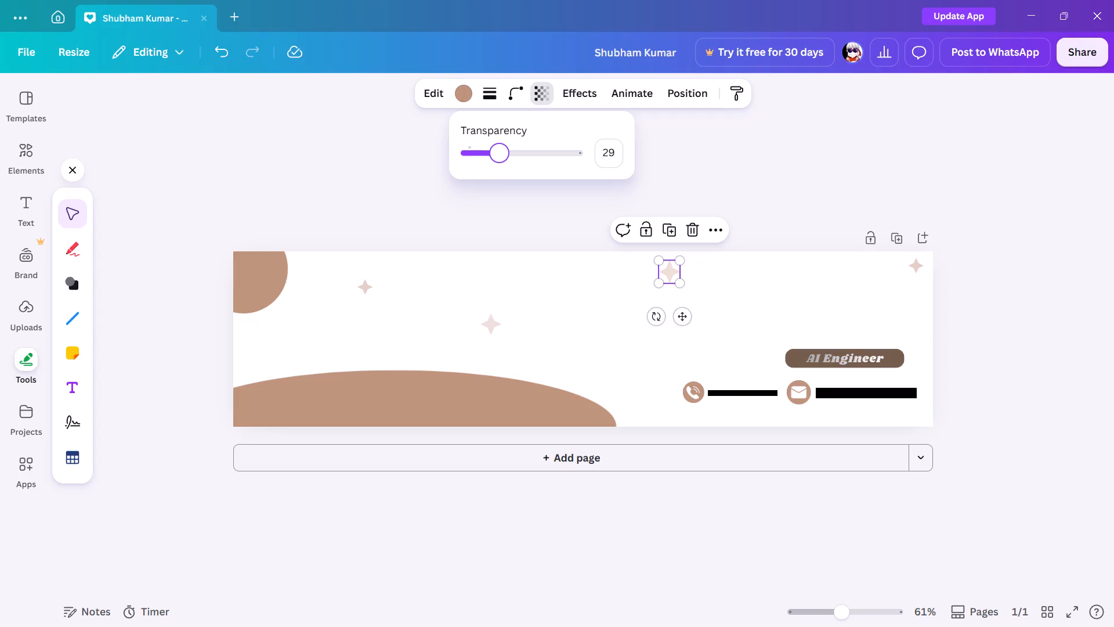
left_click(508, 279)
Move the small faded star beside the corner circle slightly upward.
left_click_drag(365, 290, 364, 282)
left_click(402, 330)
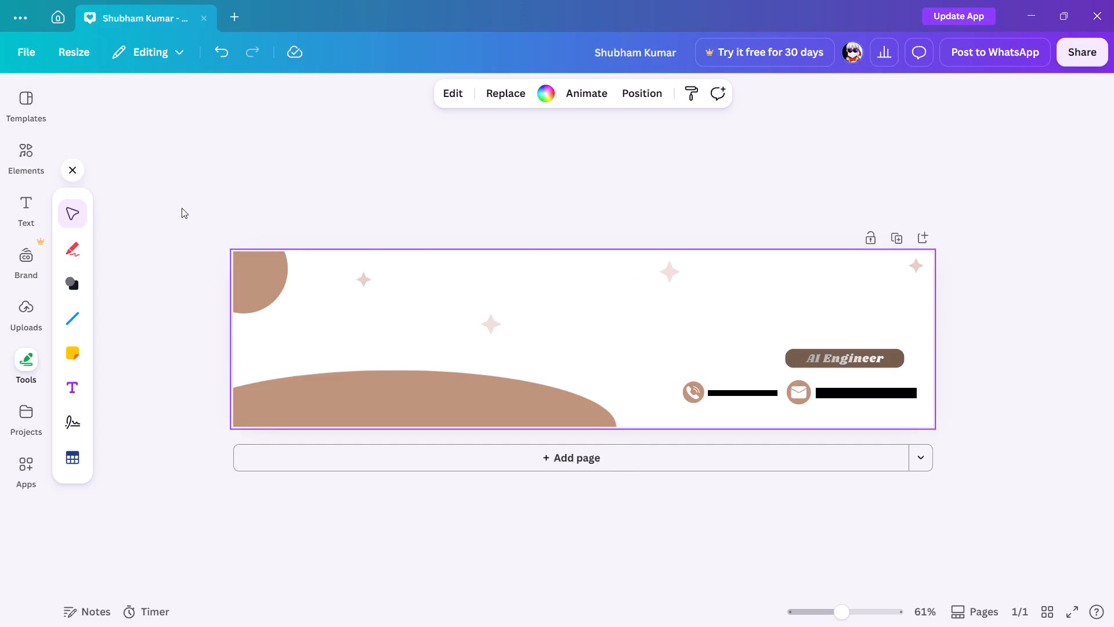
Fade the brown corner circle slightly by lowering its transparency value from full opacity.
left_click(261, 288)
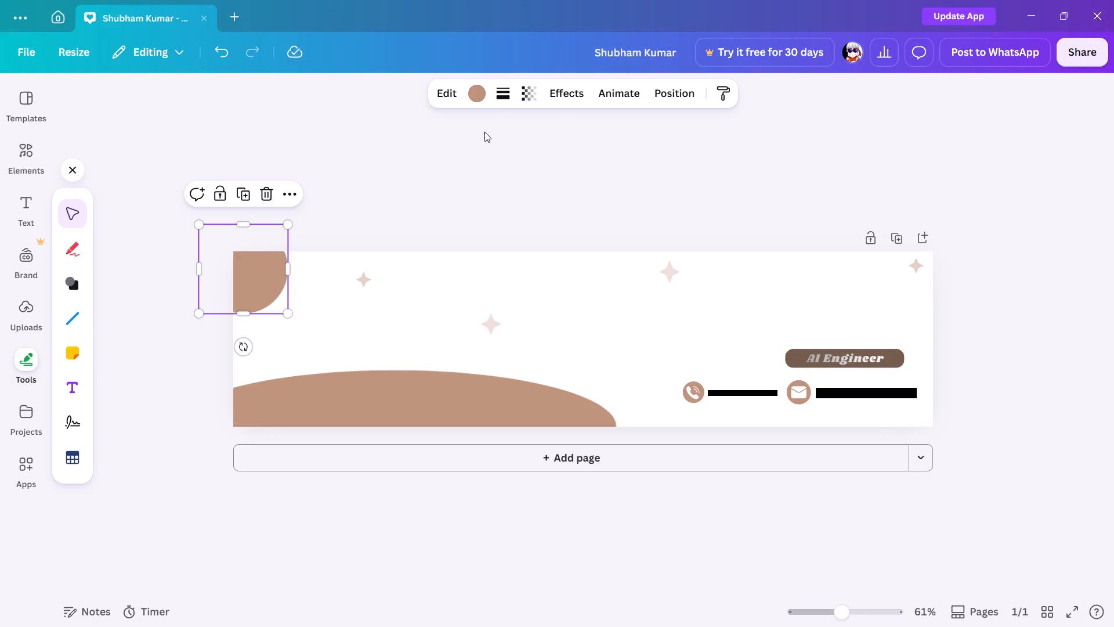
left_click(532, 83)
left_click_drag(565, 154, 560, 154)
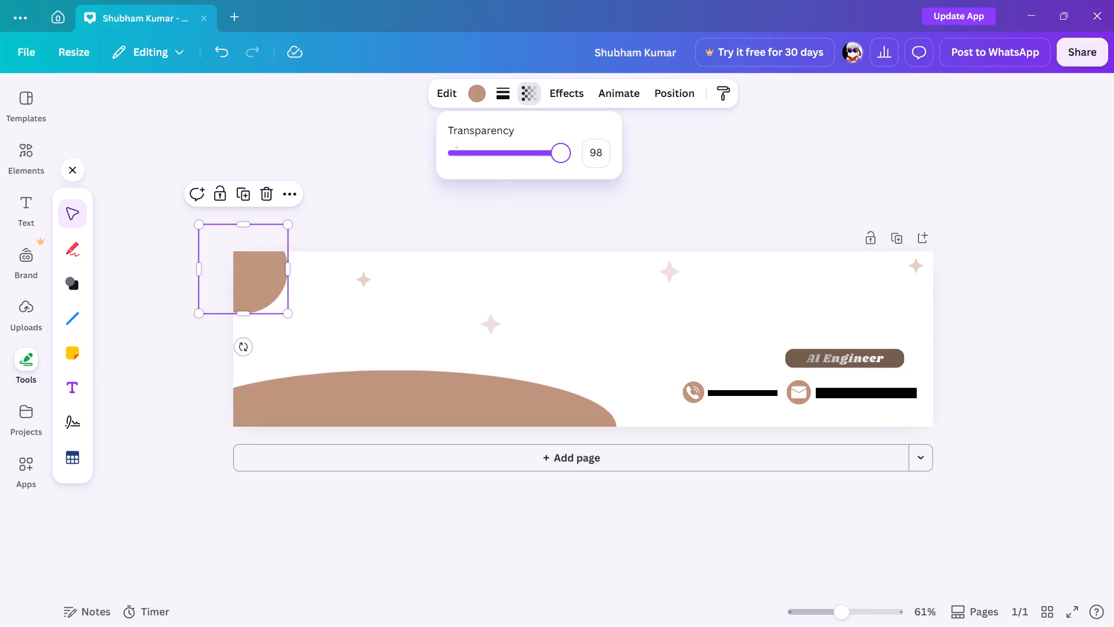
left_click_drag(560, 154, 544, 162)
left_click_drag(544, 162, 548, 161)
Fade the brown bottom ellipse slightly to match the corner circle's lighter tone.
left_click(438, 399)
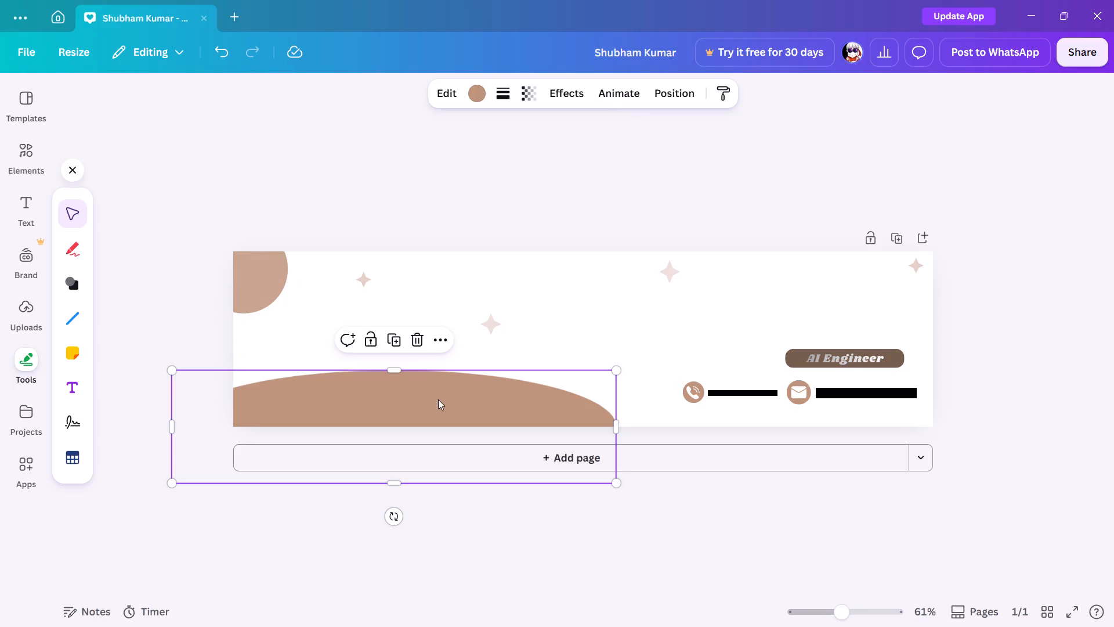
double_click(476, 386)
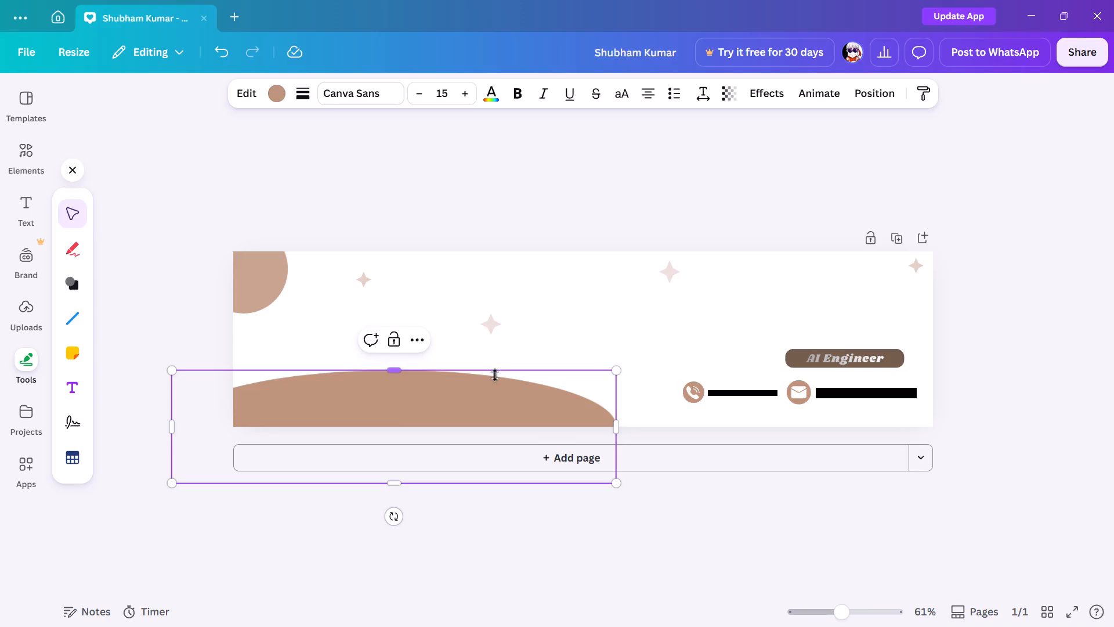
left_click(482, 409)
left_click(439, 392)
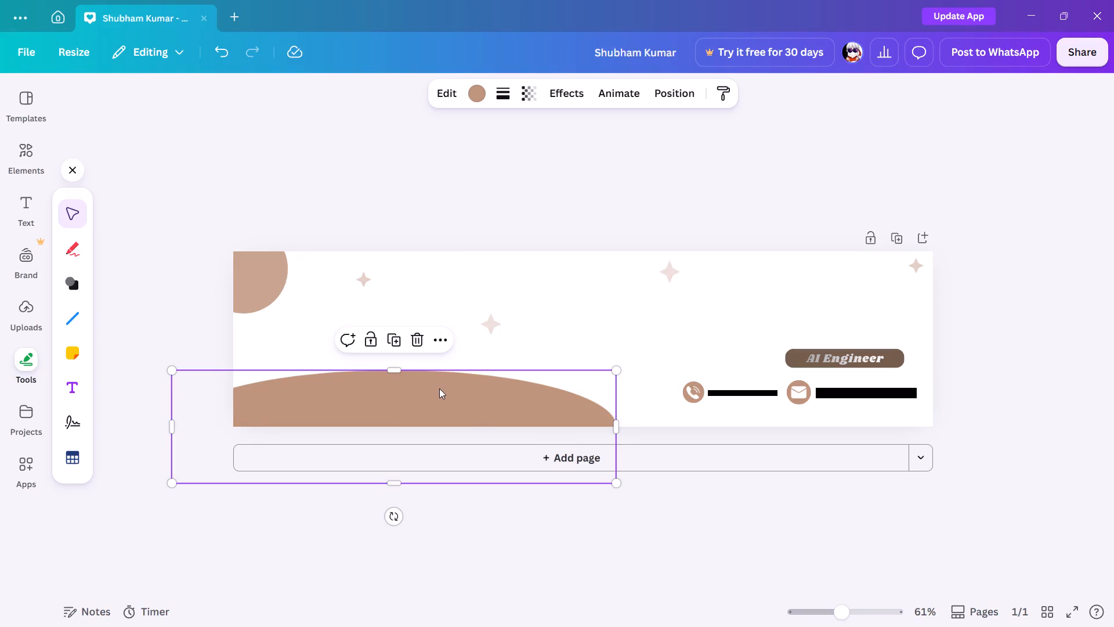
left_click(531, 86)
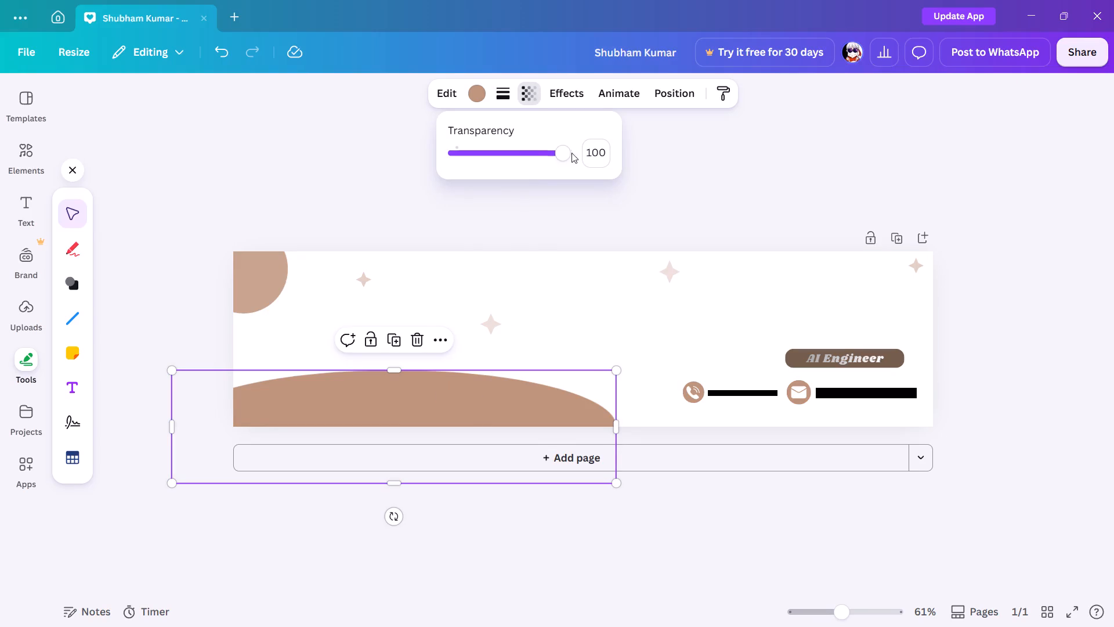
left_click_drag(566, 154, 549, 163)
left_click(370, 198)
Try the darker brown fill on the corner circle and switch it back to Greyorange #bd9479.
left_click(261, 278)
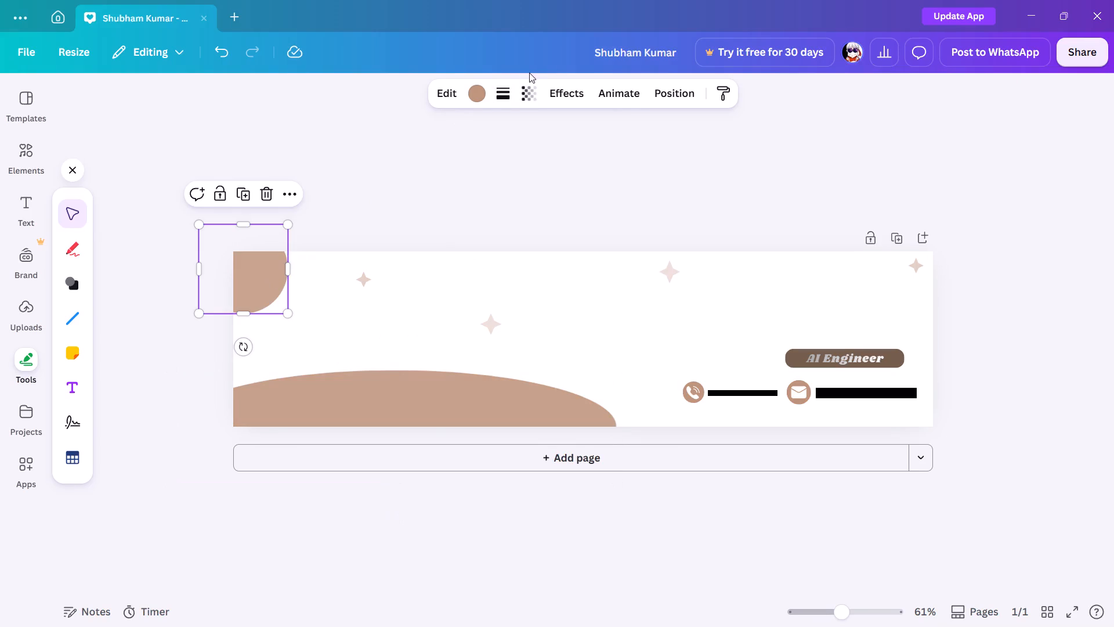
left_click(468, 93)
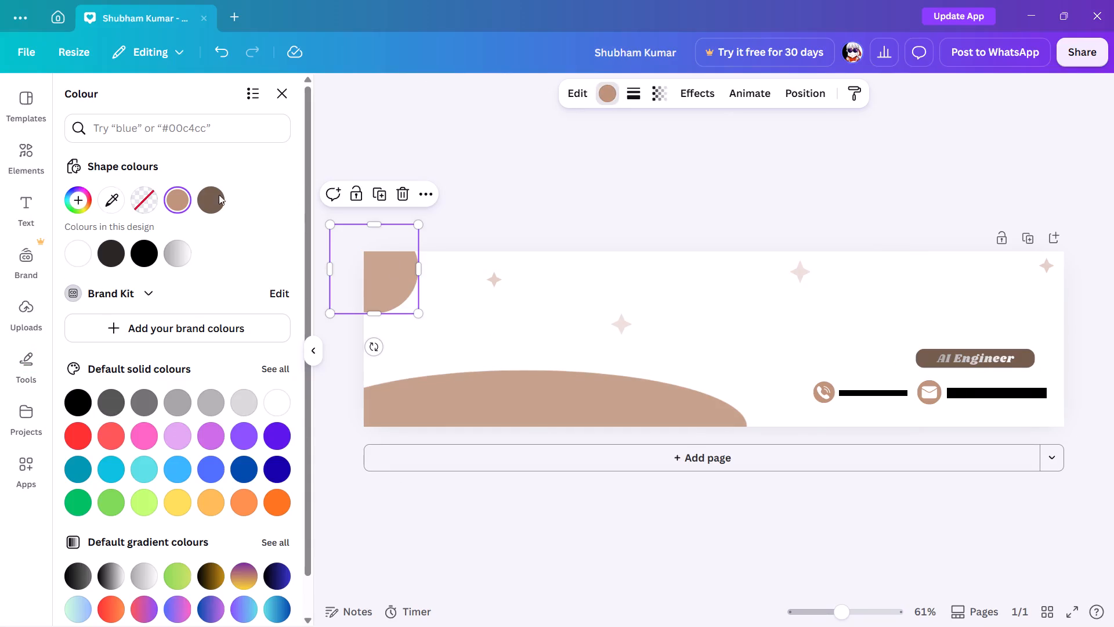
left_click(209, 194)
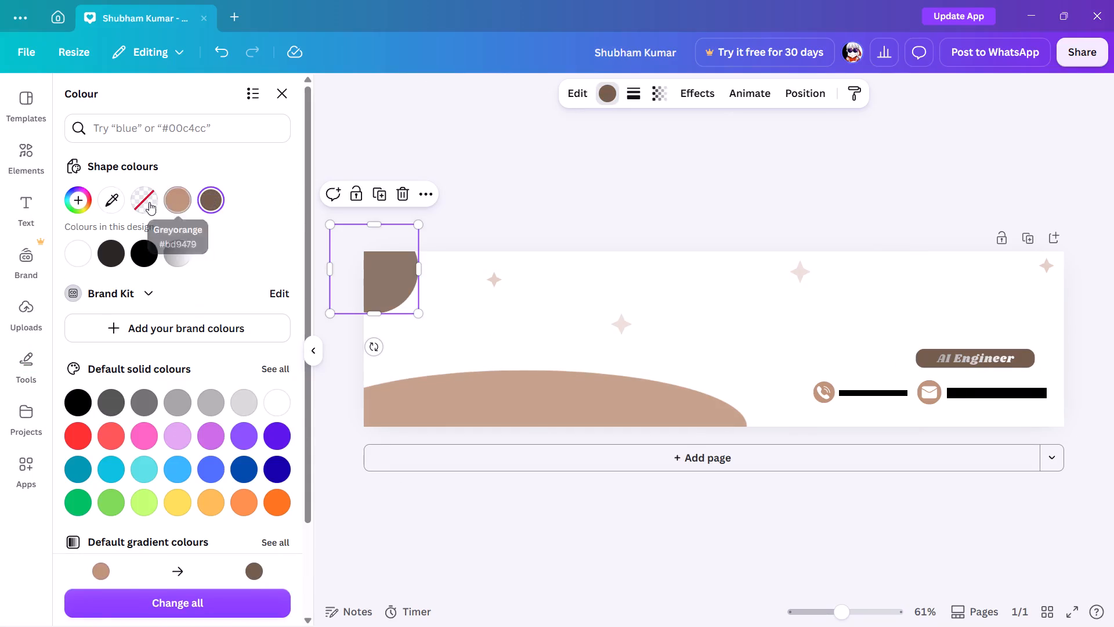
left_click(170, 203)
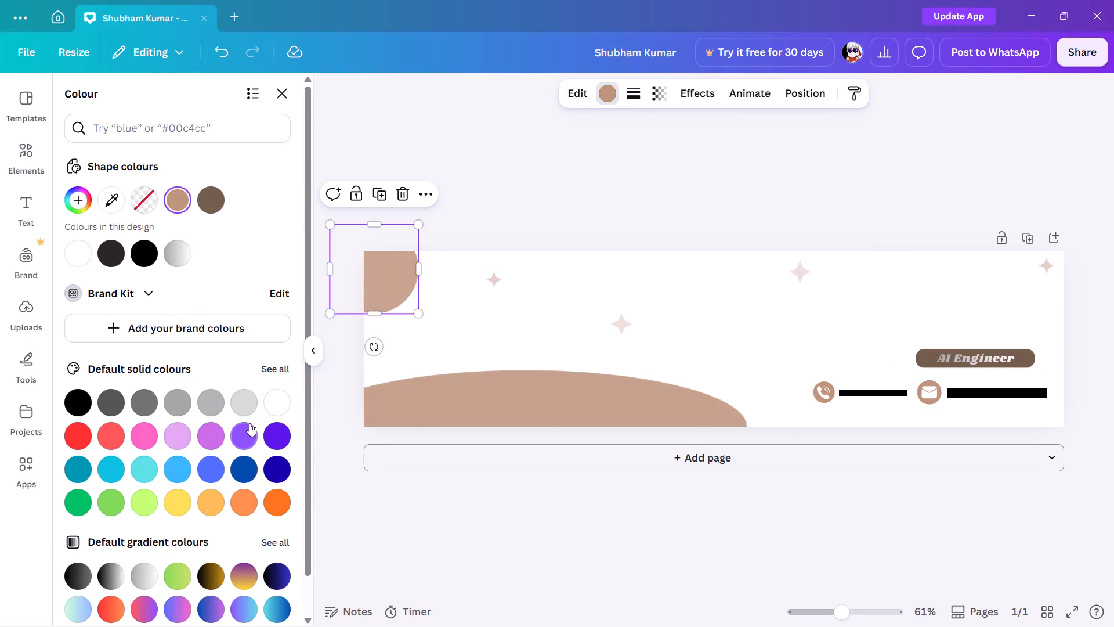
Add a brown circle over the bottom ellipse, stretch it into a smaller ellipse about 760 wide, and shift it past the banner's left edge.
left_click(534, 217)
left_click(312, 309)
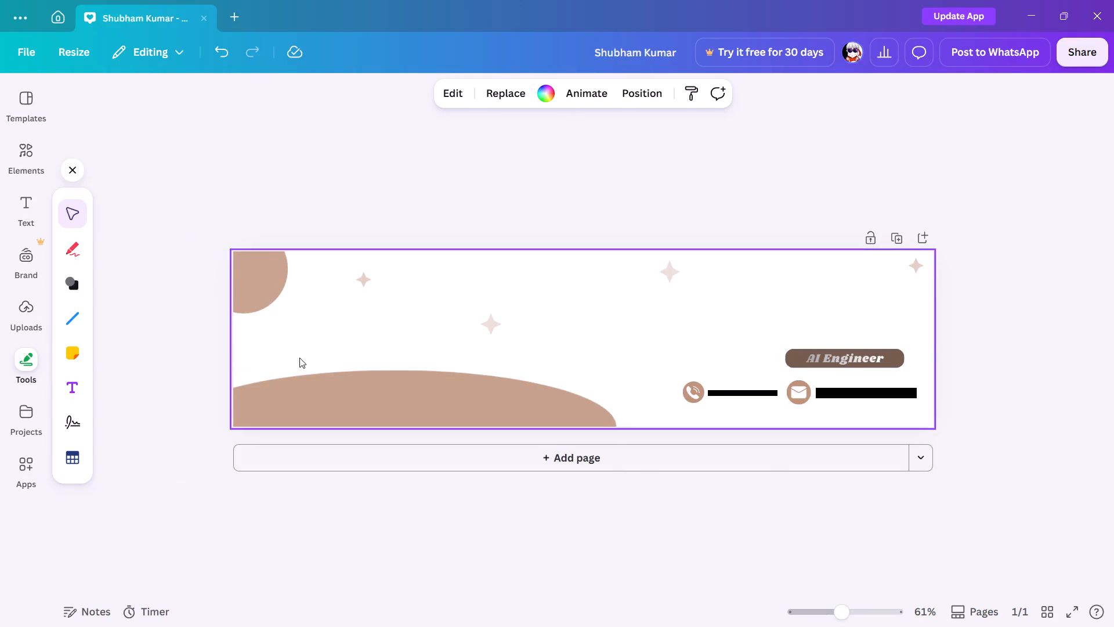
left_click(74, 277)
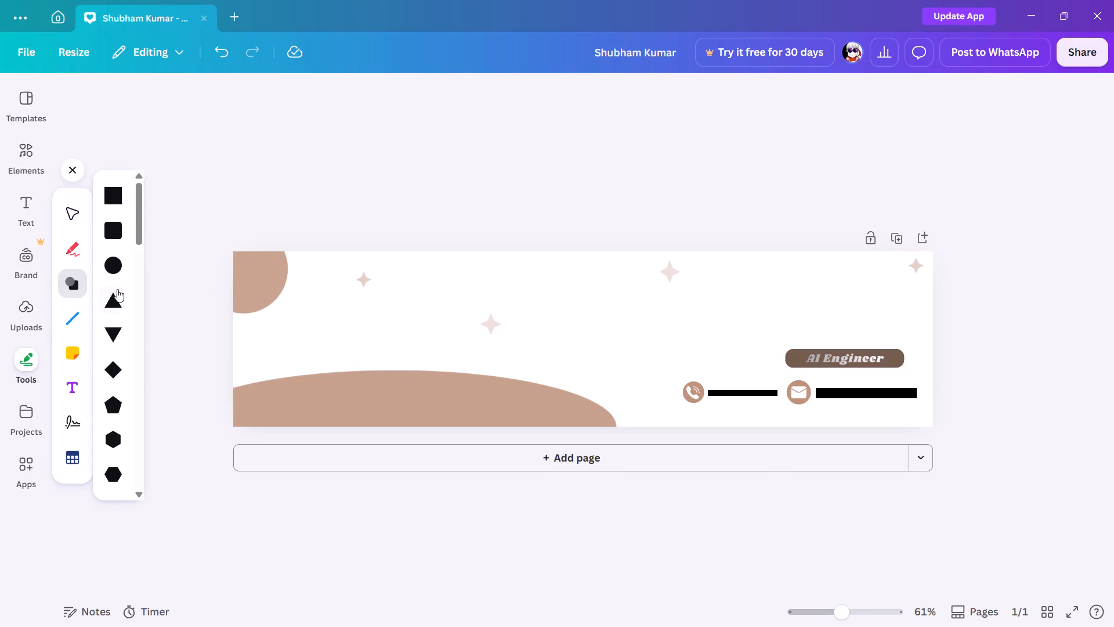
left_click(110, 259)
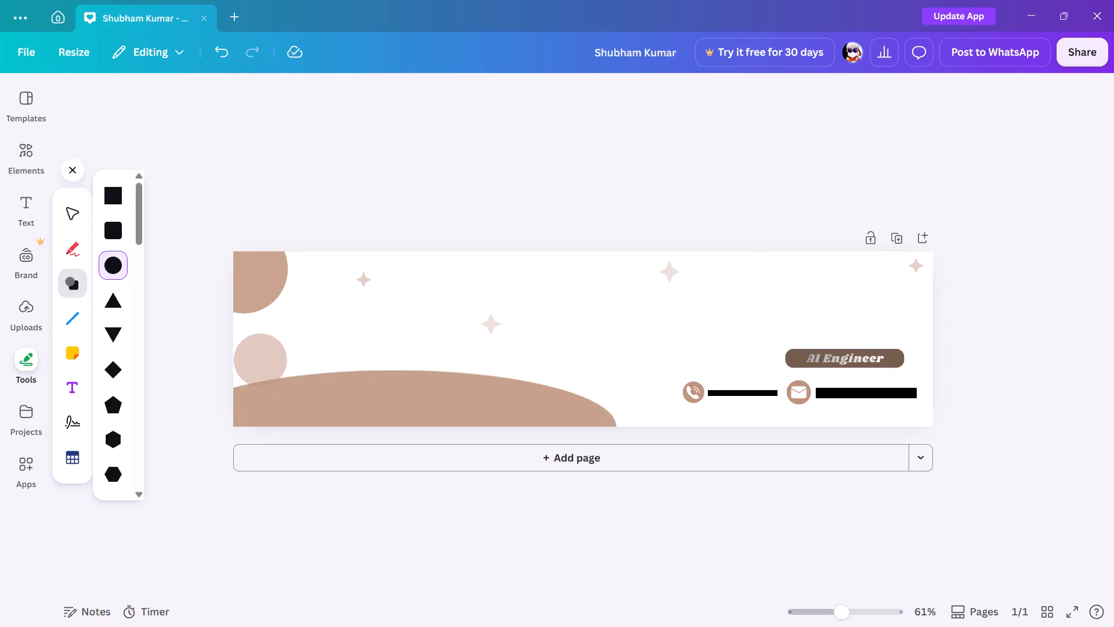
left_click(247, 390)
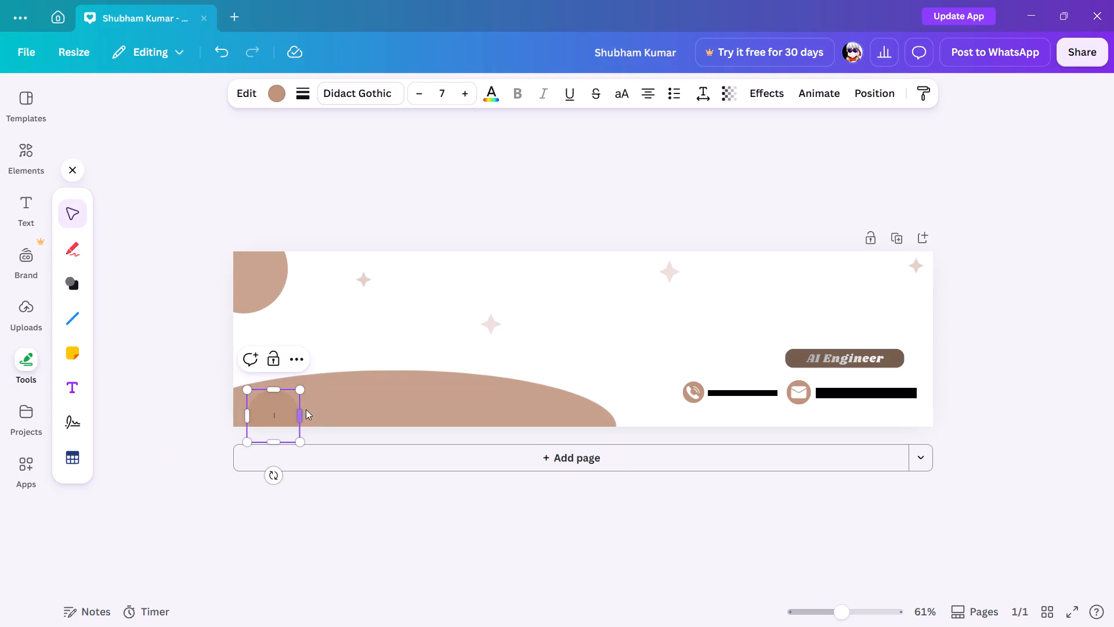
left_click_drag(302, 417, 348, 431)
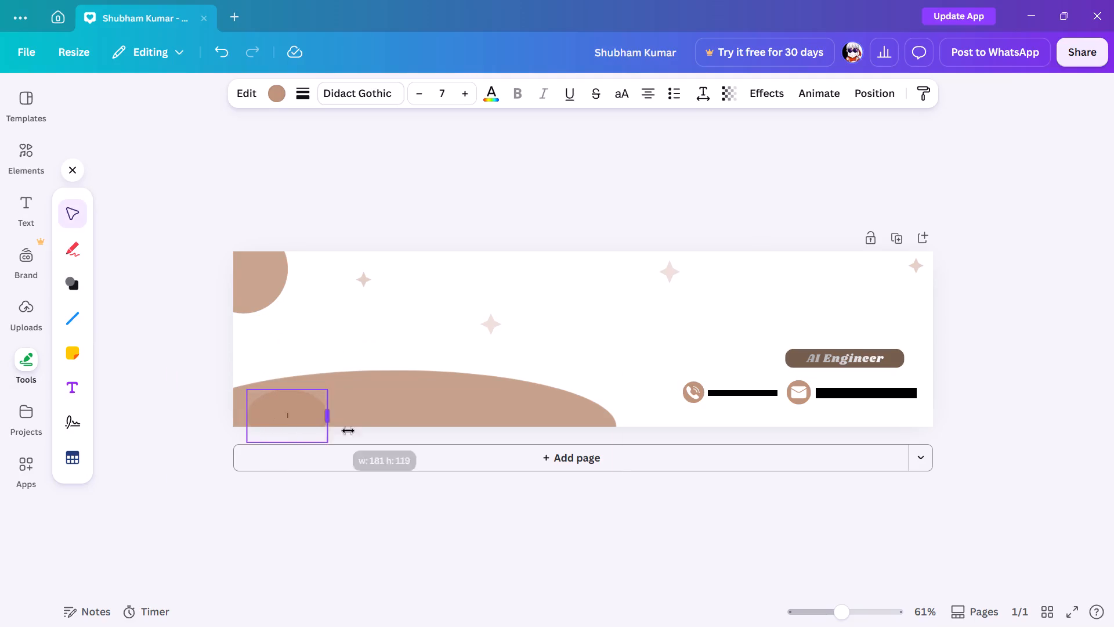
left_click_drag(348, 431, 587, 485)
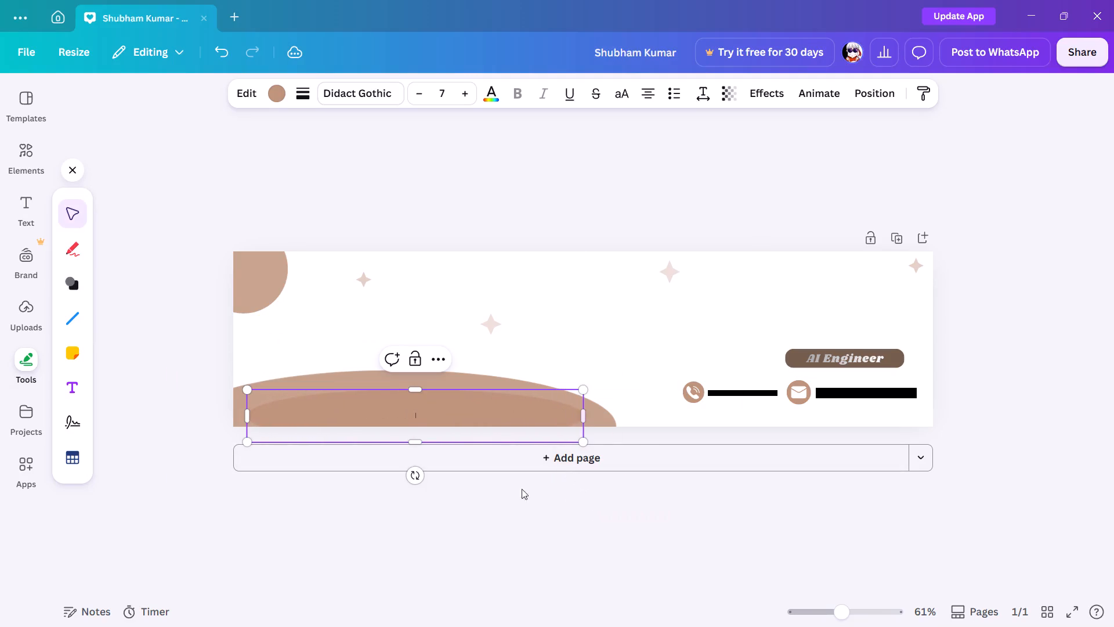
left_click_drag(417, 445, 417, 476)
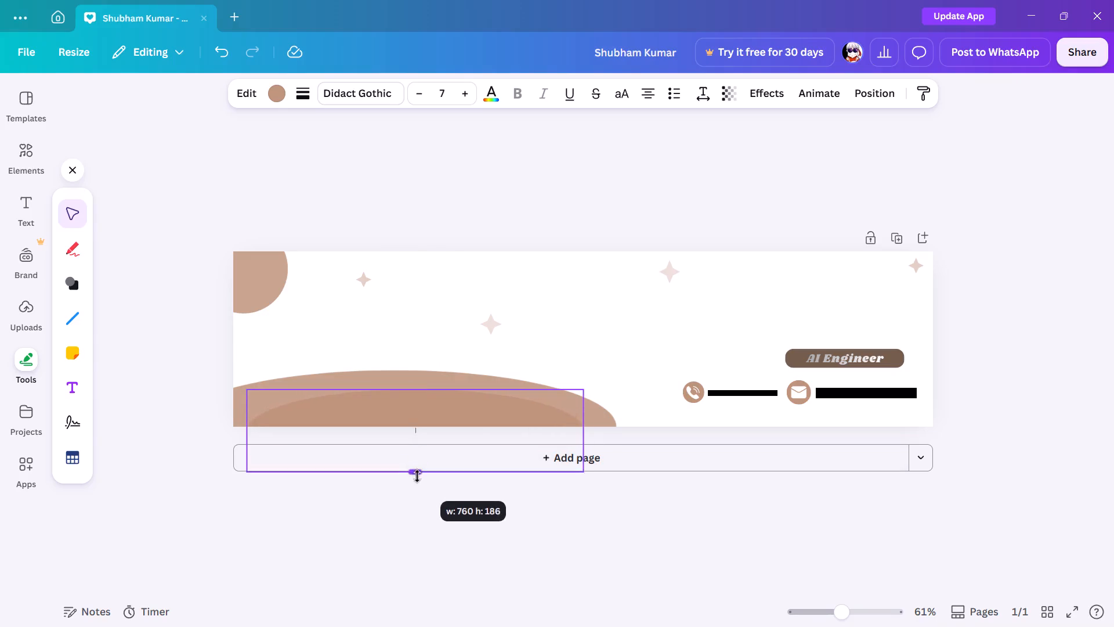
left_click_drag(417, 476, 419, 484)
left_click_drag(384, 419, 365, 419)
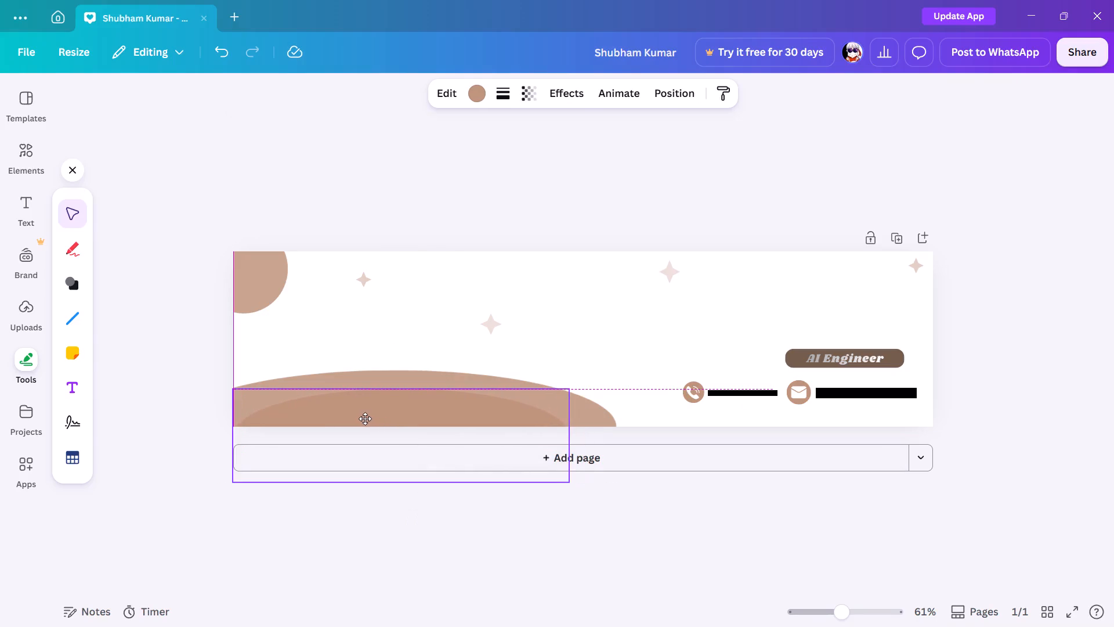
left_click_drag(365, 419, 349, 420)
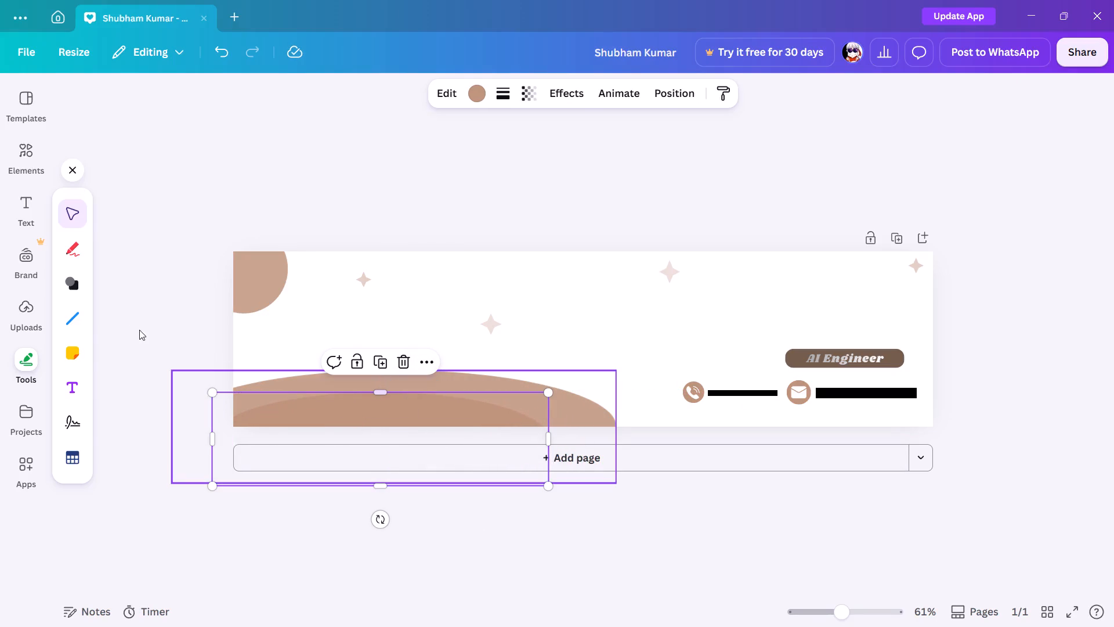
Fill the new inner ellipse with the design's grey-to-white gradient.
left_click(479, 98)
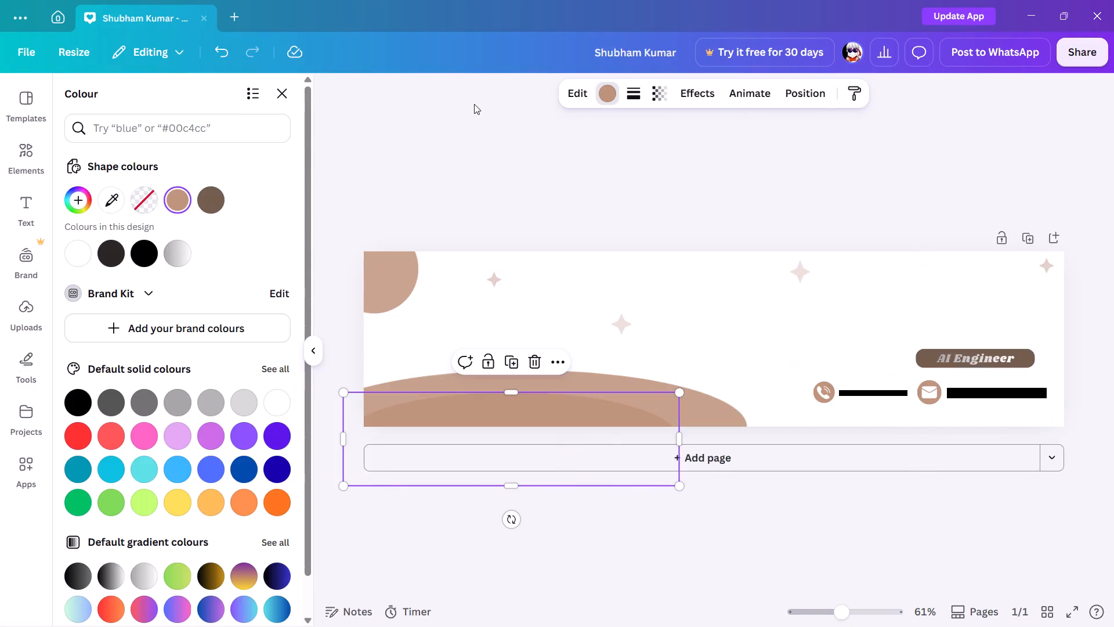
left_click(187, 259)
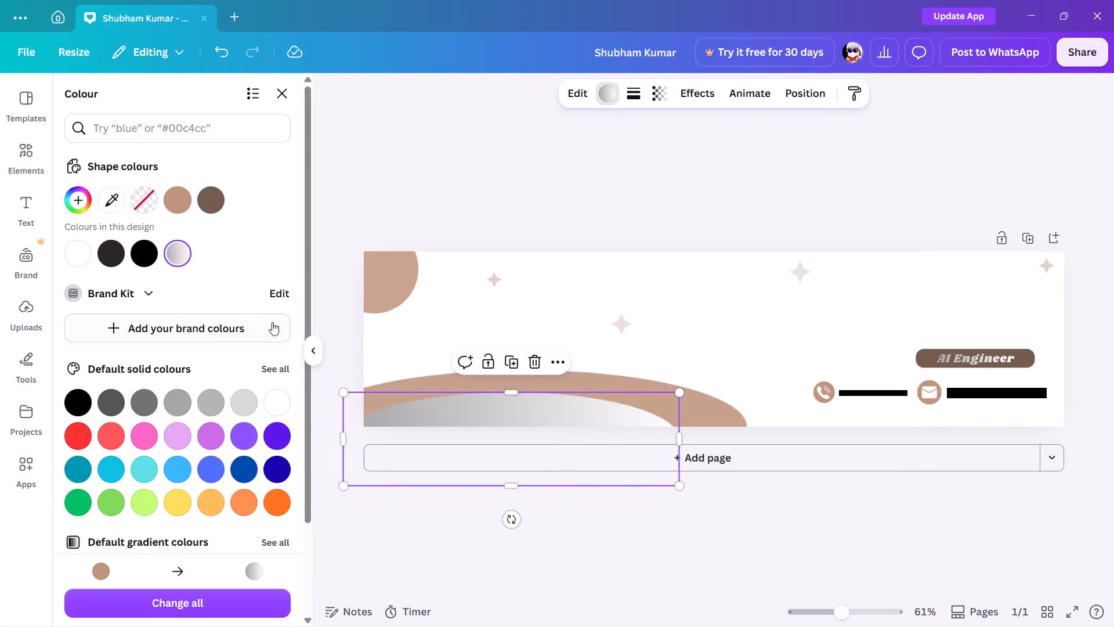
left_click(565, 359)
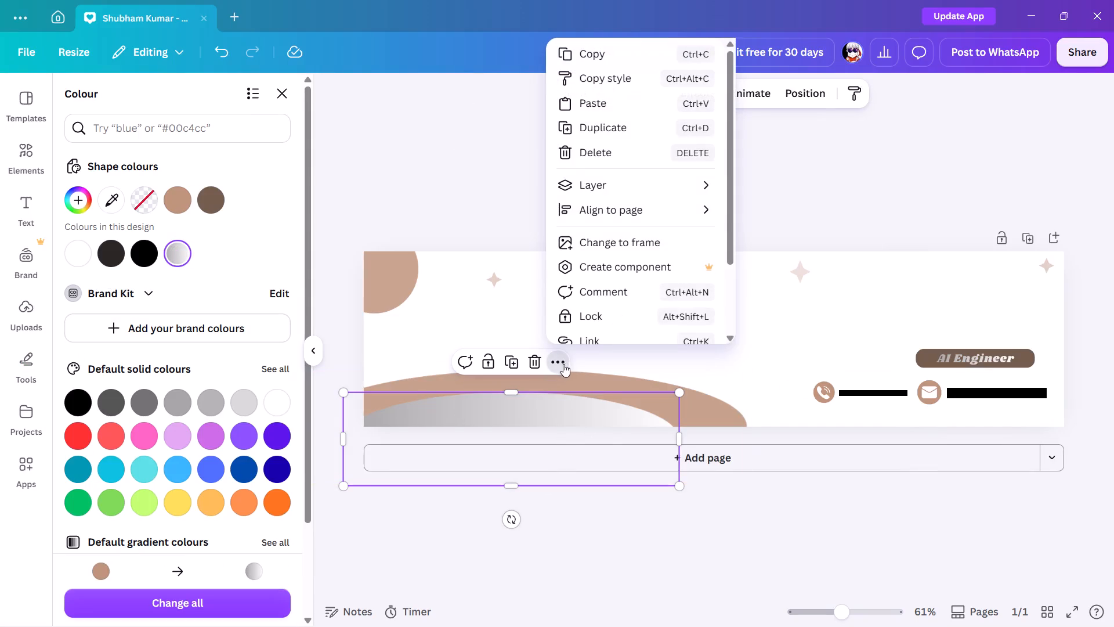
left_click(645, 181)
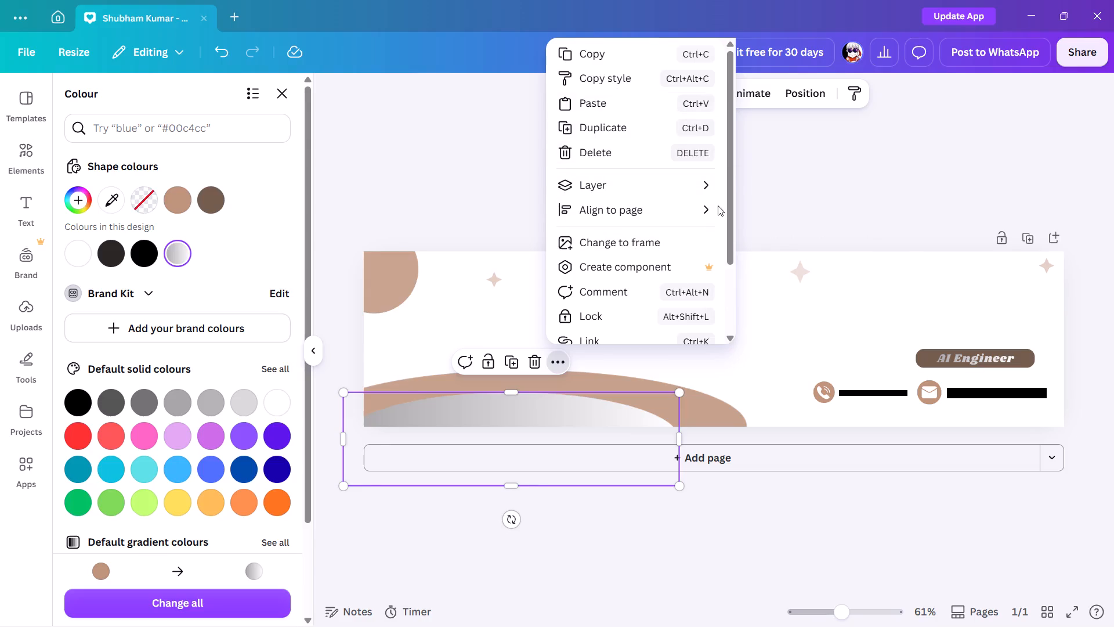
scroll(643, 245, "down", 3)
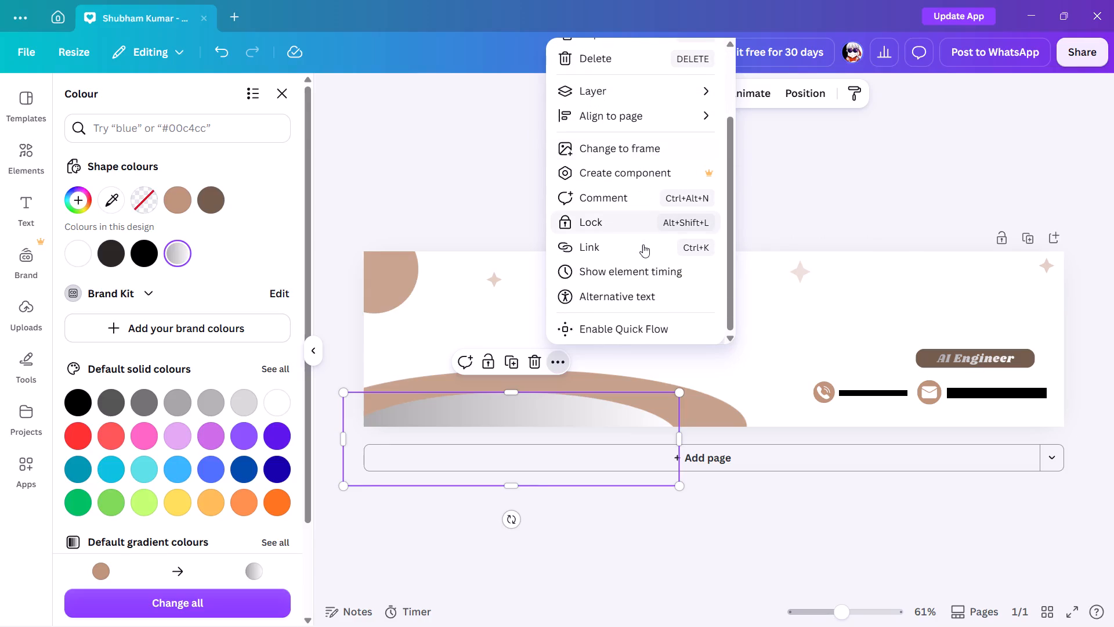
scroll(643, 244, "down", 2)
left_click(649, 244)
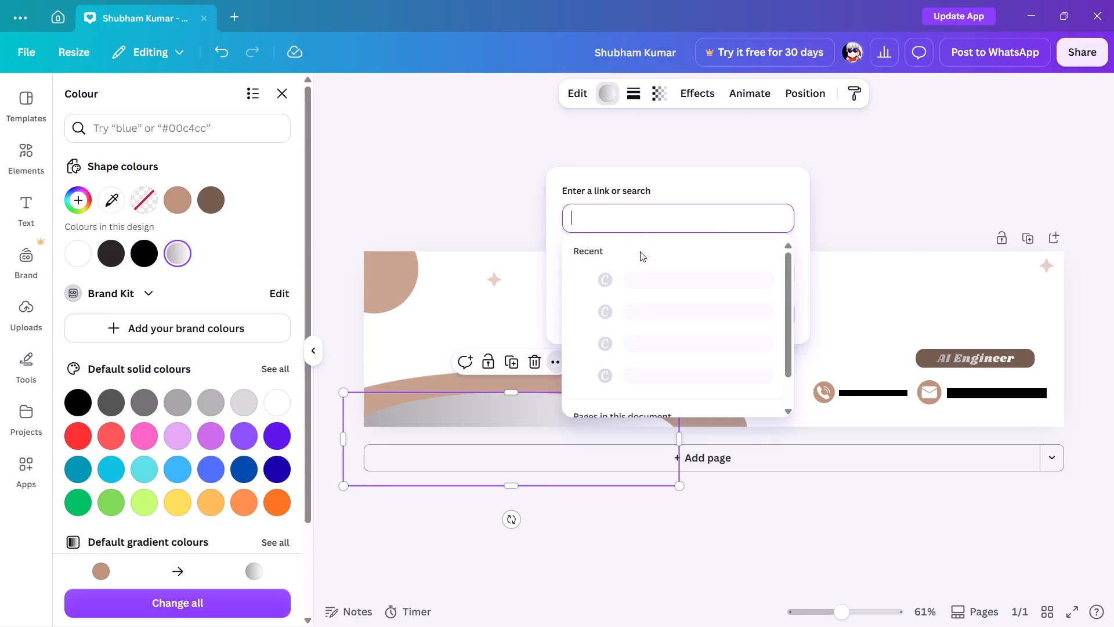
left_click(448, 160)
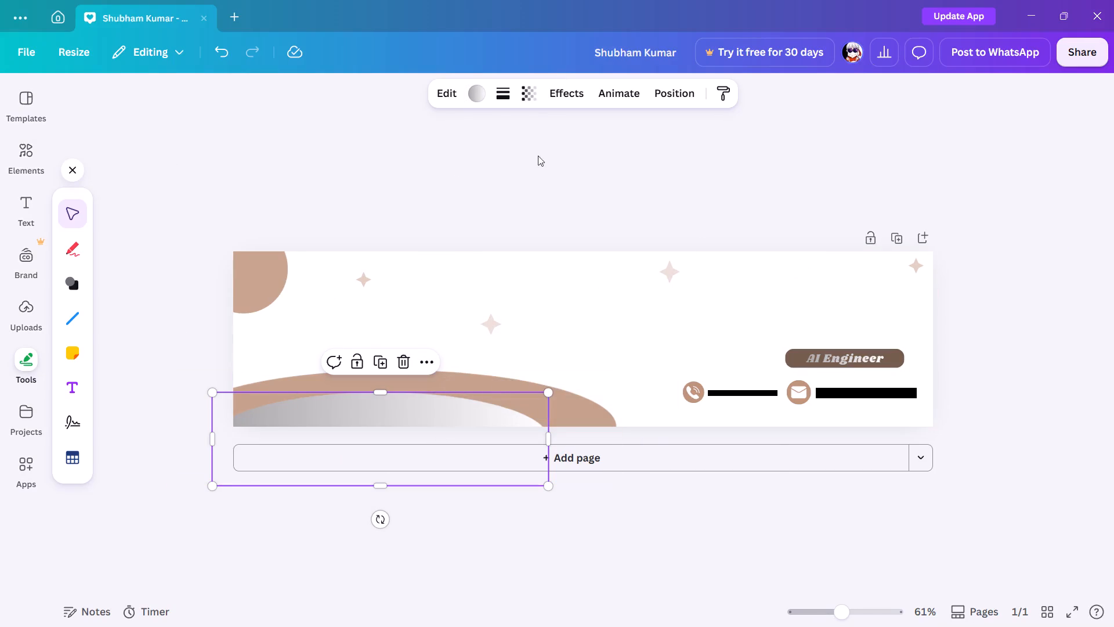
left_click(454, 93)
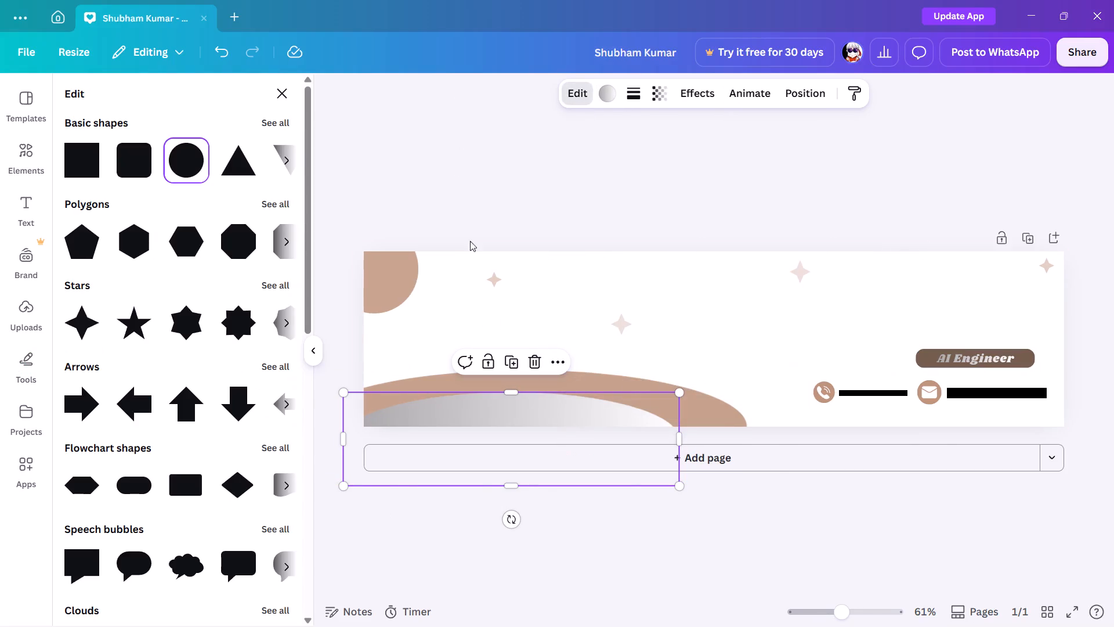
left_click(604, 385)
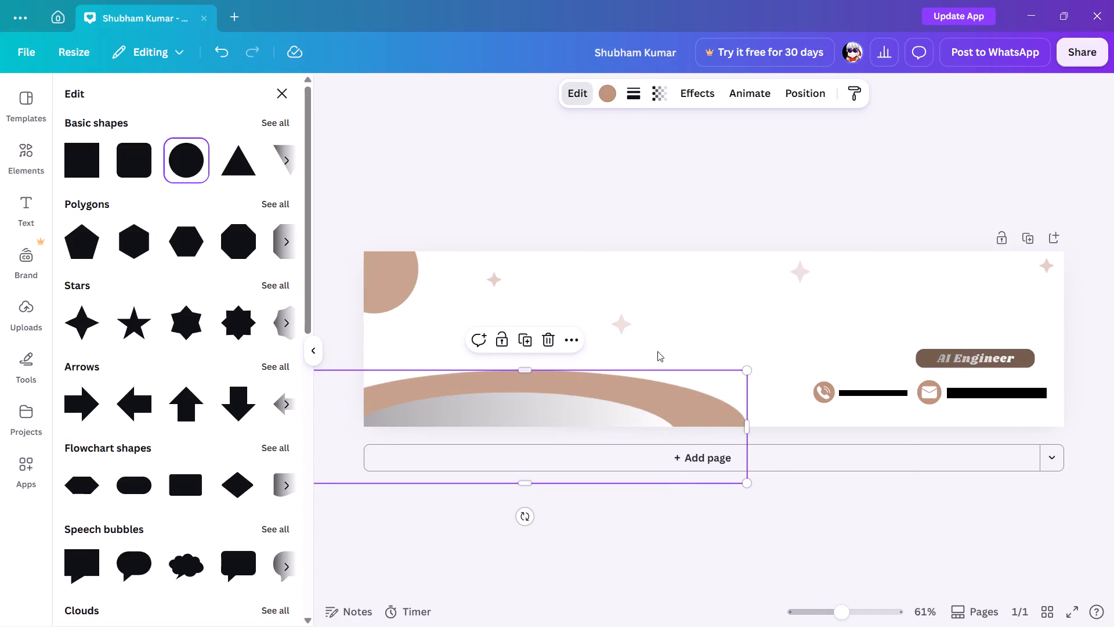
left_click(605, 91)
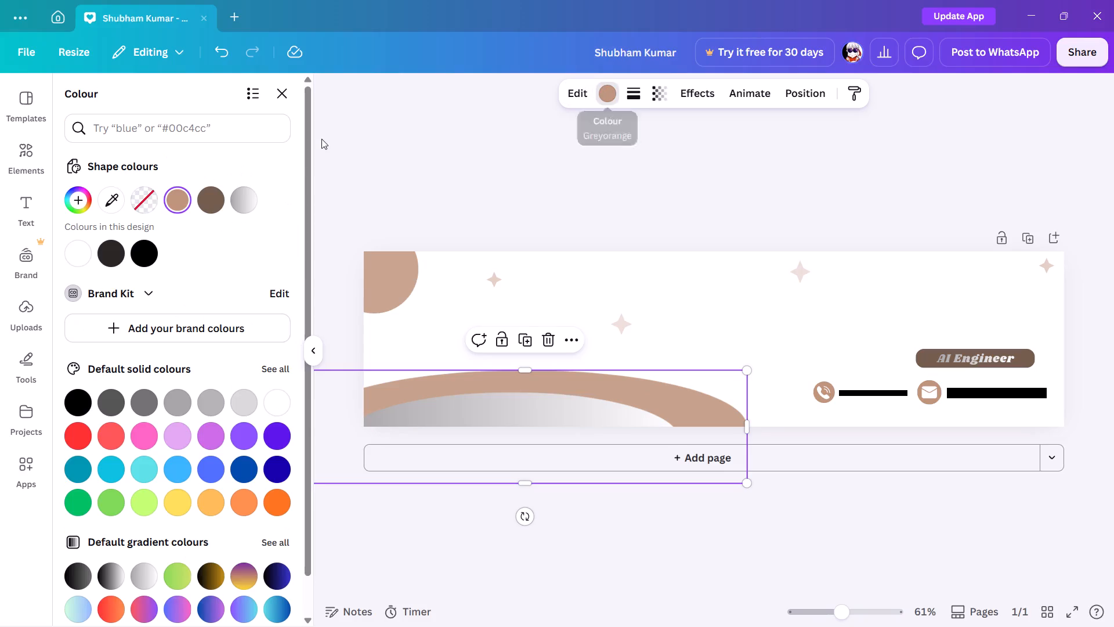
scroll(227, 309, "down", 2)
Move the inner gradient ellipse slightly down and left so the brown ellipse forms a thicker arc above it.
left_click(471, 404)
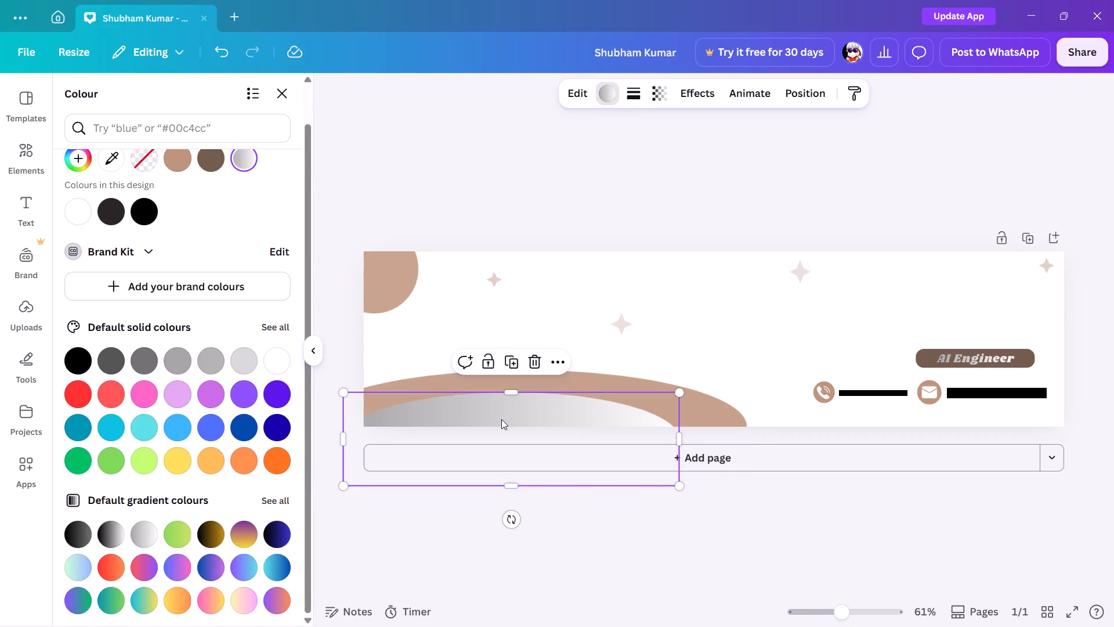
left_click_drag(504, 419, 484, 438)
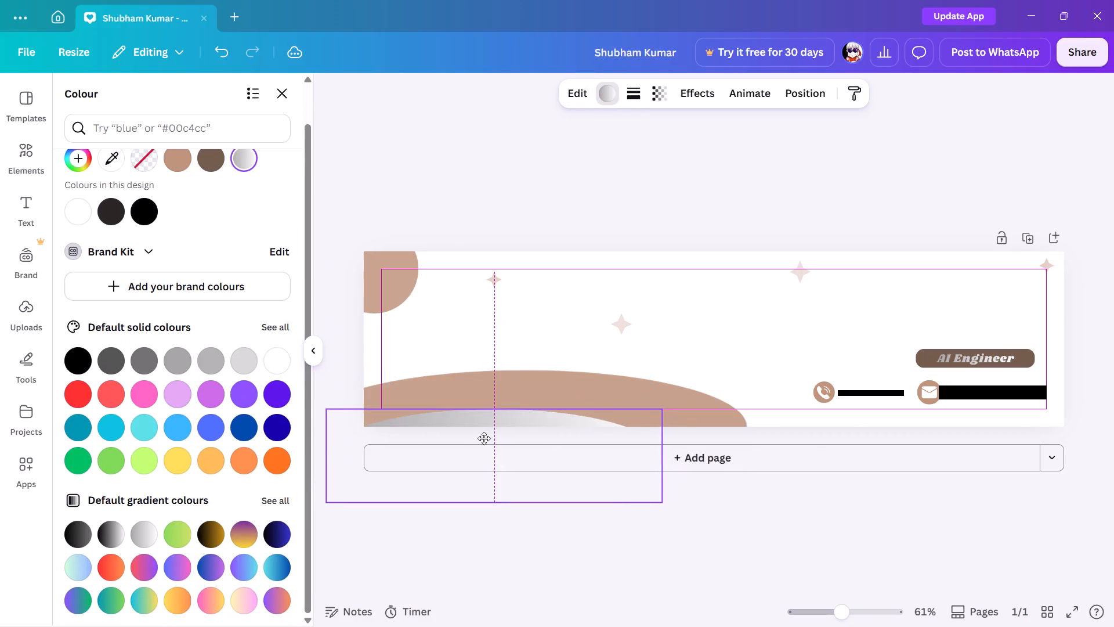
left_click_drag(484, 438, 466, 437)
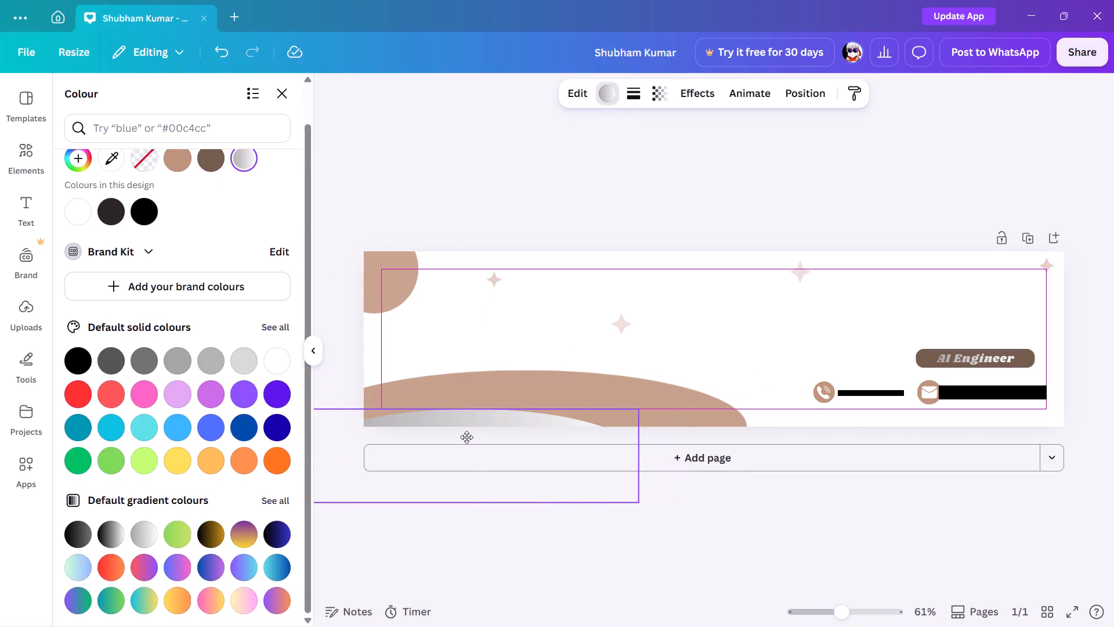
left_click_drag(466, 437, 475, 431)
Recolour the inner ellipse white by sampling the banner background with the colour picker.
scroll(142, 191, "up", 3)
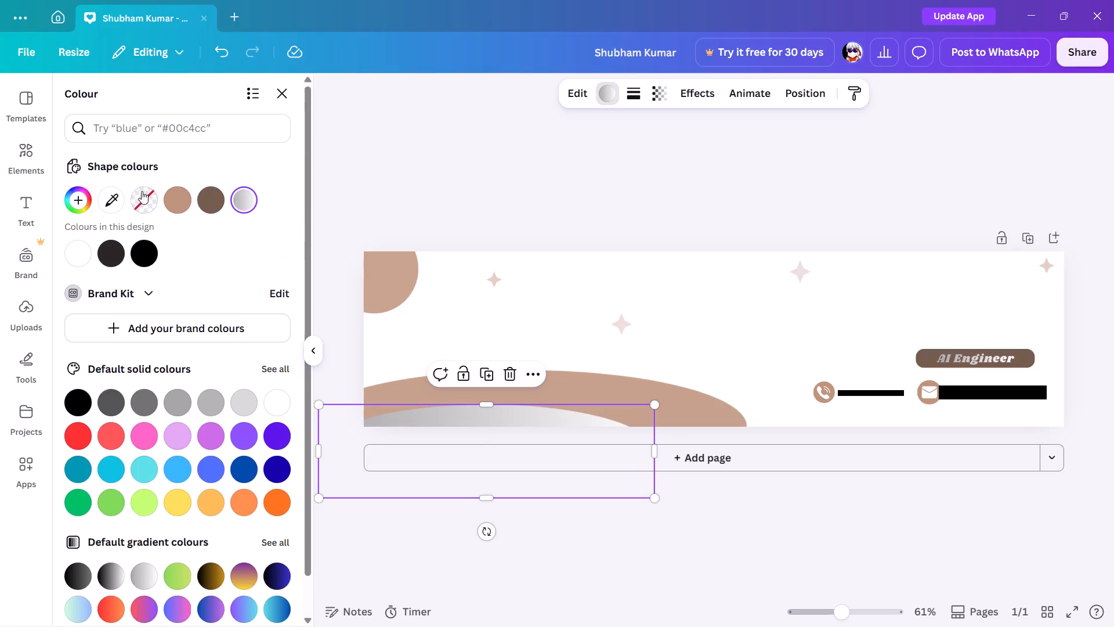
left_click(105, 201)
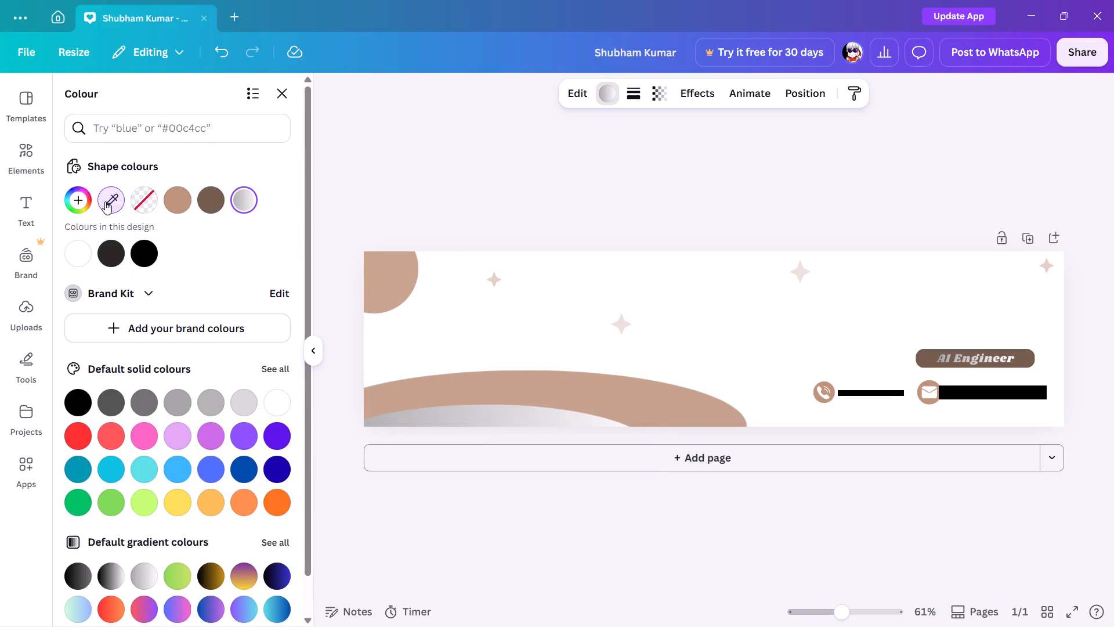
left_click(698, 327)
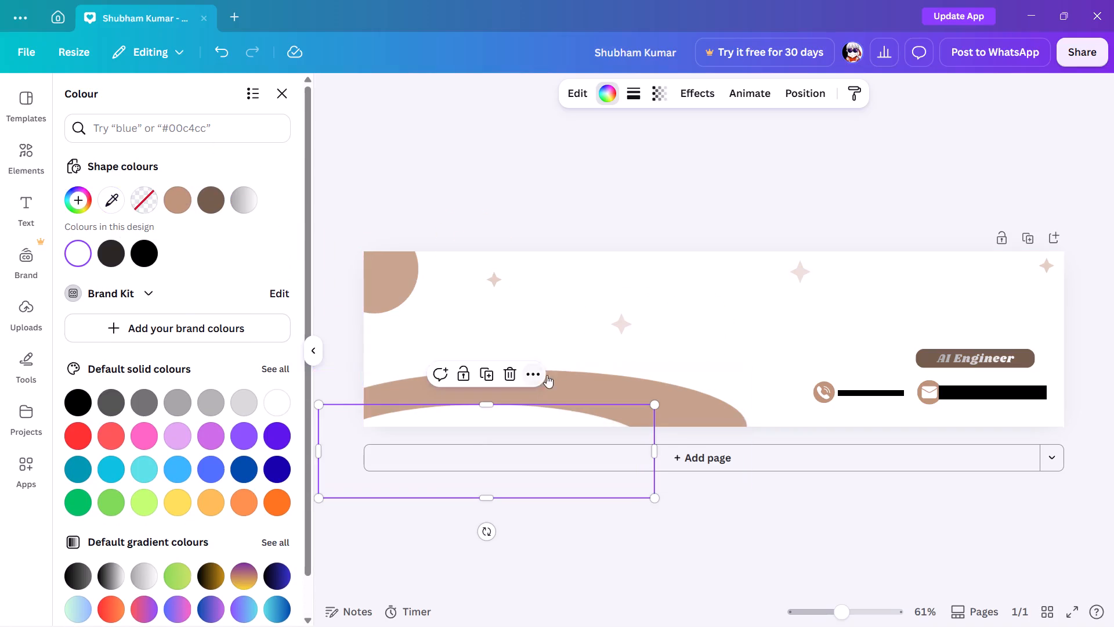
left_click(744, 343)
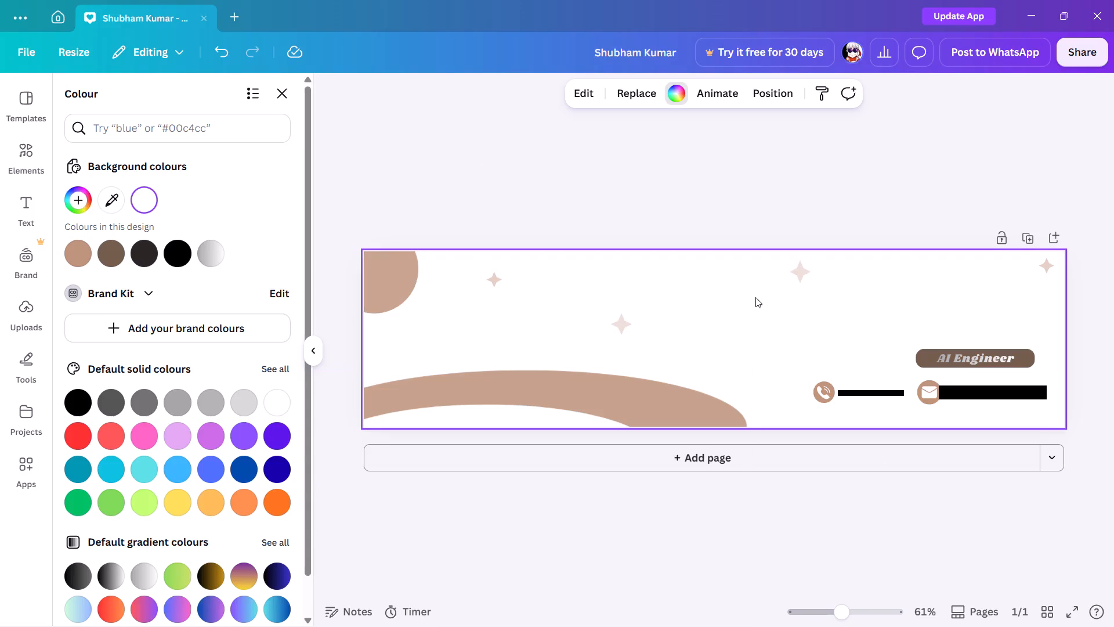
left_click(753, 172)
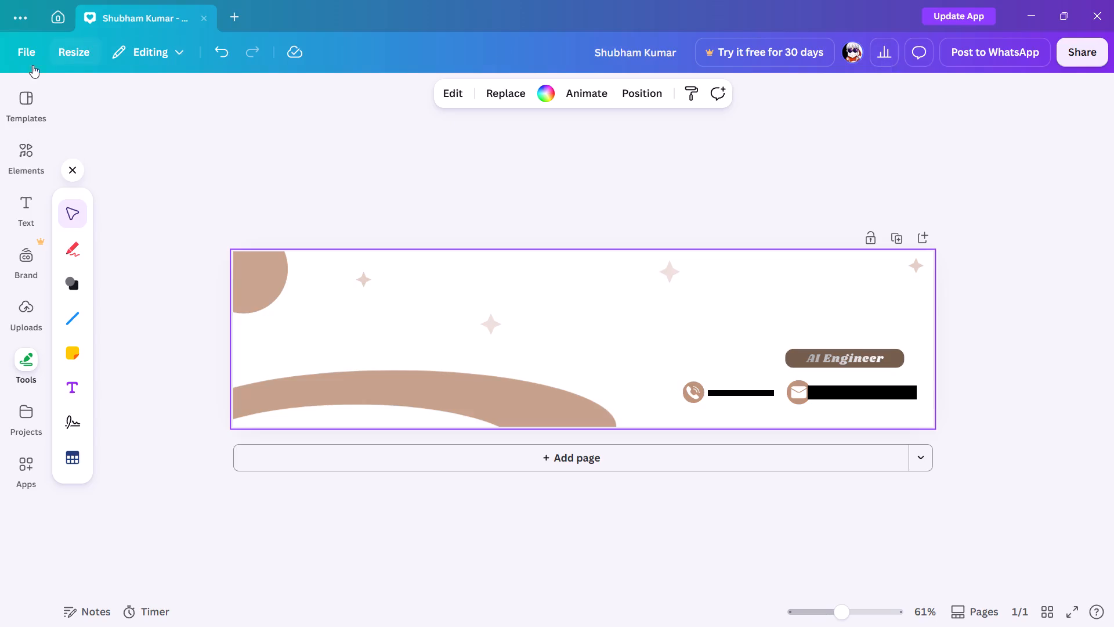
Add a brown rounded rectangle about 758 wide above the "AI Engineer" label, with its left edge aligned to the banner's centre.
left_click(77, 252)
left_click(76, 282)
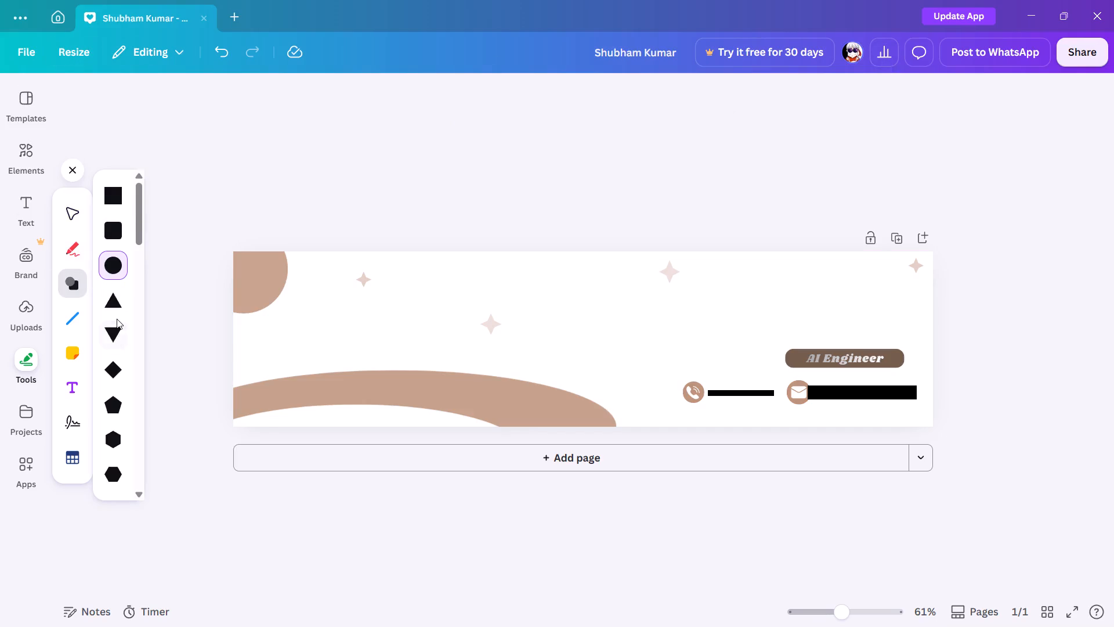
scroll(117, 316, "up", 2)
left_click(111, 225)
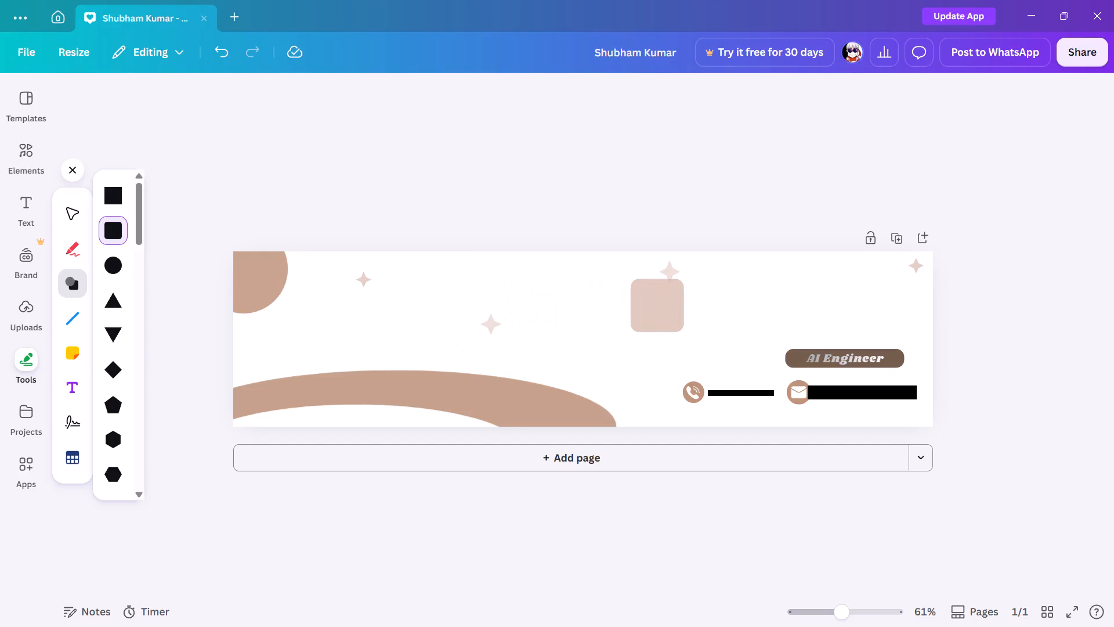
left_click(588, 274)
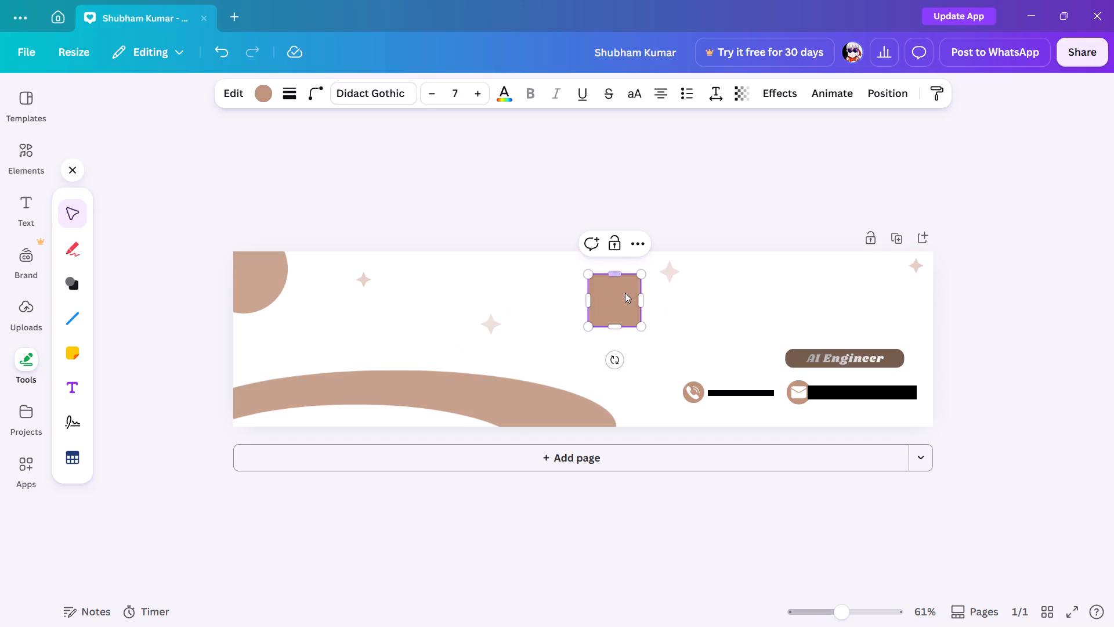
left_click_drag(640, 298, 922, 335)
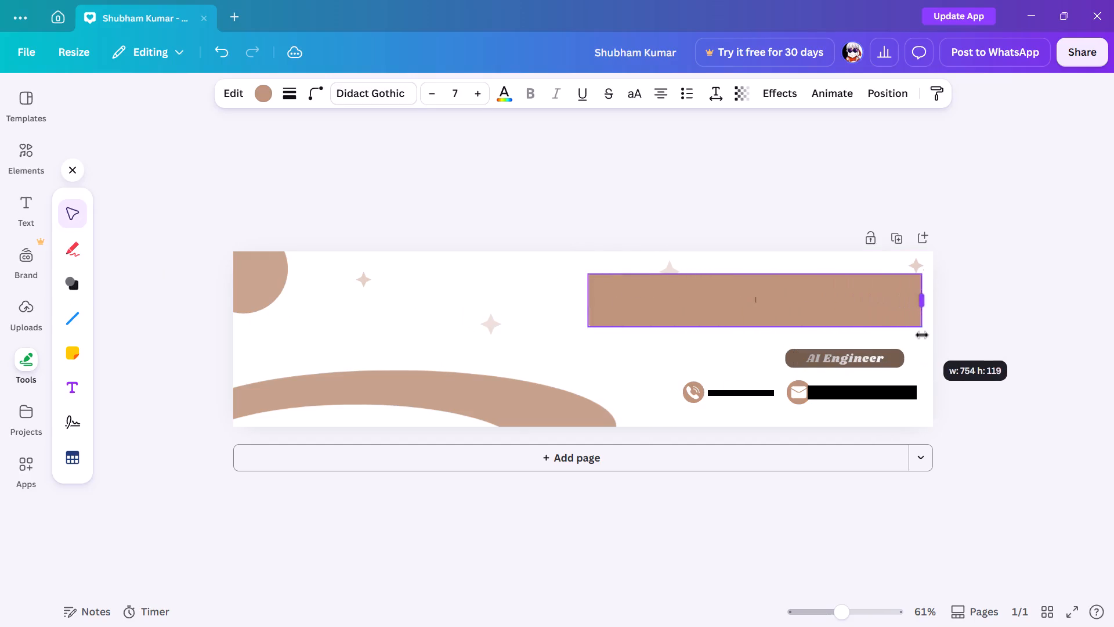
left_click_drag(922, 335, 926, 335)
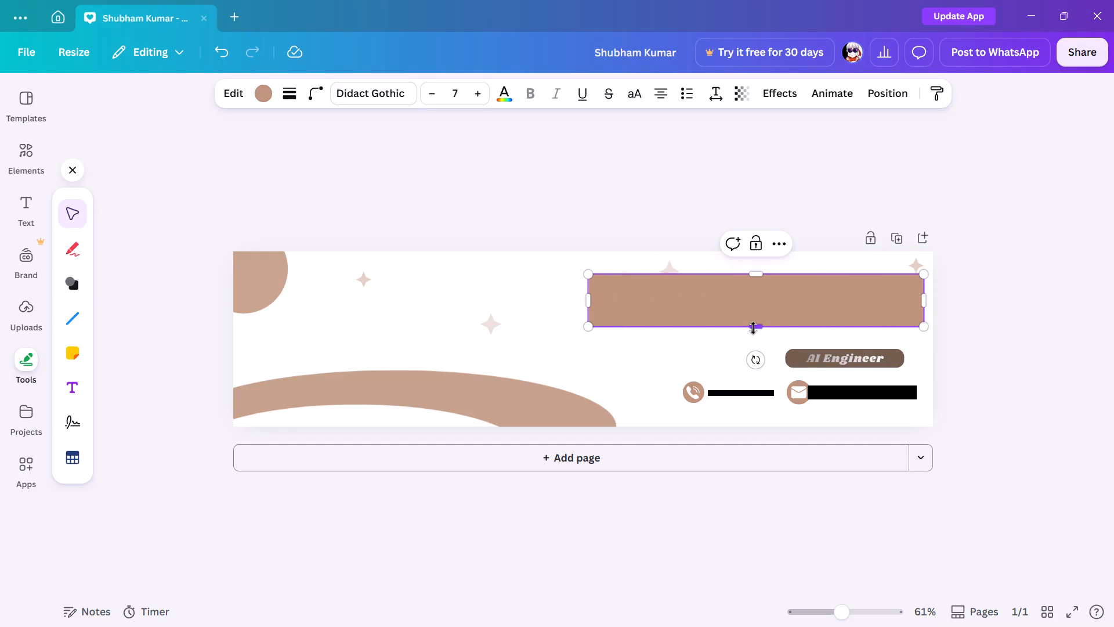
left_click_drag(750, 326, 750, 333)
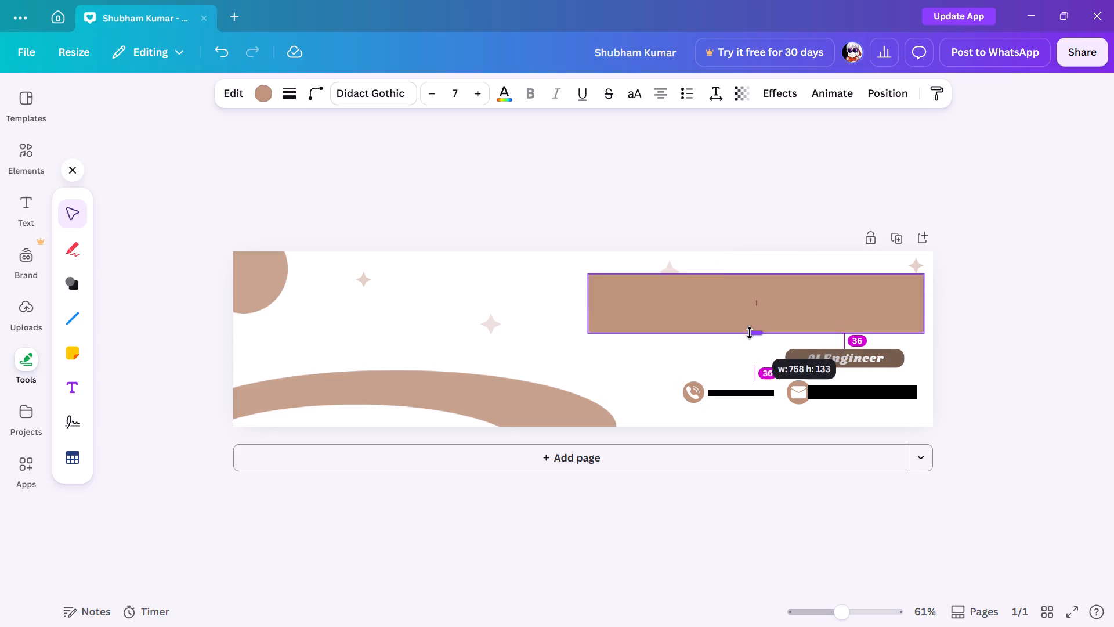
left_click_drag(750, 333, 750, 336)
left_click_drag(771, 311, 755, 312)
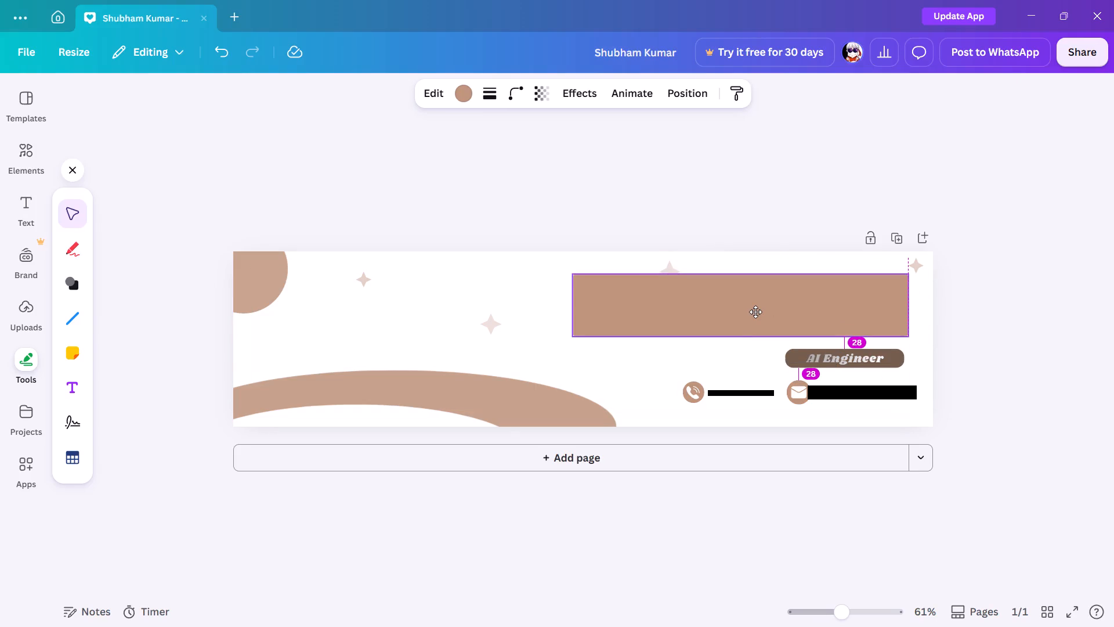
left_click_drag(755, 312, 766, 311)
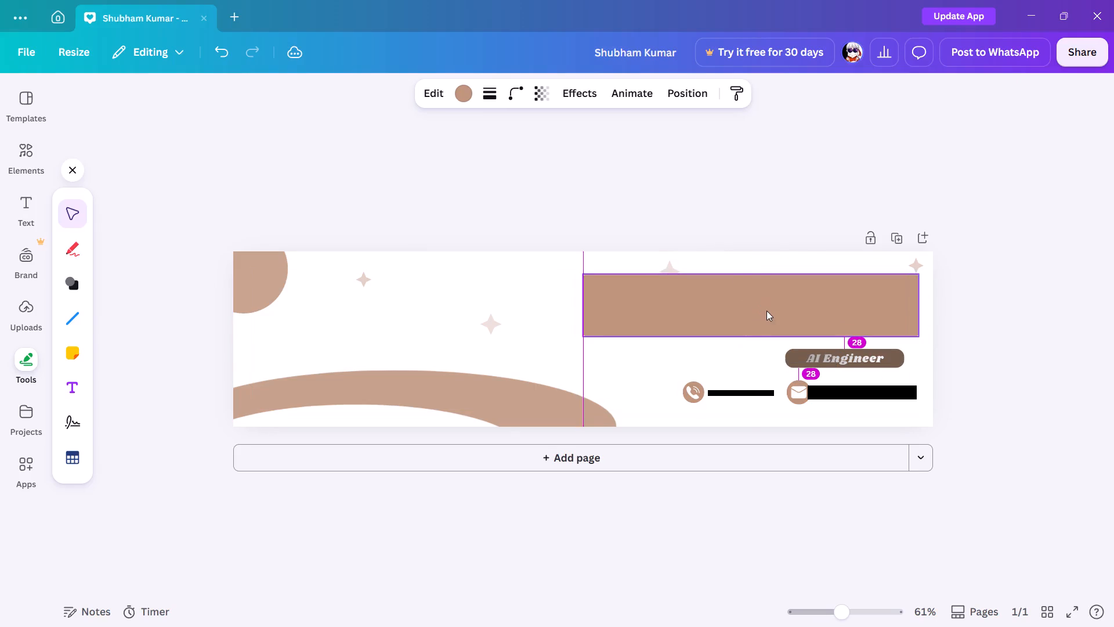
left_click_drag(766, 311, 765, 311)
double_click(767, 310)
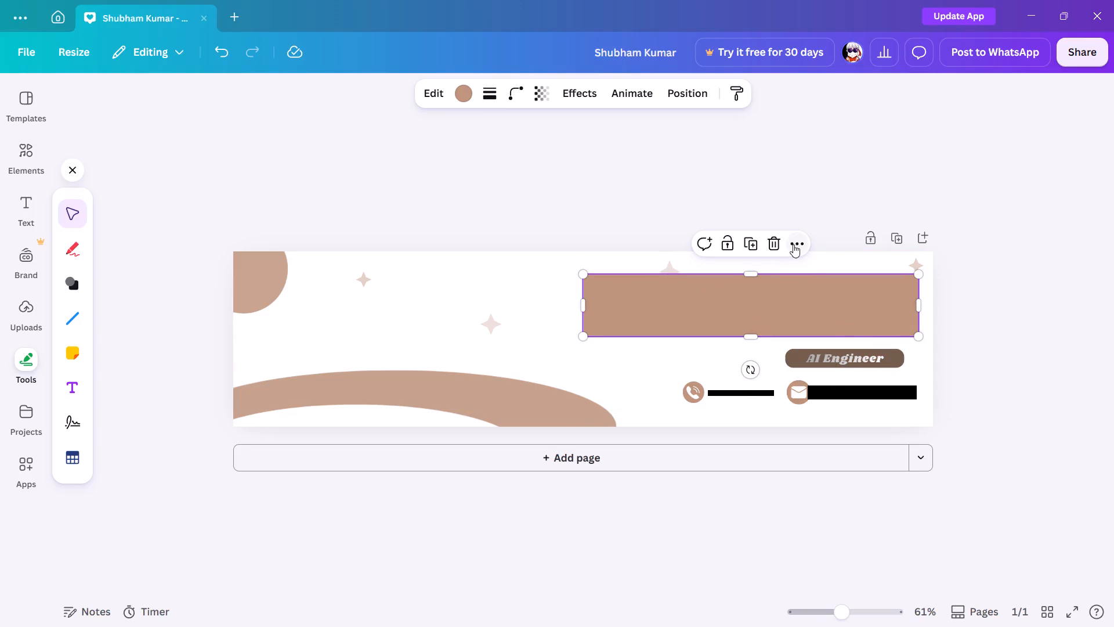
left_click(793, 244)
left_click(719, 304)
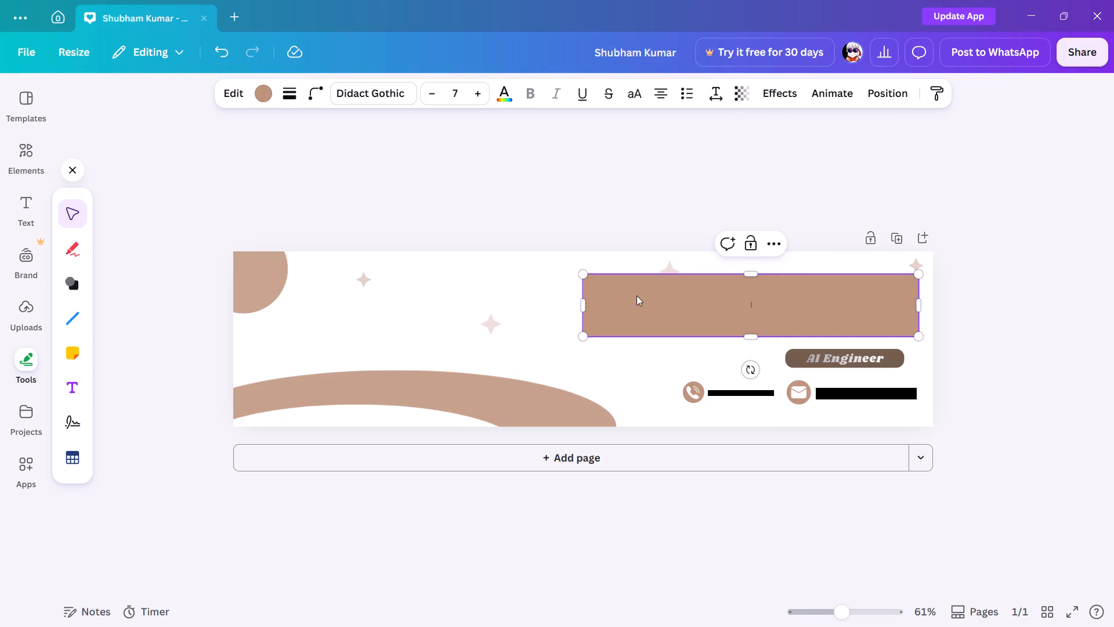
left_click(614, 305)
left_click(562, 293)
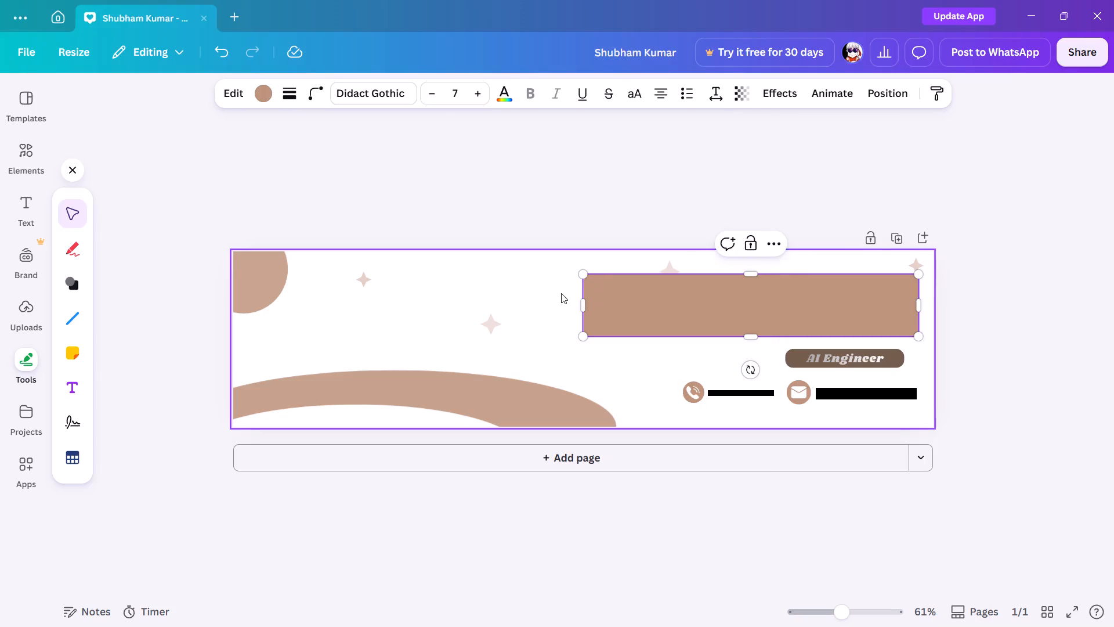
Look through the available shapes, from basic polygons and stars to arrows and ribbon-like forms, for another shape for the banner.
left_click(71, 289)
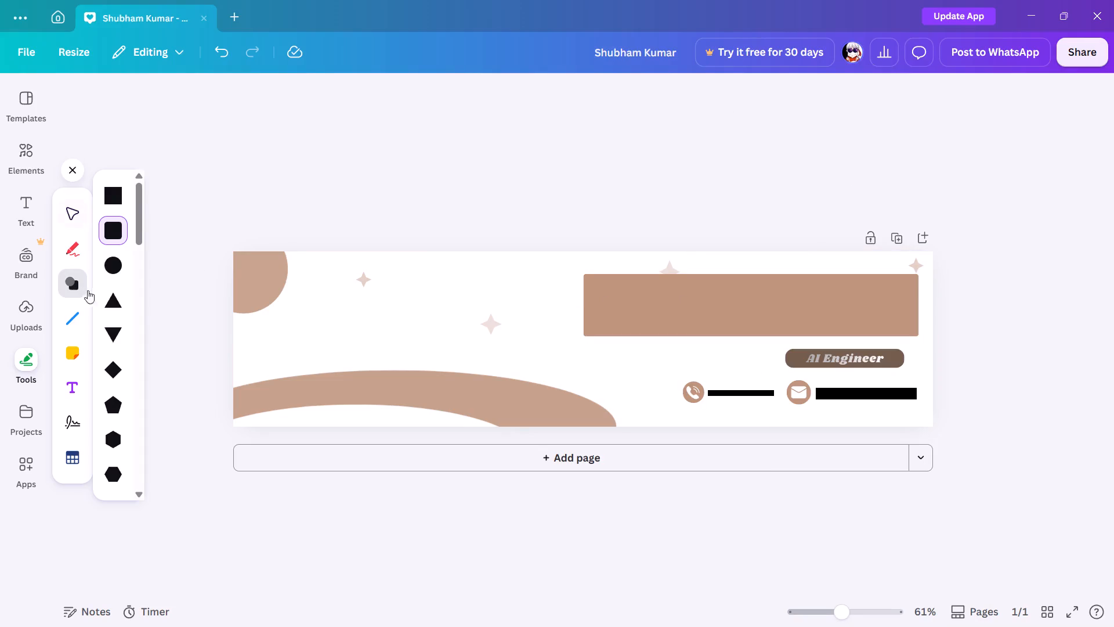
scroll(118, 258, "down", 2)
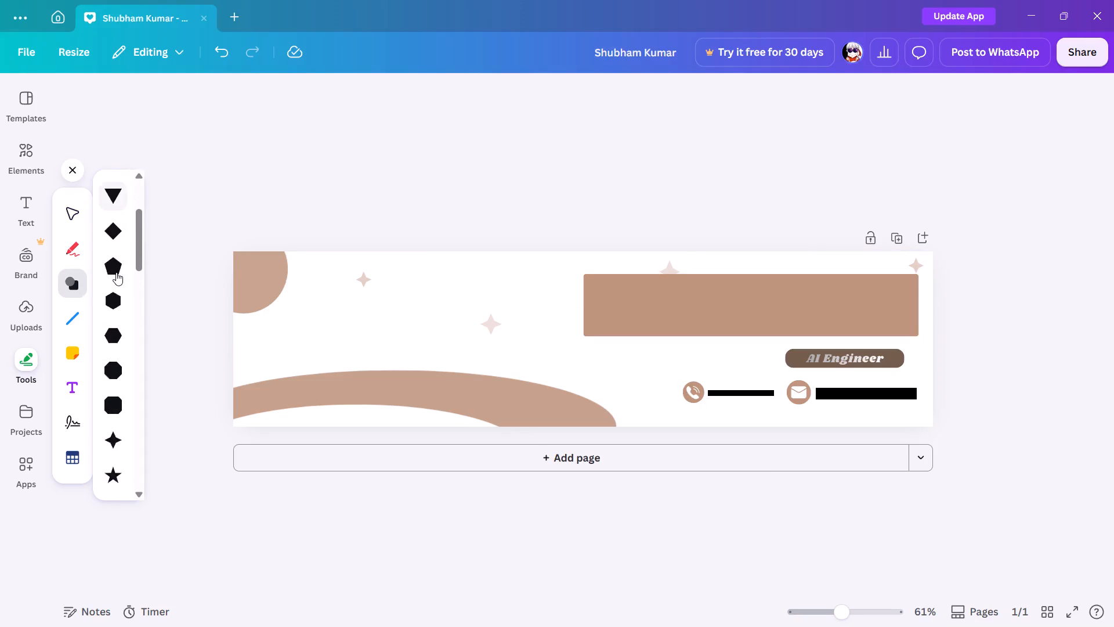
scroll(112, 310, "up", 1)
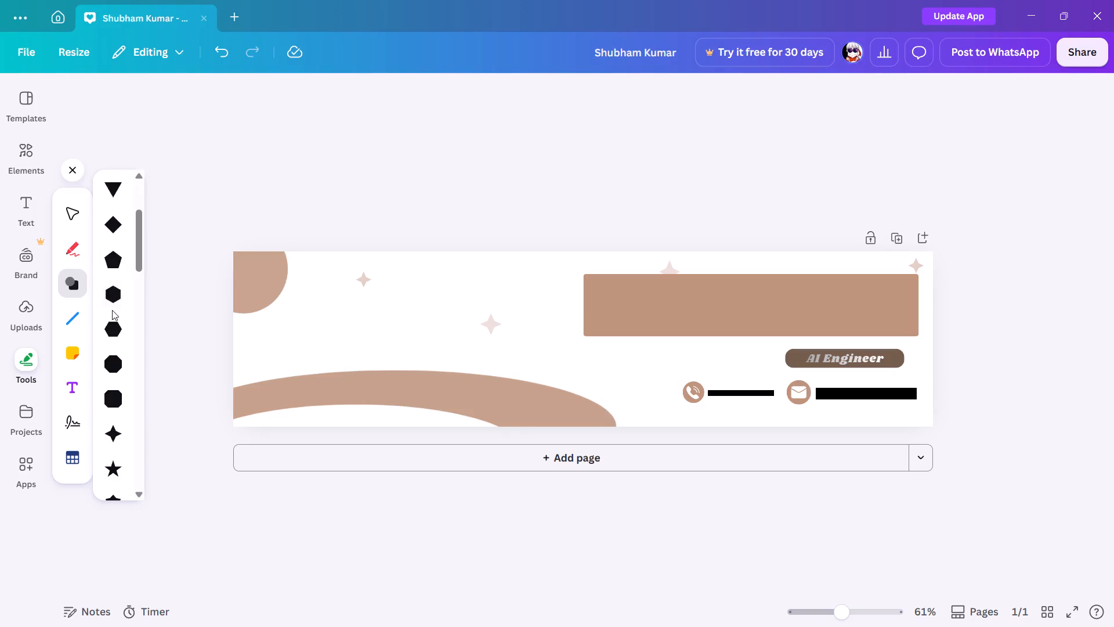
scroll(112, 310, "up", 1)
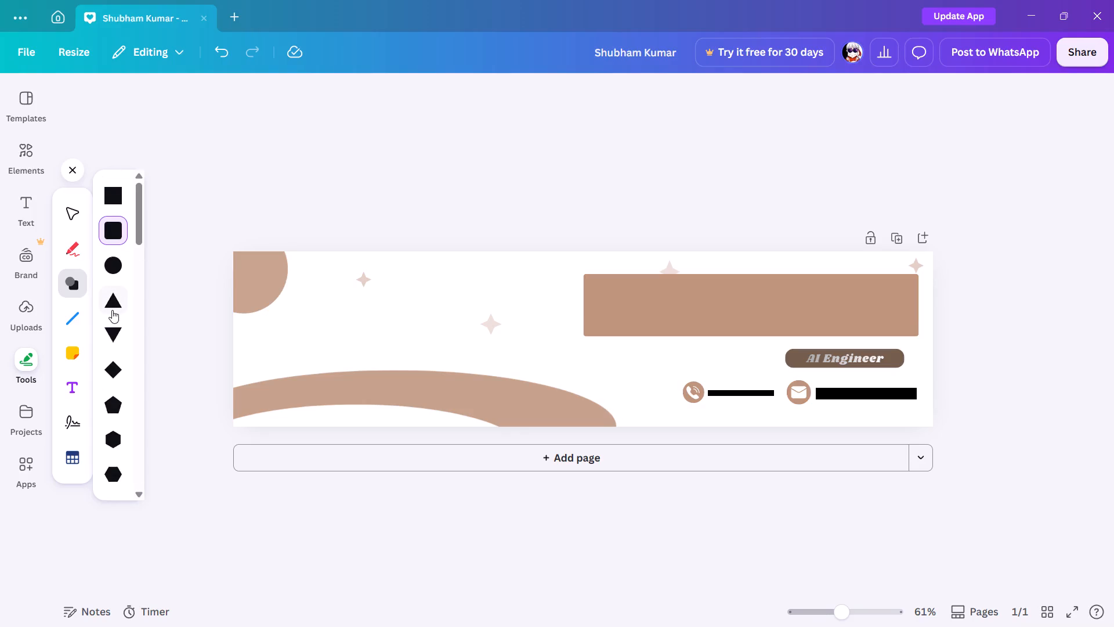
scroll(112, 310, "up", 2)
scroll(111, 310, "down", 1)
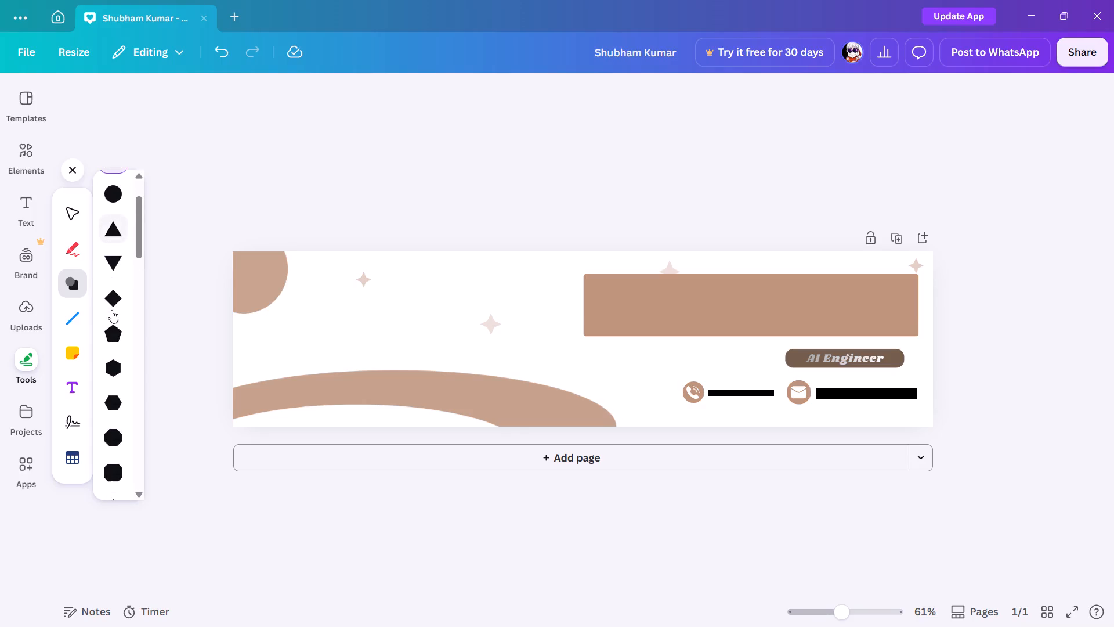
scroll(111, 320, "down", 3)
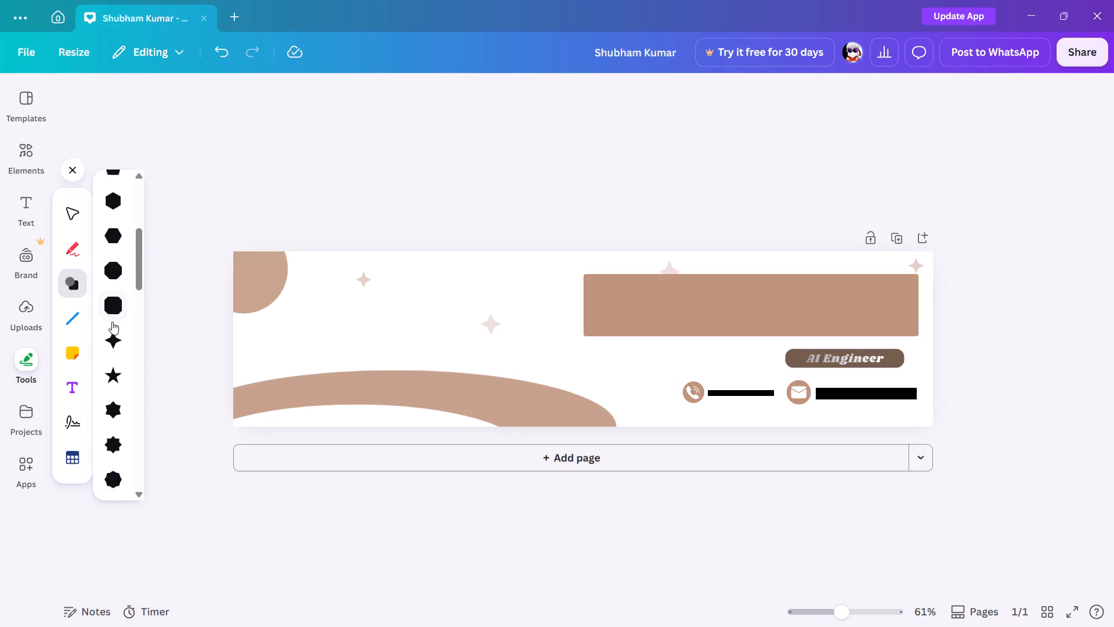
scroll(112, 322, "down", 7)
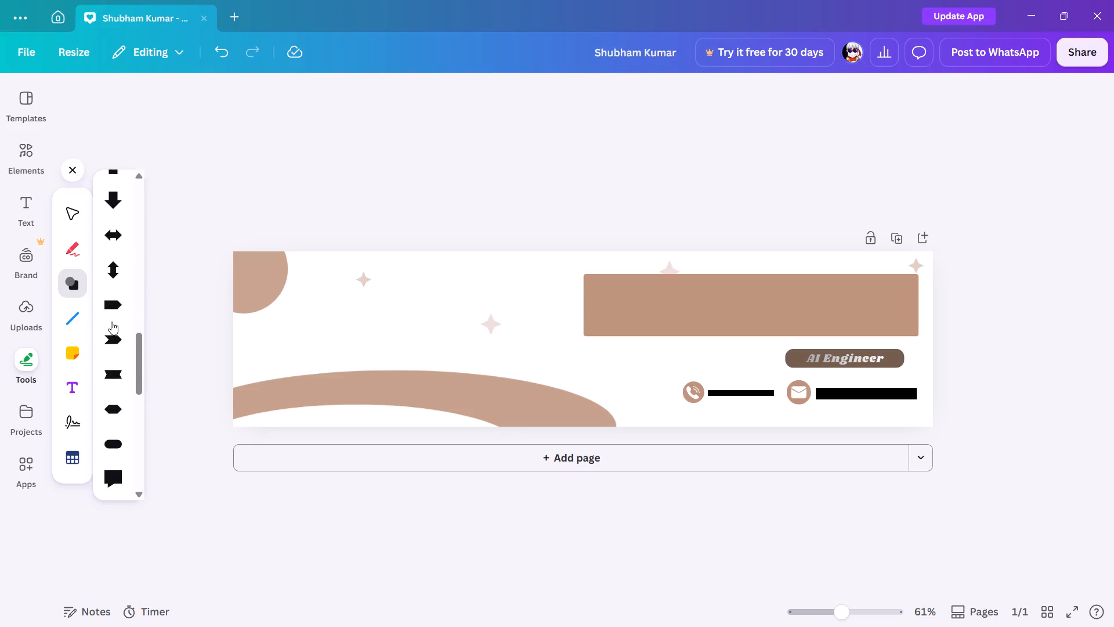
scroll(111, 322, "down", 1)
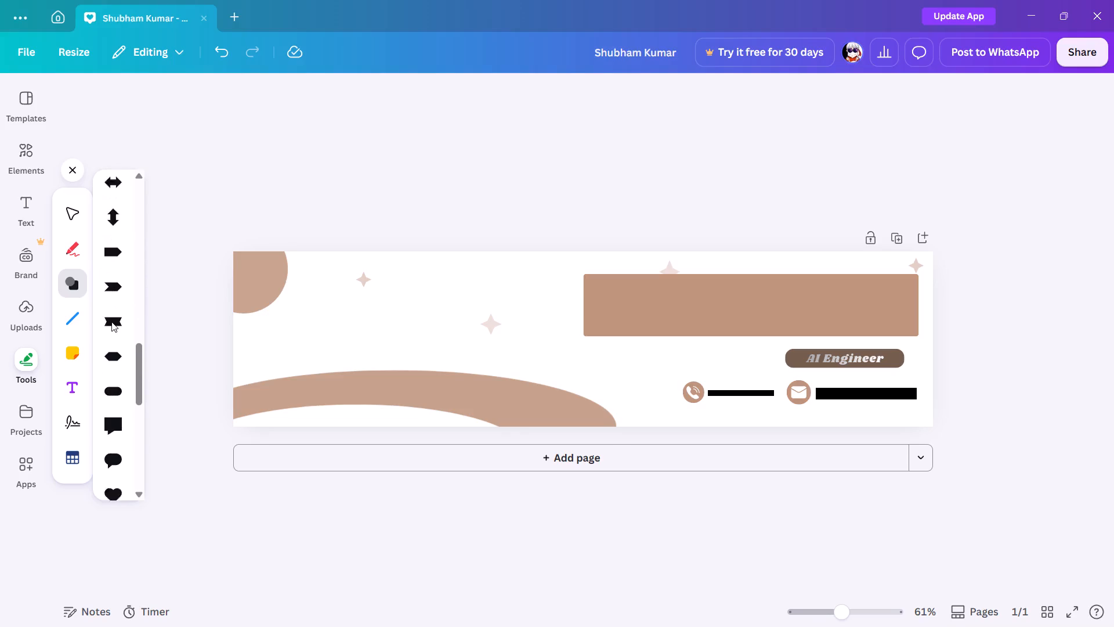
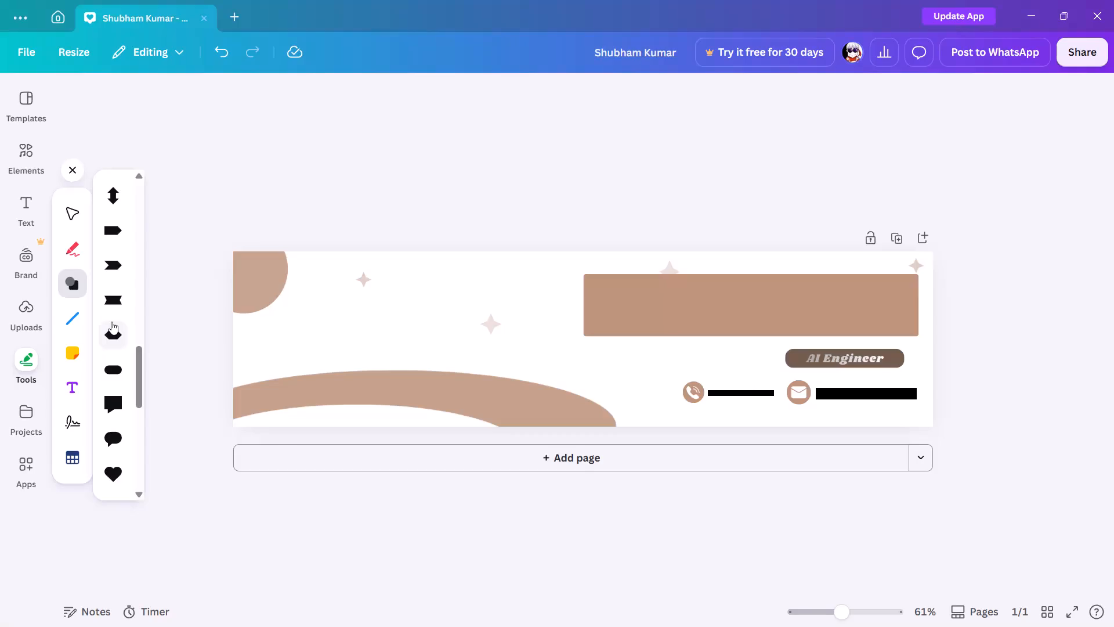
Delete the large brown rectangle and the small brown square placed above the "AI Engineer" label.
scroll(111, 322, "down", 2)
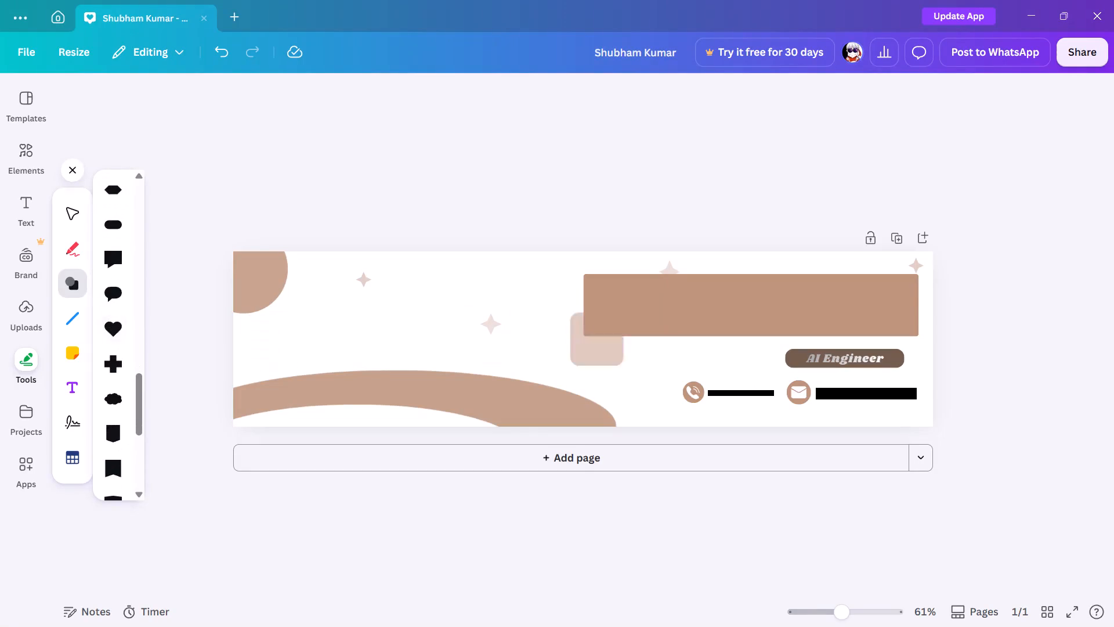
left_click(804, 293)
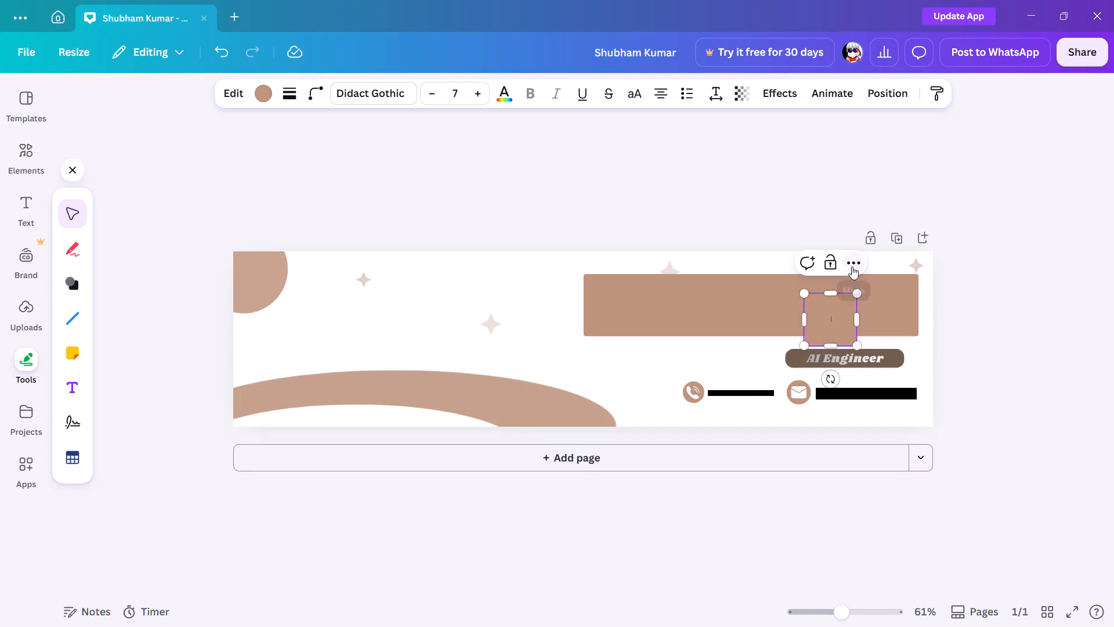
left_click(640, 308)
left_click(775, 247)
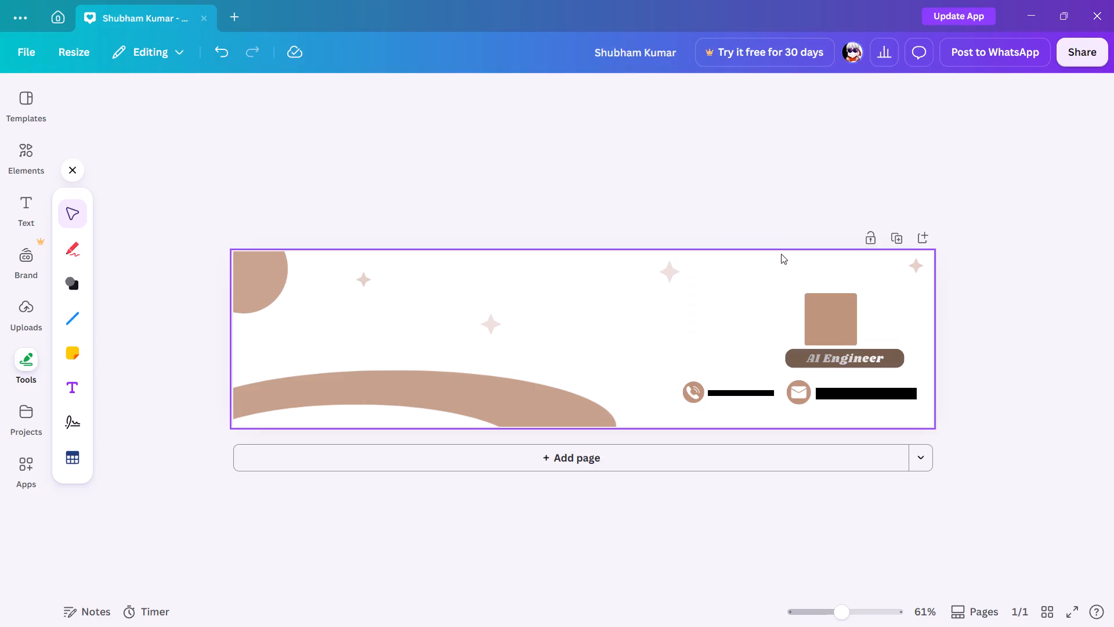
left_click(823, 309)
left_click(857, 263)
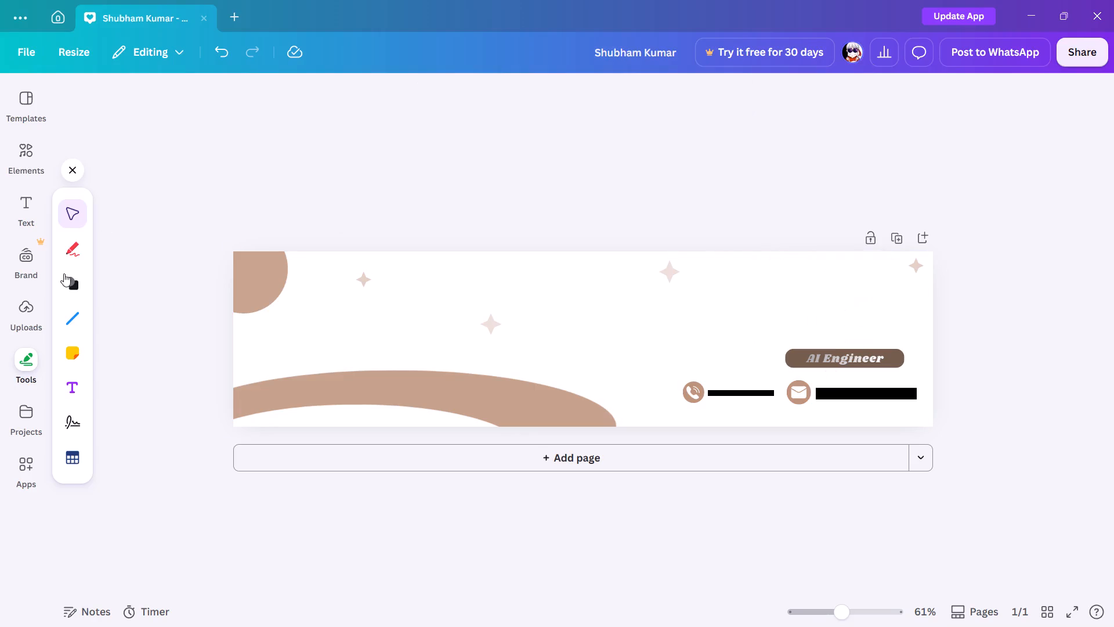
Add a brown pill shape above the "AI Engineer" label and stretch it to about 709 wide and 130 high.
left_click(71, 290)
scroll(123, 294, "down", 9)
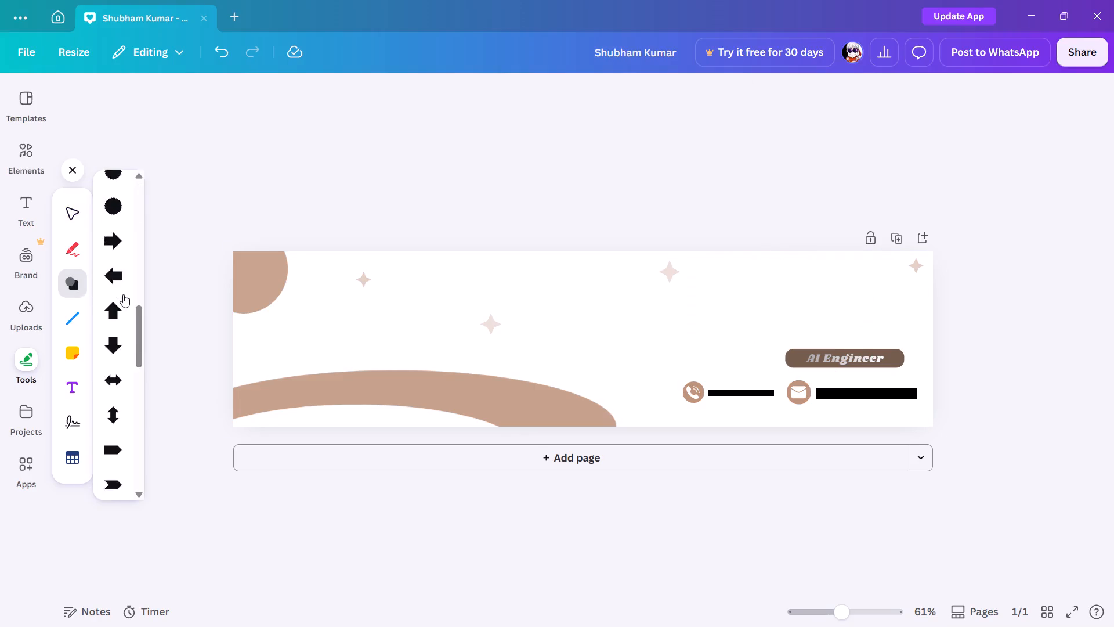
scroll(123, 294, "down", 4)
left_click(110, 291)
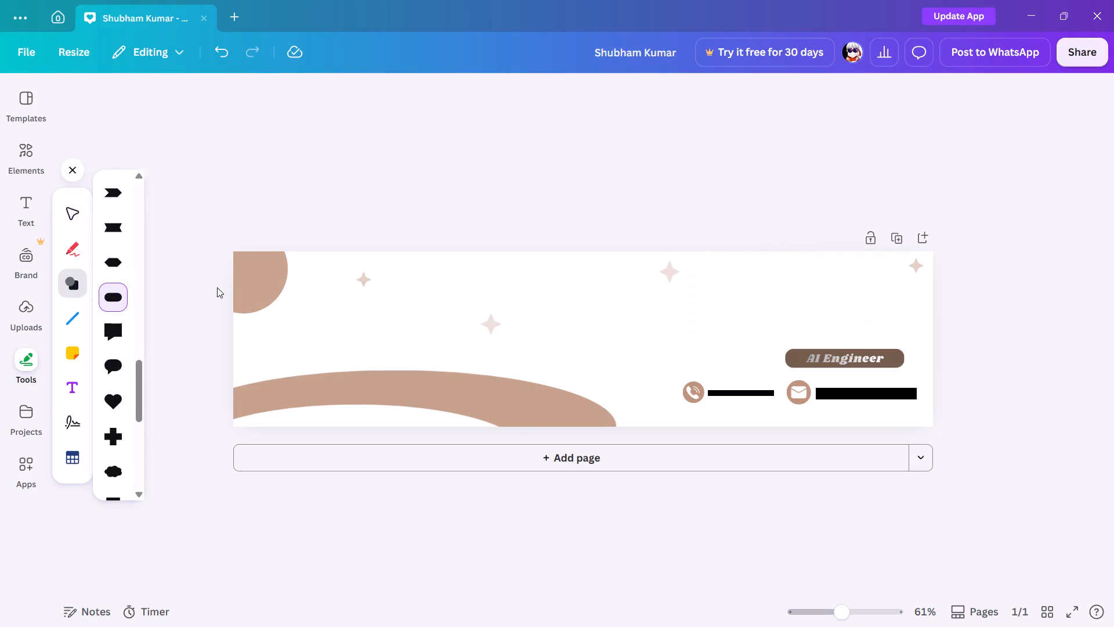
left_click(635, 292)
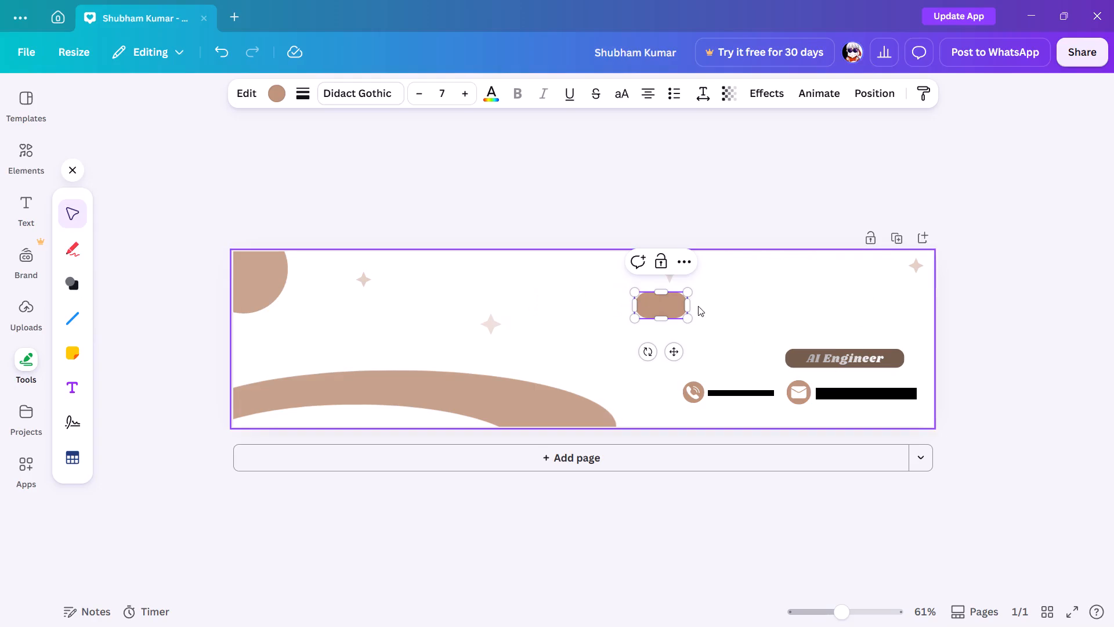
left_click_drag(686, 306, 932, 315)
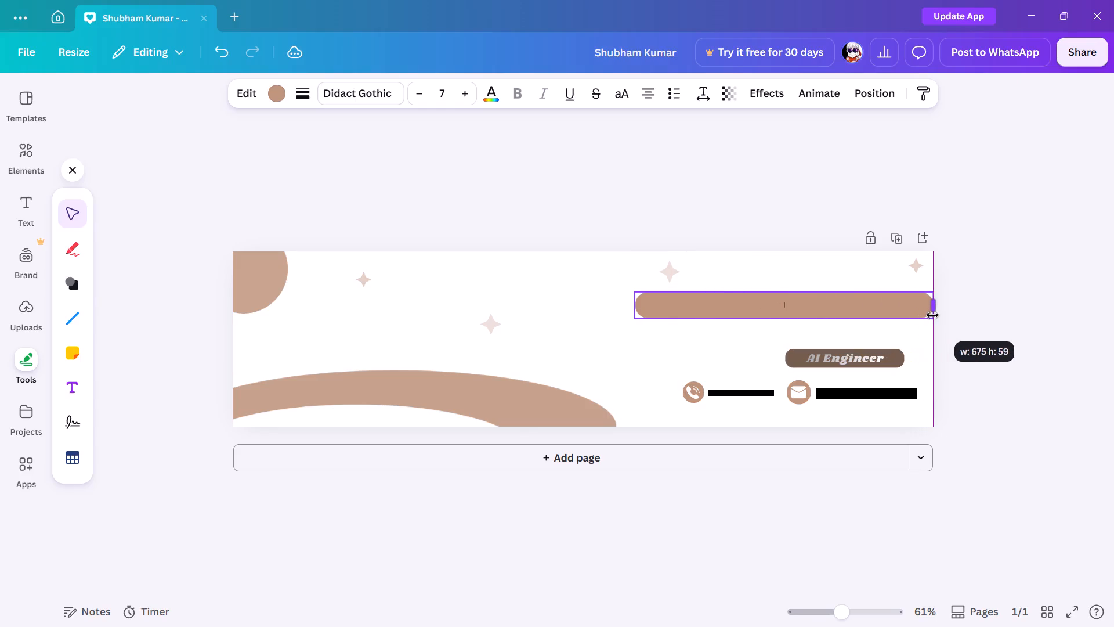
left_click_drag(932, 315, 924, 318)
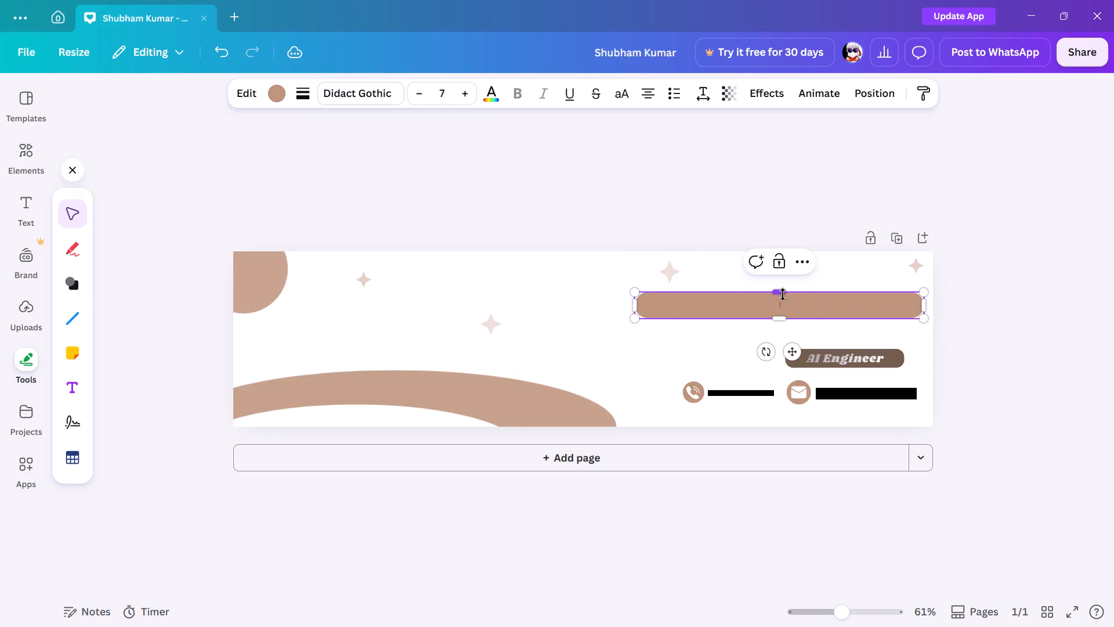
left_click_drag(783, 294, 781, 273)
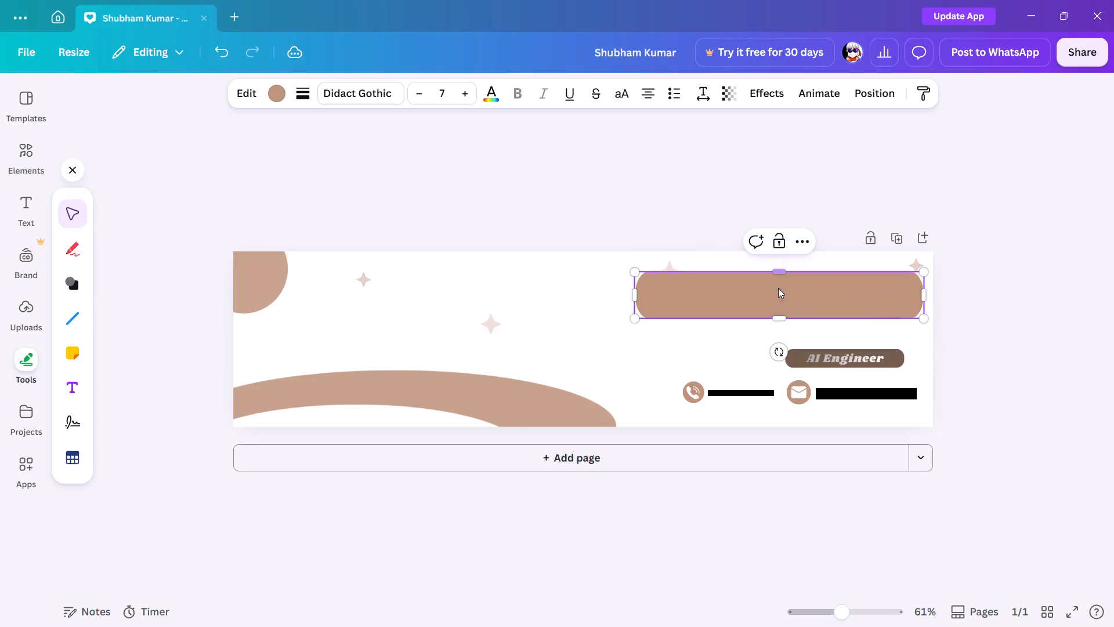
left_click_drag(776, 313, 777, 325)
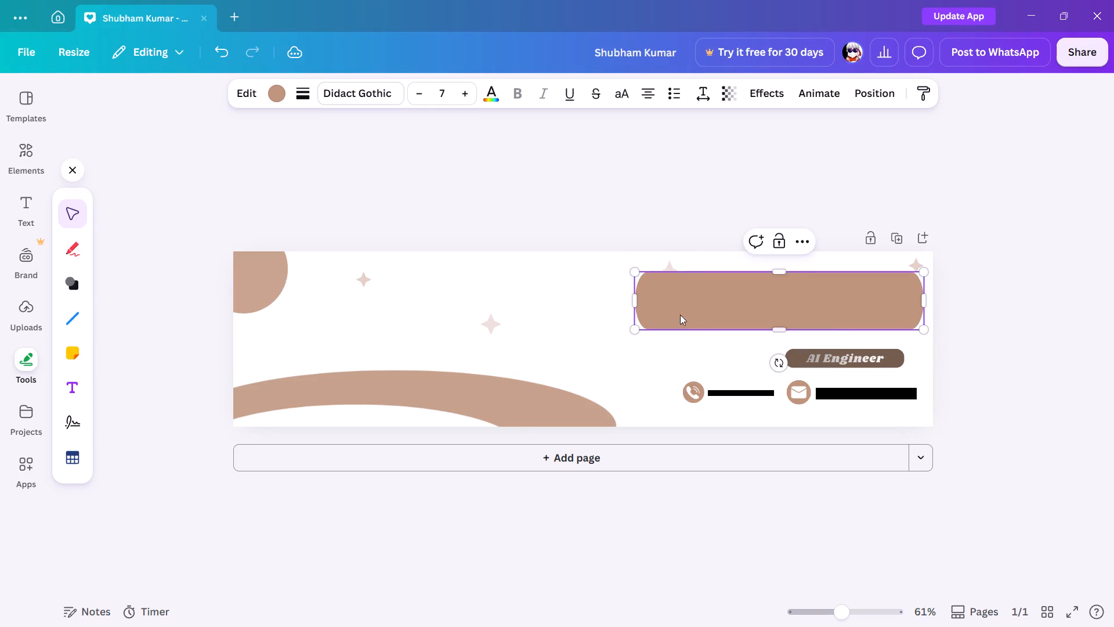
left_click_drag(633, 300, 606, 302)
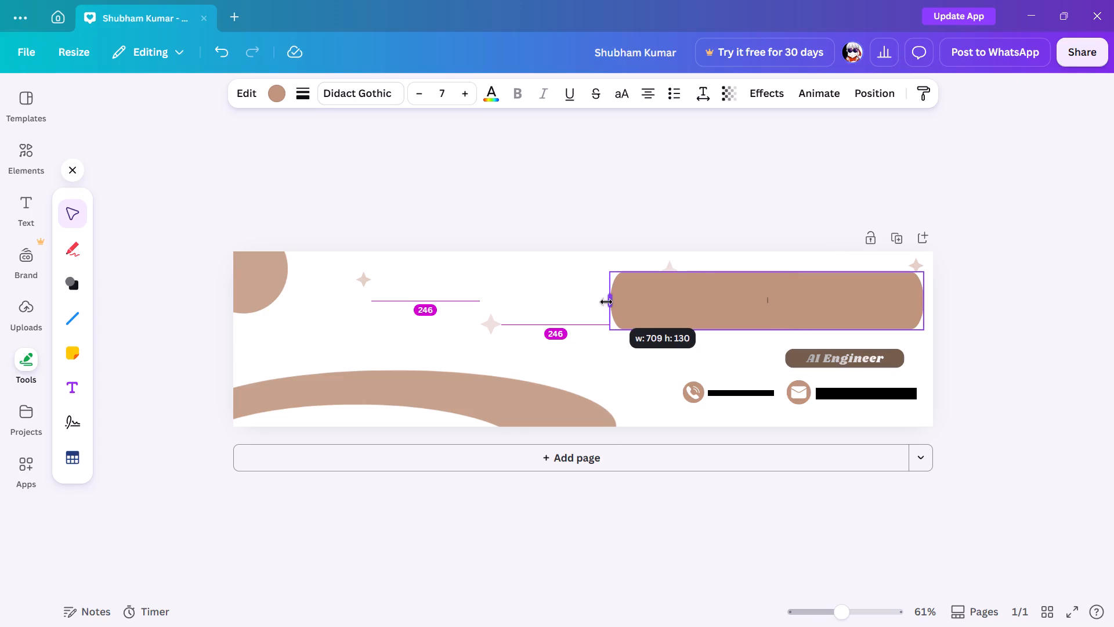
left_click_drag(606, 302, 607, 302)
left_click(628, 174)
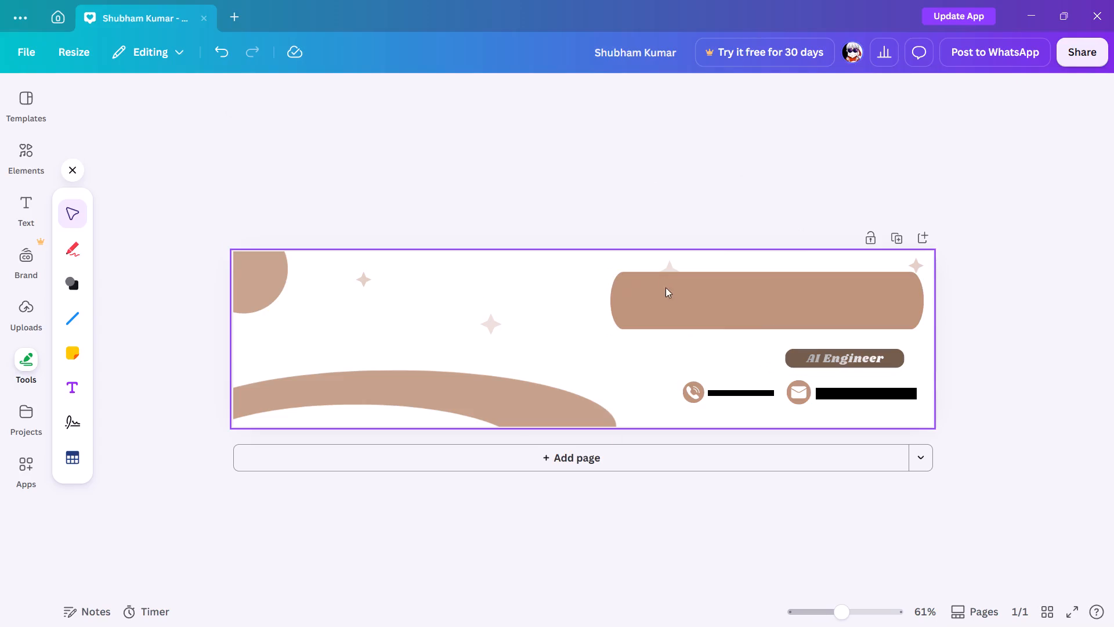
Move the pill shape down to a gap of 28 above the label and extend its left end slightly.
left_click_drag(750, 301, 749, 308)
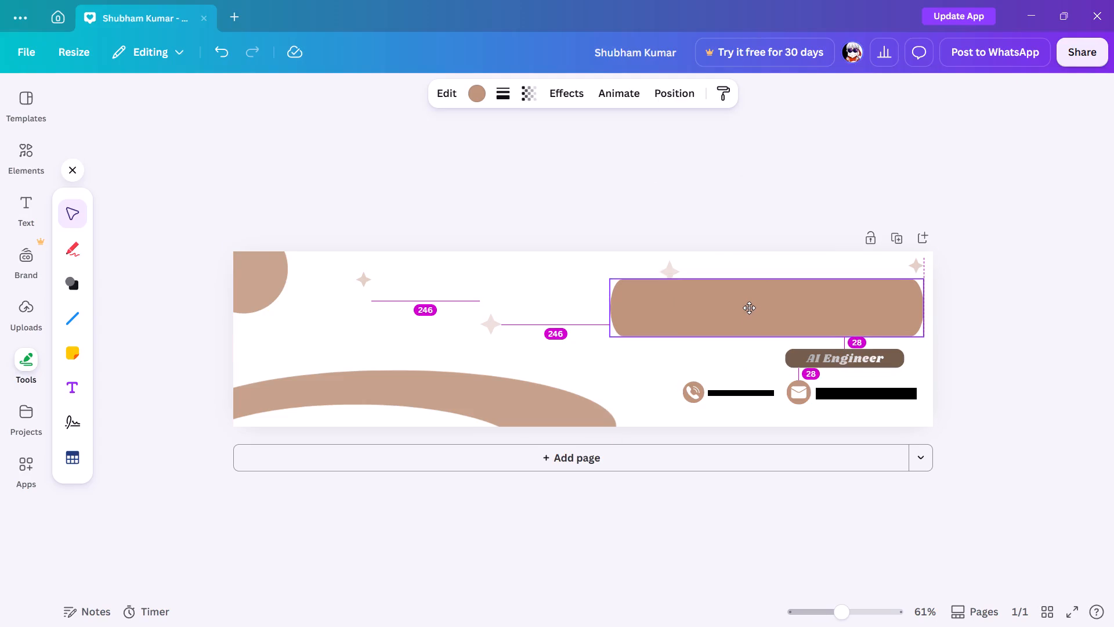
left_click_drag(749, 308, 748, 308)
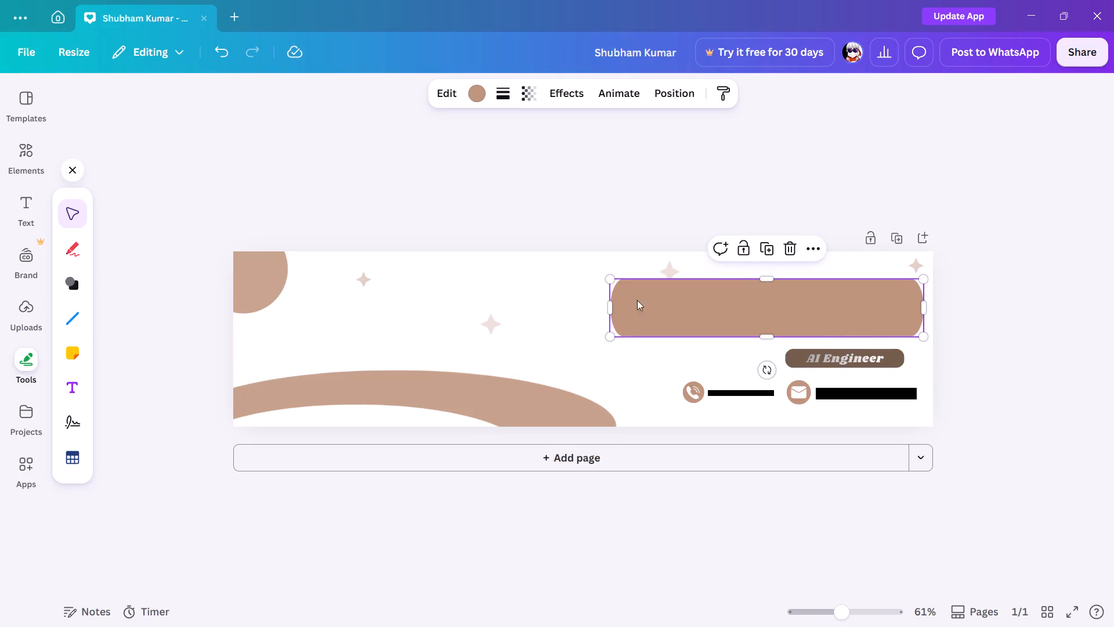
left_click_drag(607, 307, 601, 307)
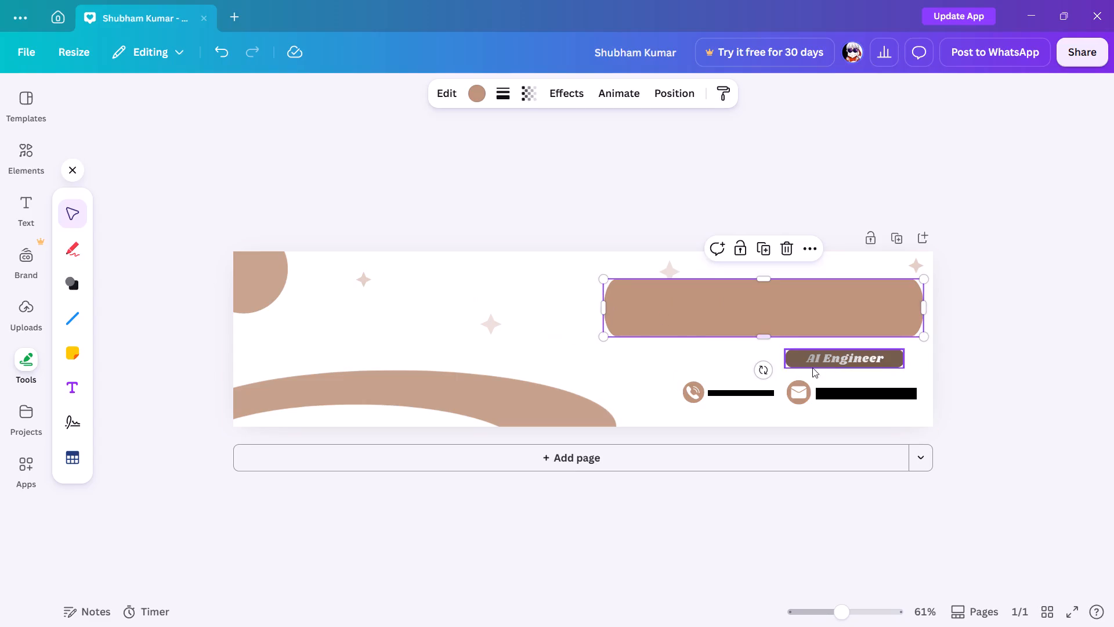
Delete the "AI Engineer" text, keeping the dark brown label shape behind it.
left_click(823, 363)
left_click(866, 318)
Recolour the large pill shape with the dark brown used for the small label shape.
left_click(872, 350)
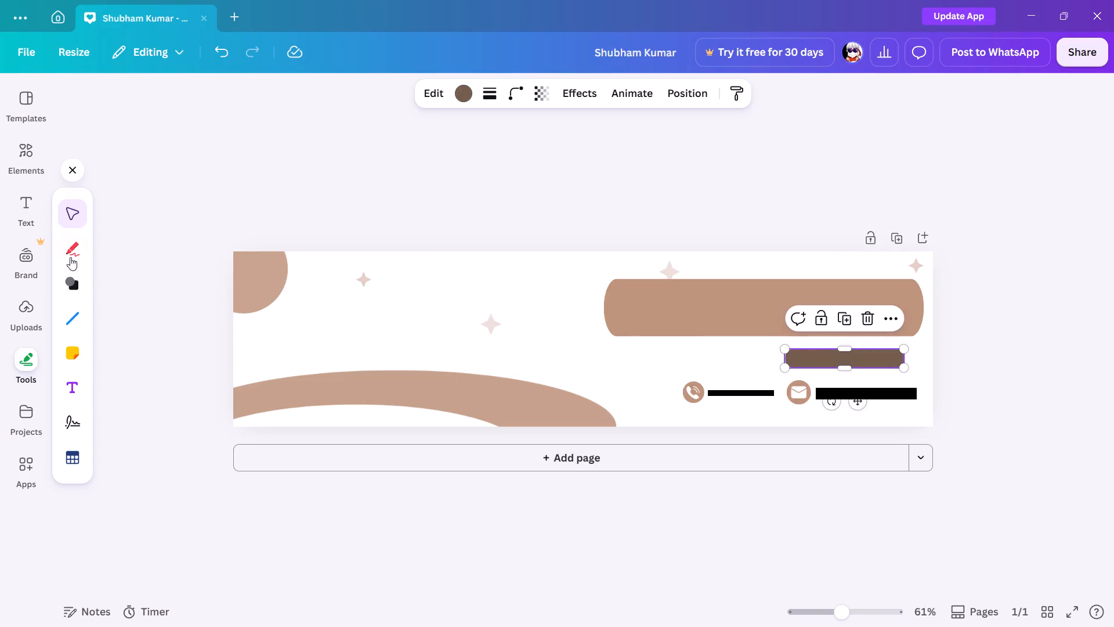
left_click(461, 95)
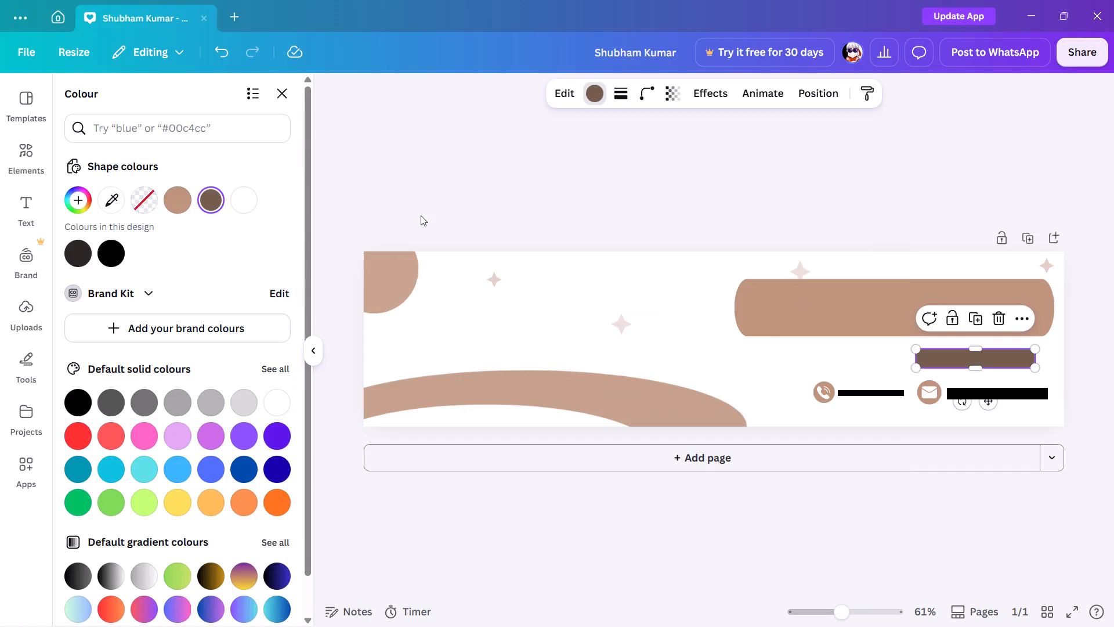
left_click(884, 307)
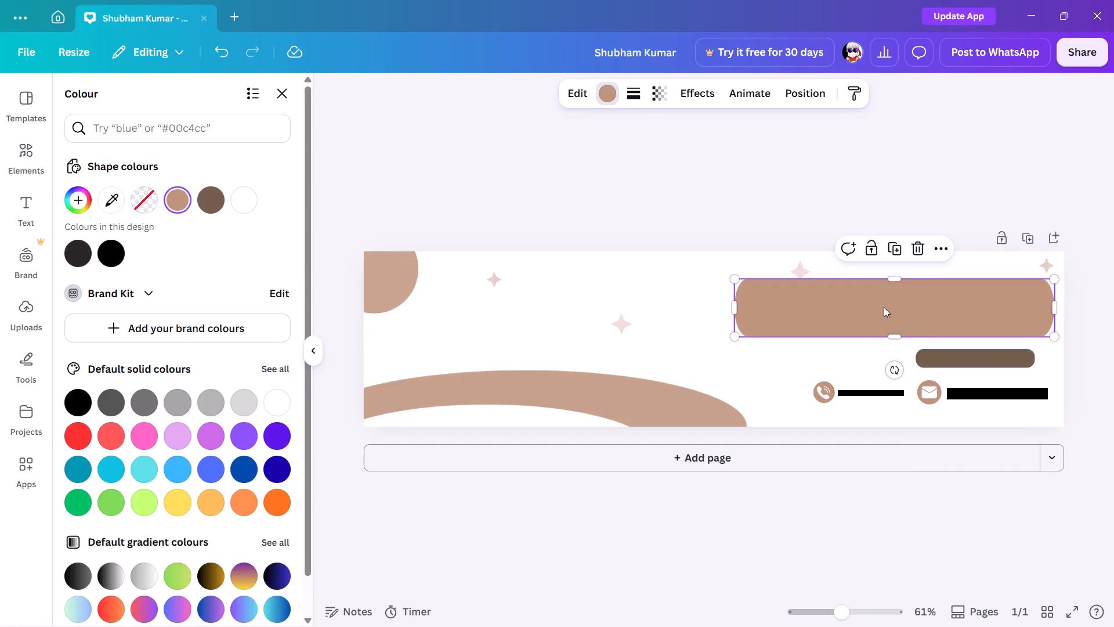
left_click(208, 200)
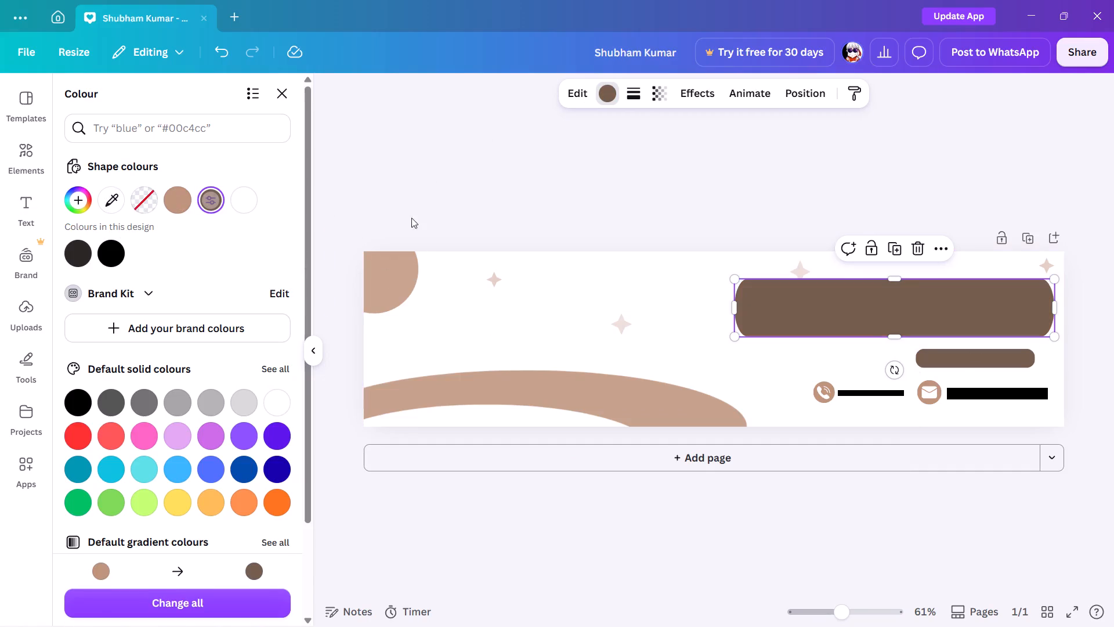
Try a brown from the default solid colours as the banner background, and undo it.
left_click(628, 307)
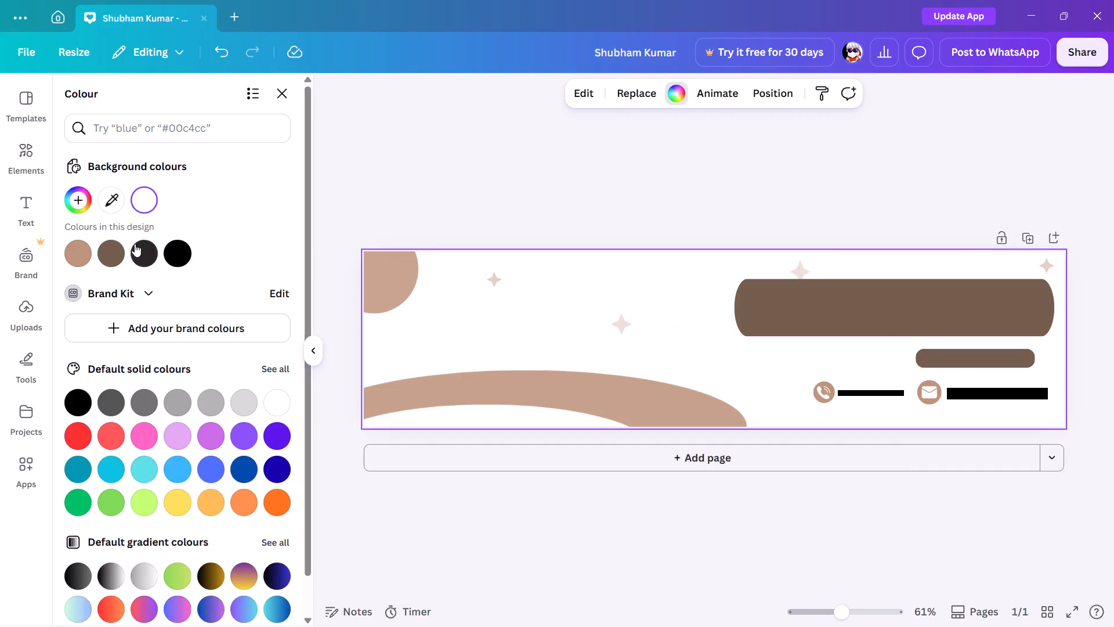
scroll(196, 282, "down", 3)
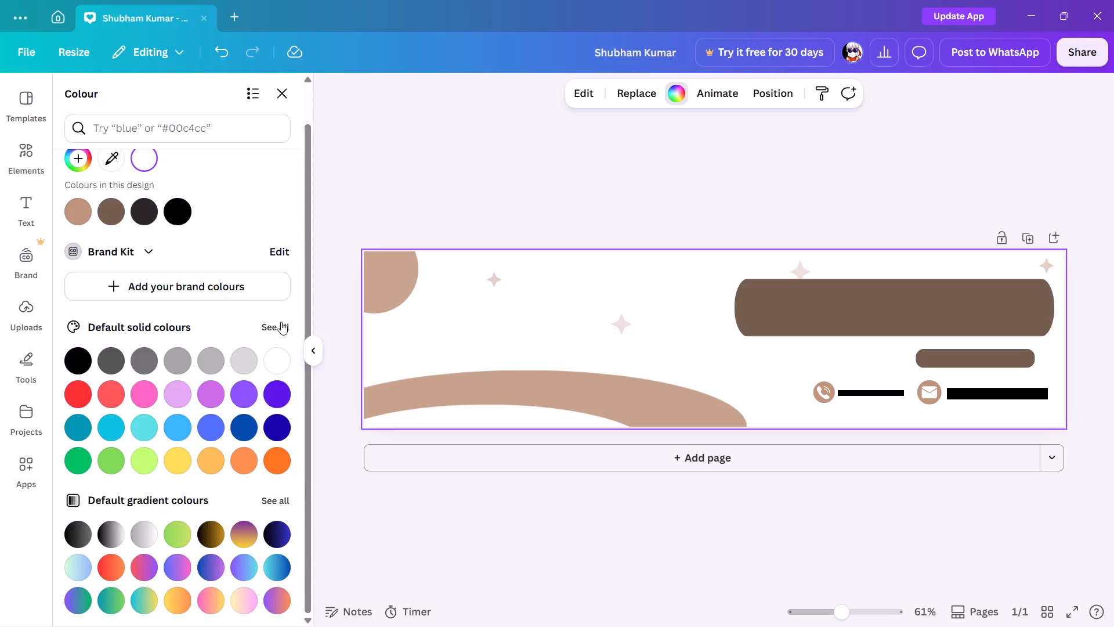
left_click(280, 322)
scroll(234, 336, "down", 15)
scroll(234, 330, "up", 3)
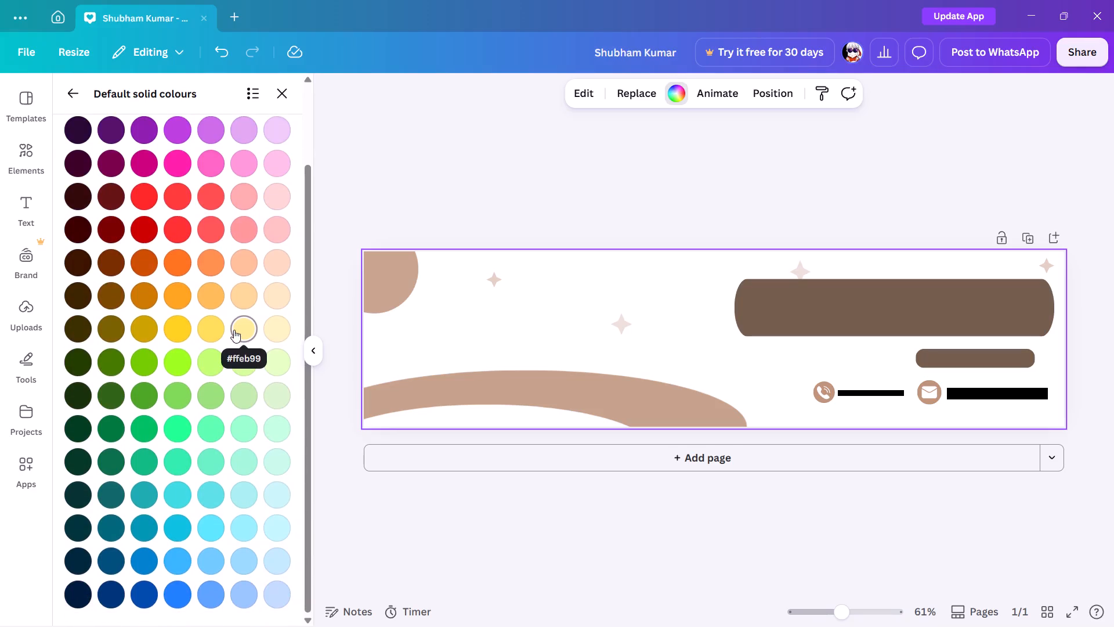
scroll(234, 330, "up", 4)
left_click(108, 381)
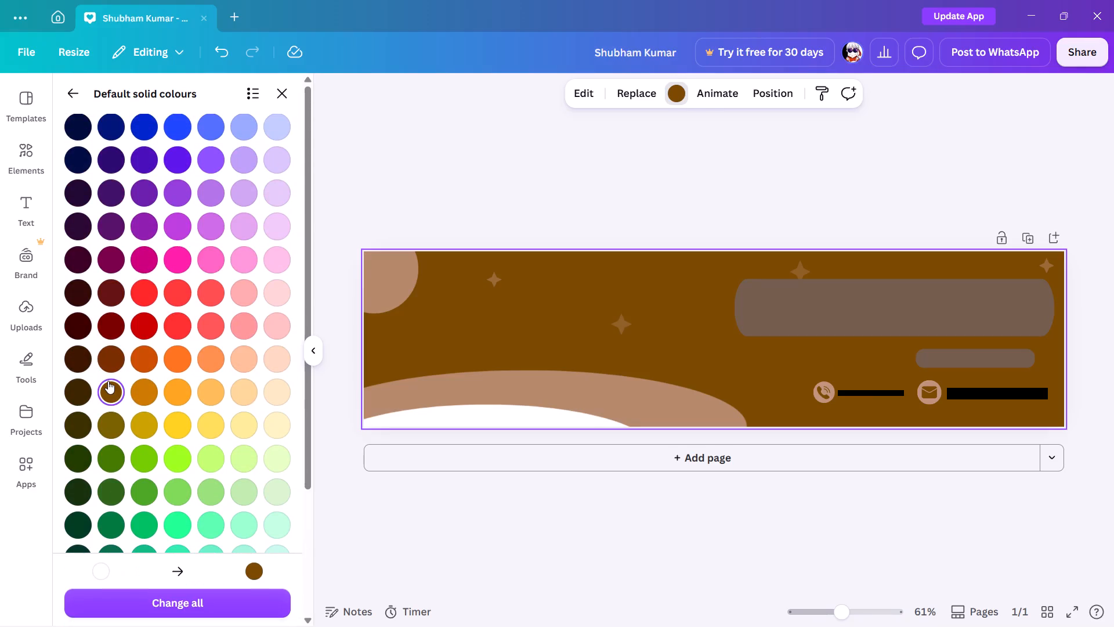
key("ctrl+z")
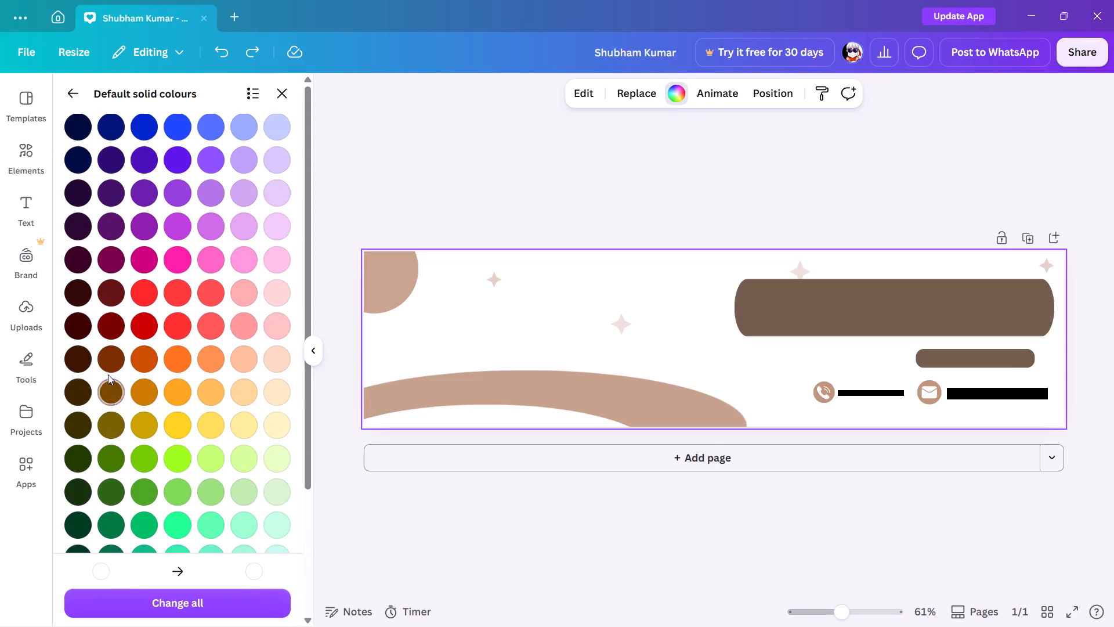
Compare rust, orange and dark brown default solid colours on the large pill shape and set it to a medium brown.
left_click(902, 338)
left_click(898, 320)
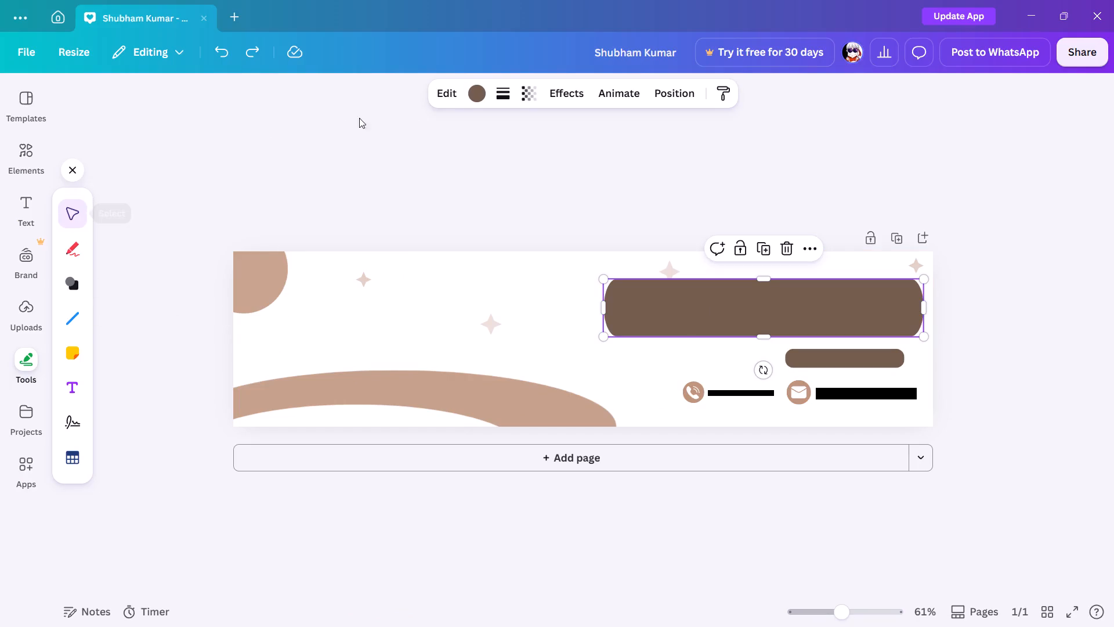
left_click(479, 95)
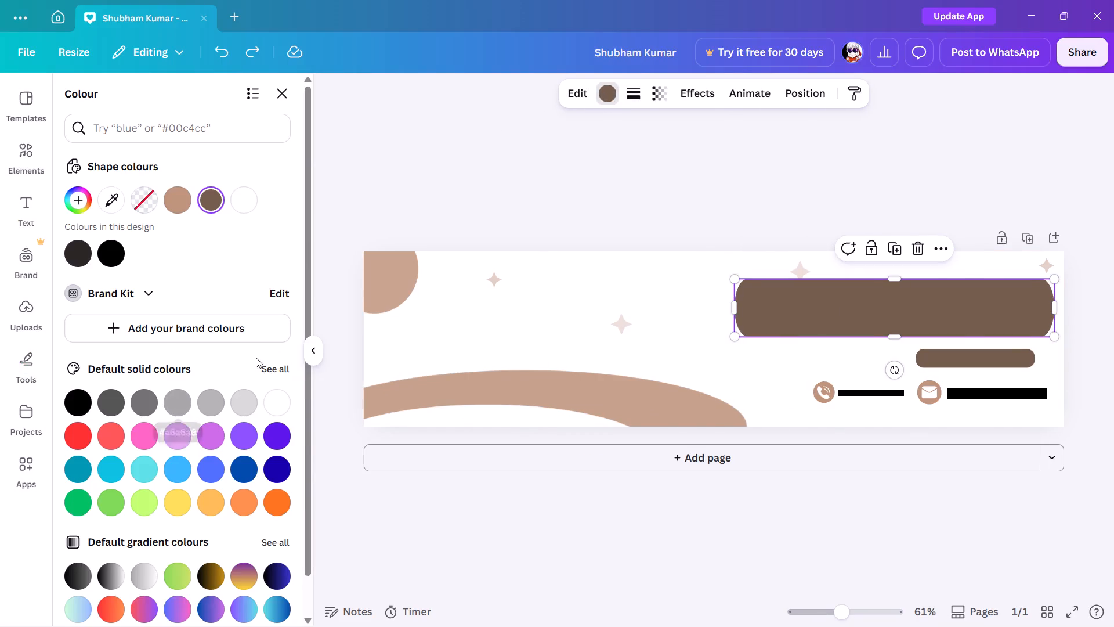
left_click(276, 363)
scroll(205, 370, "down", 4)
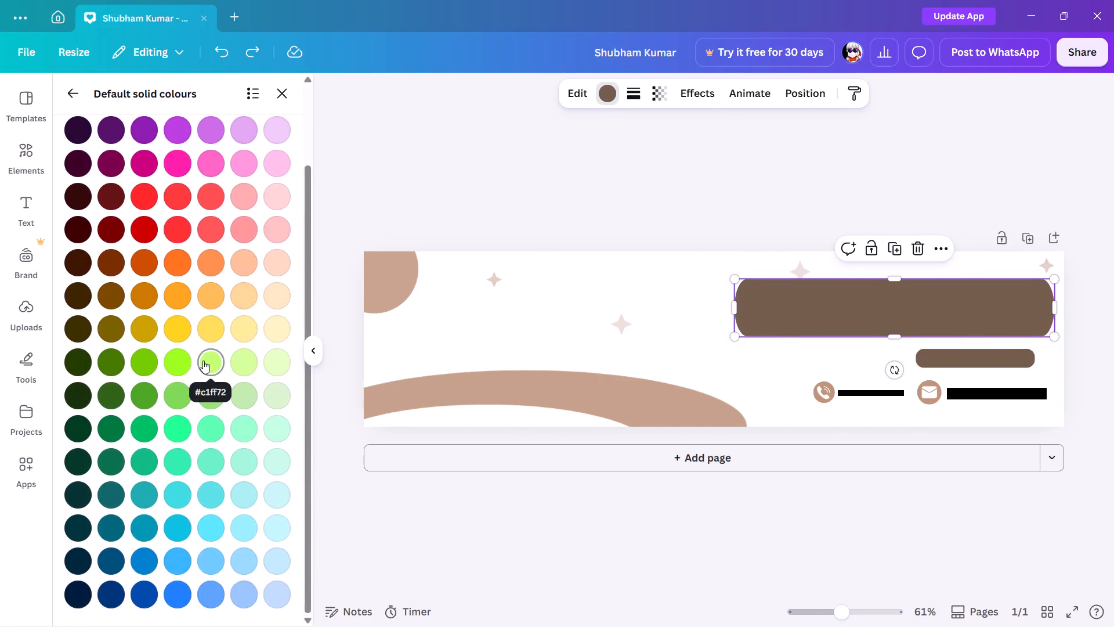
scroll(203, 359, "up", 4)
left_click(113, 355)
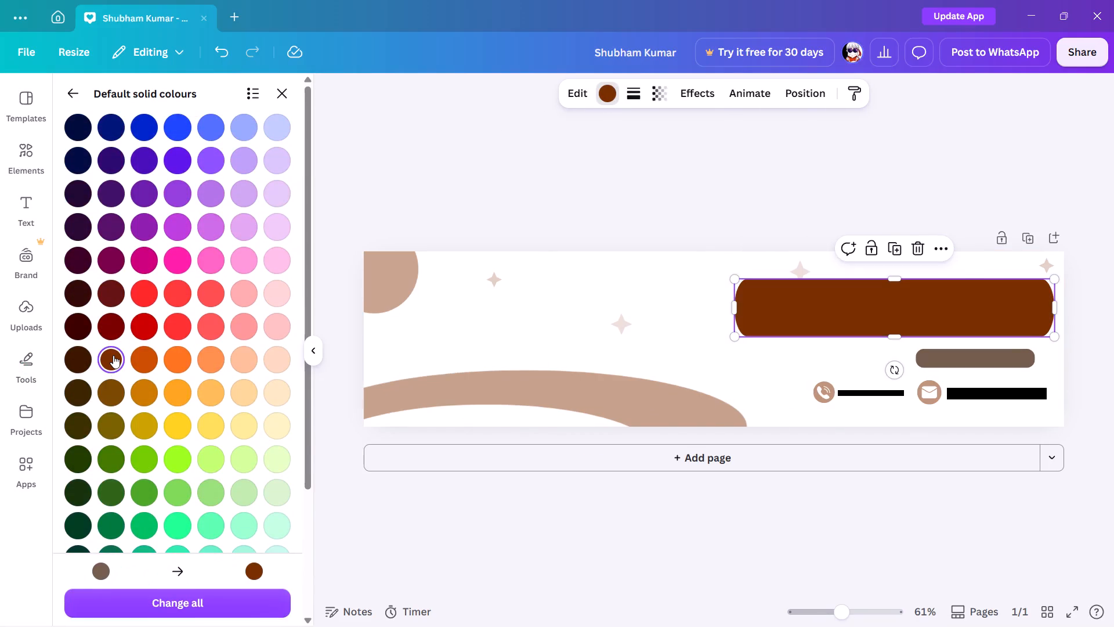
left_click(147, 356)
left_click(117, 385)
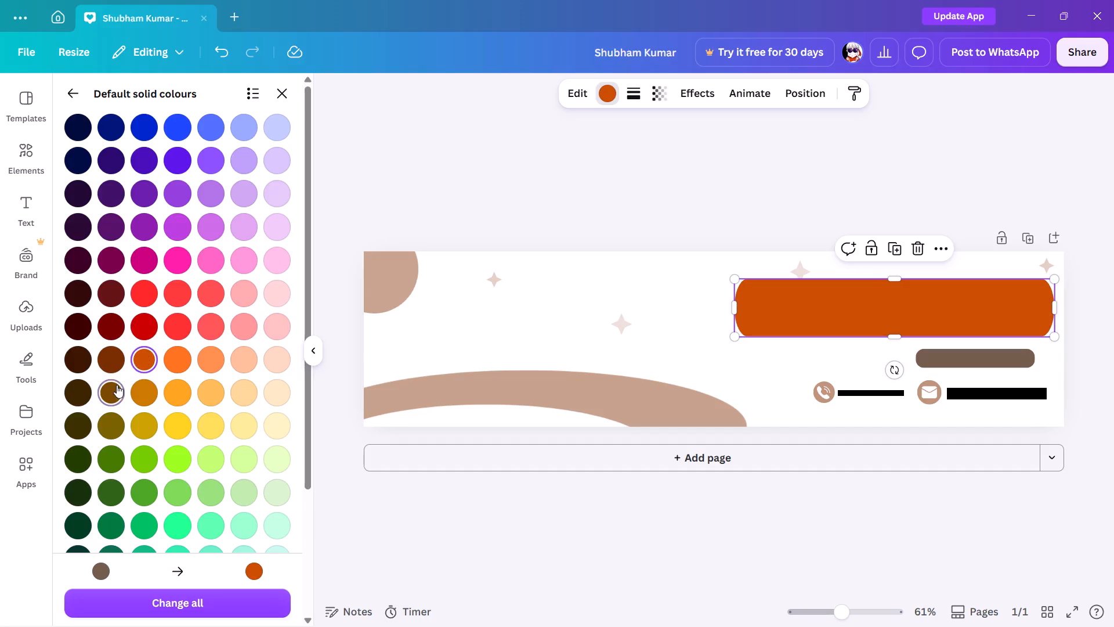
left_click(142, 390)
left_click(169, 390)
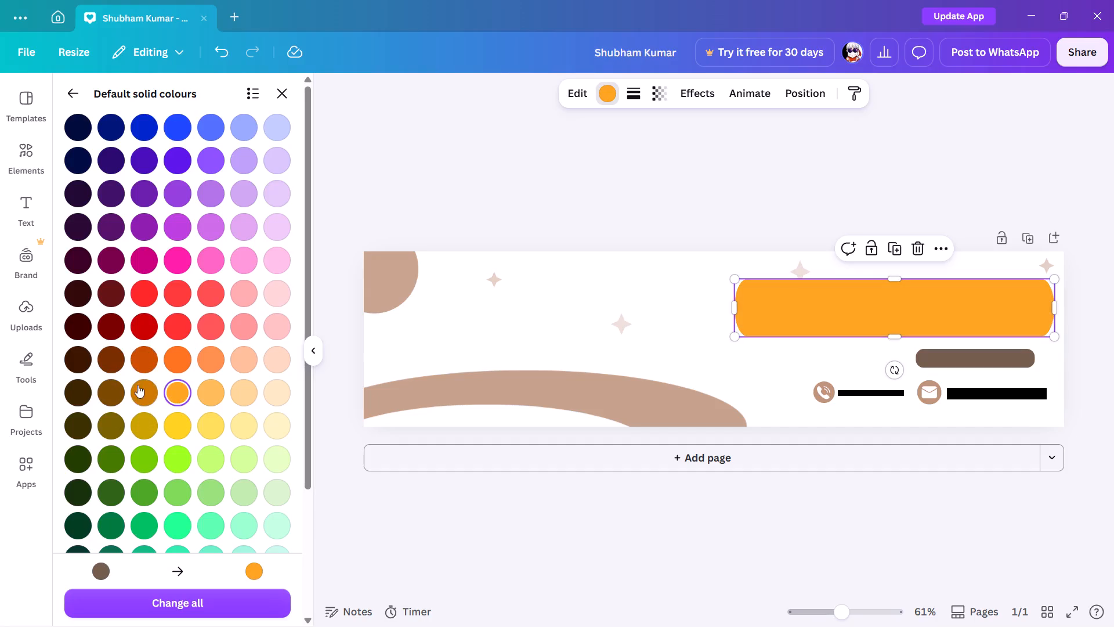
left_click(107, 381)
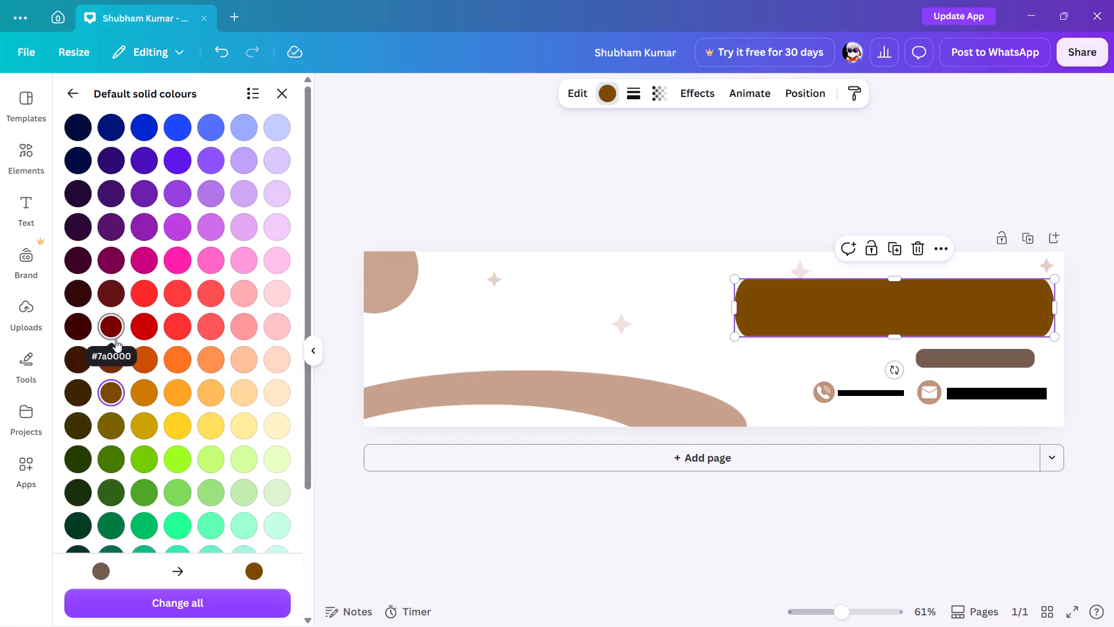
left_click(73, 391)
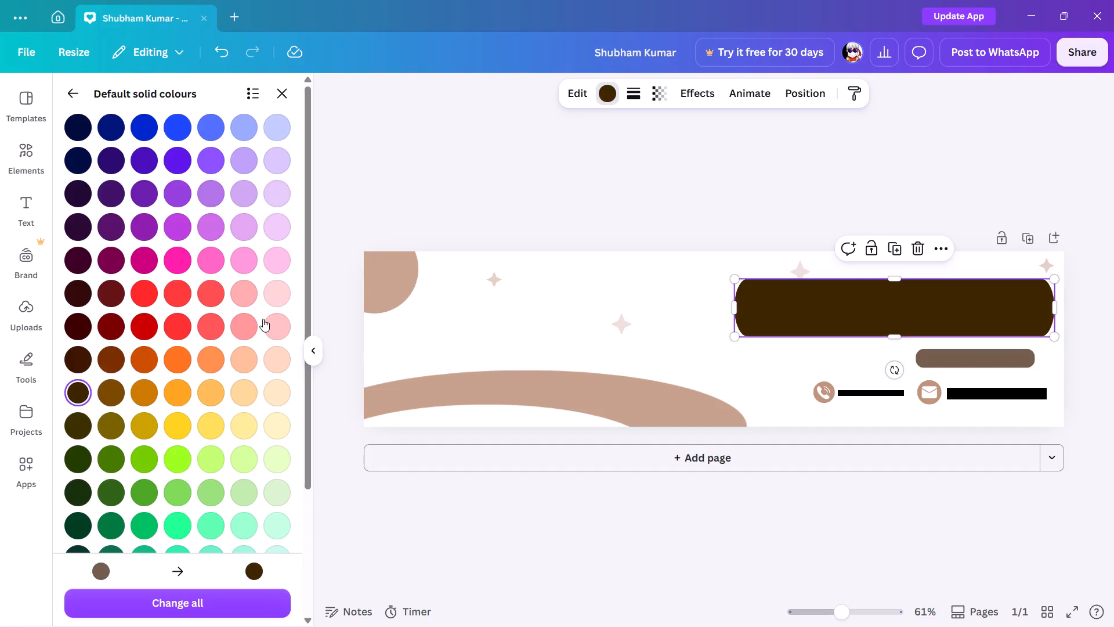
left_click(106, 388)
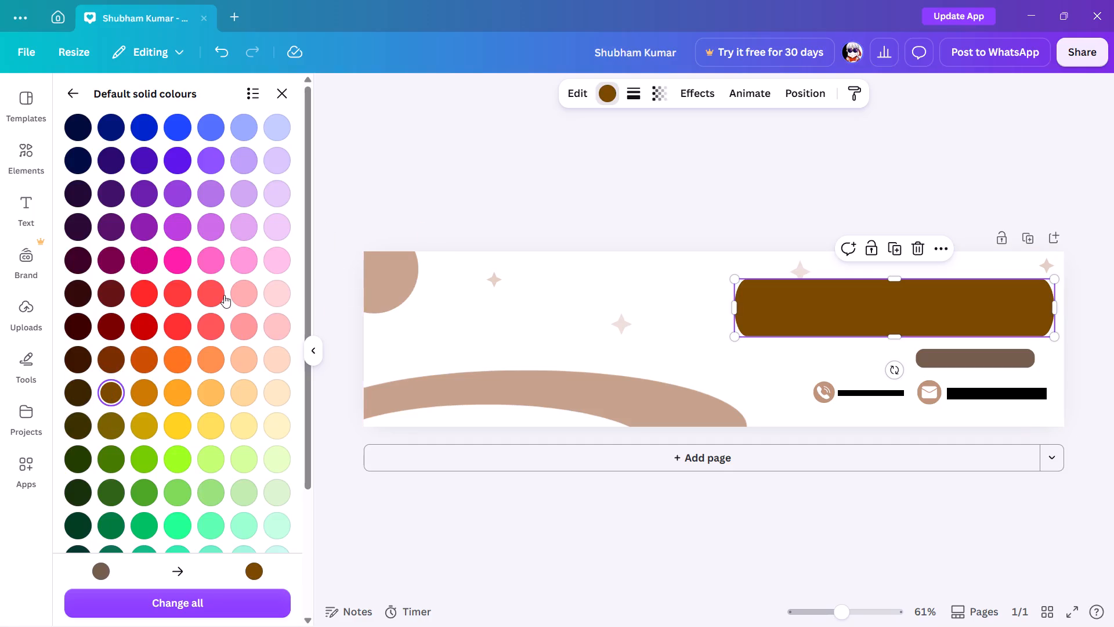
scroll(252, 403, "up", 2)
Recolour the large pill shape with the greybrown #745e4d already used in the design.
scroll(252, 401, "up", 3)
left_click(288, 91)
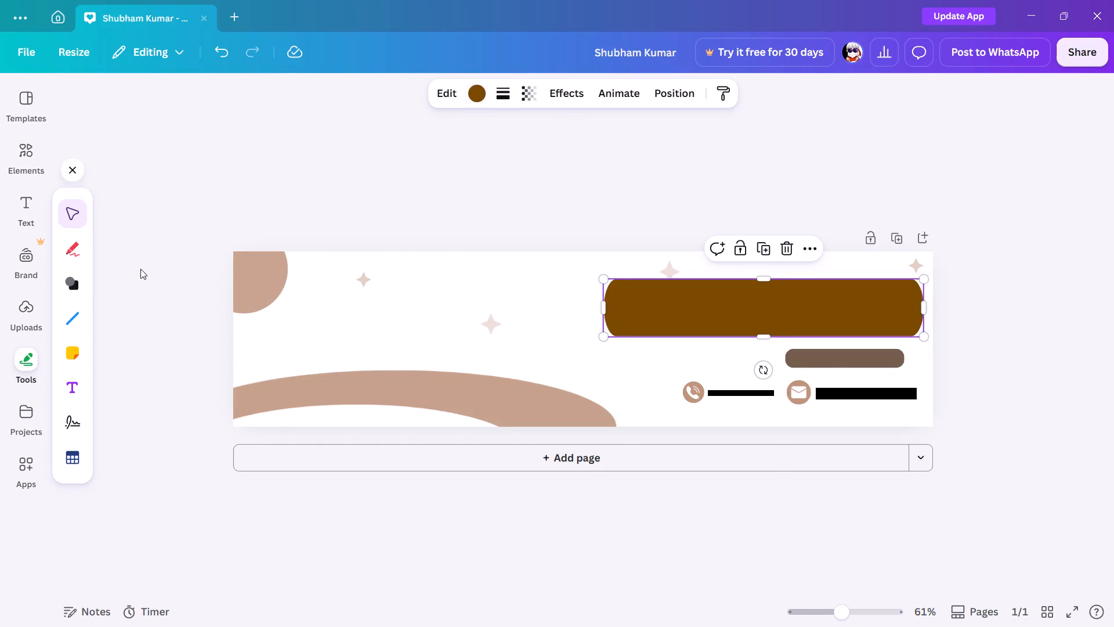
left_click(469, 88)
left_click(221, 197)
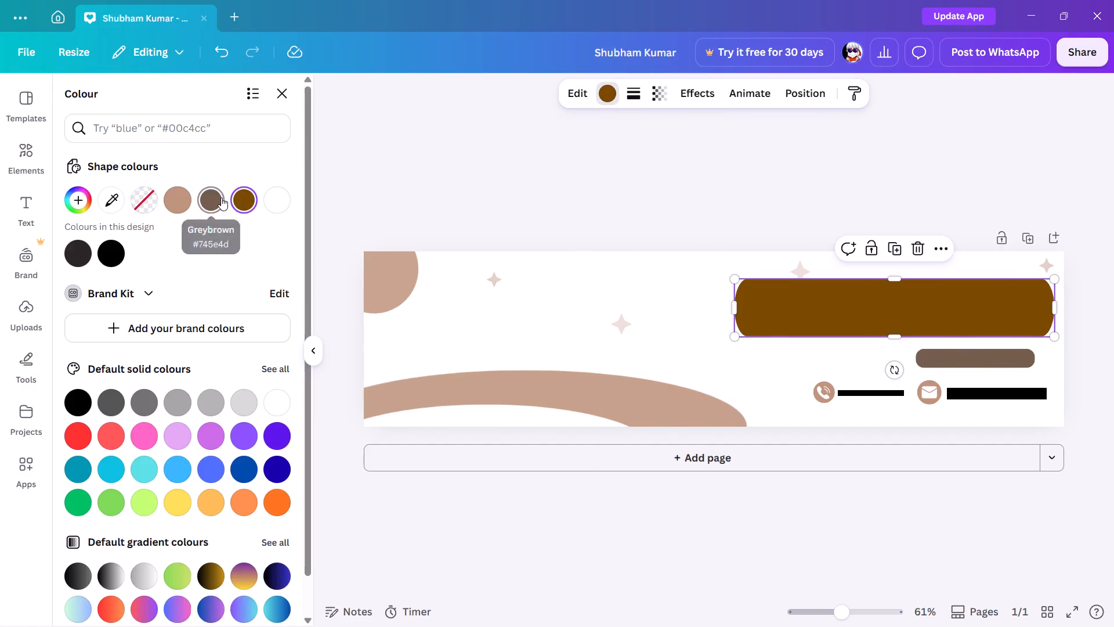
Delete the small greybrown label shape between the large pill and the contact row.
left_click(1000, 359)
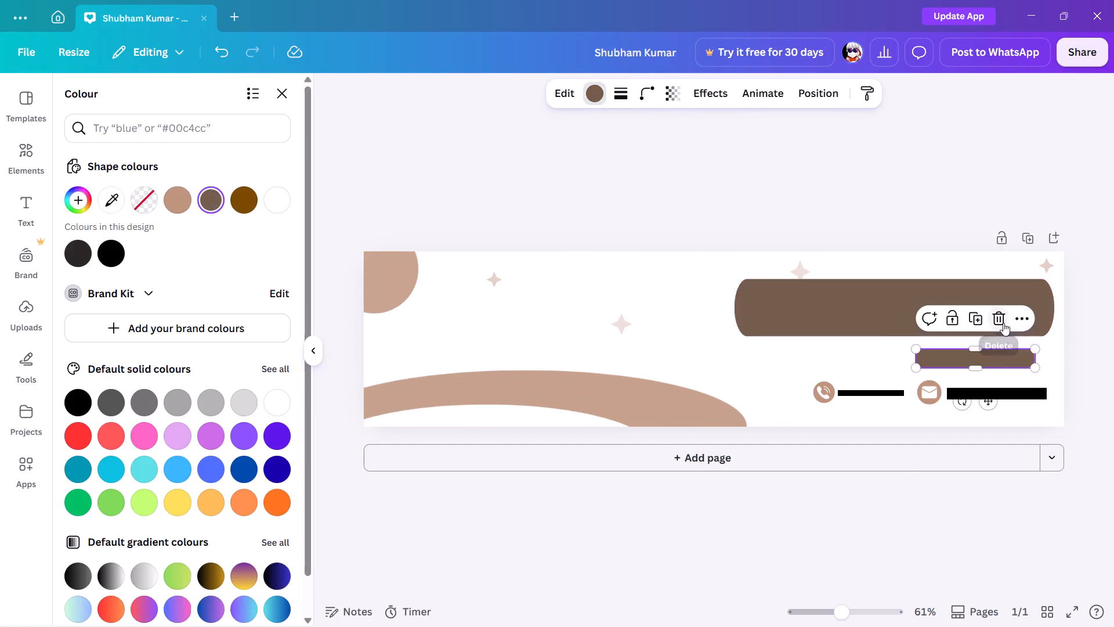
left_click(1003, 322)
Move the large pill shape slightly lower, closer to the contact row, and enlarge it a little from its upper-left corner.
left_click_drag(844, 301, 844, 307)
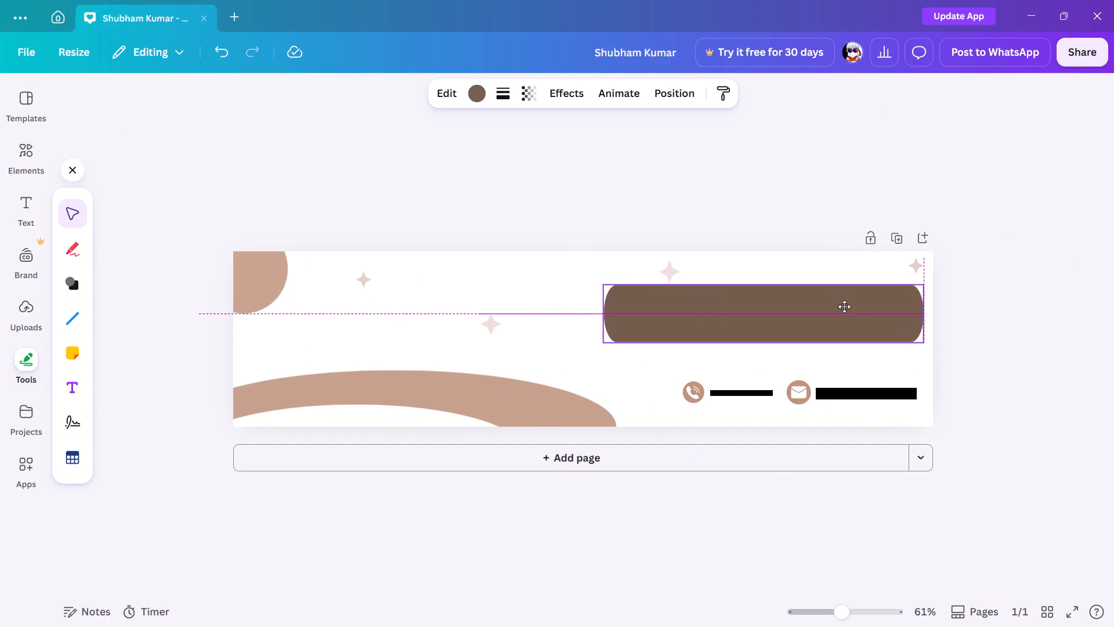
left_click_drag(844, 307, 844, 313)
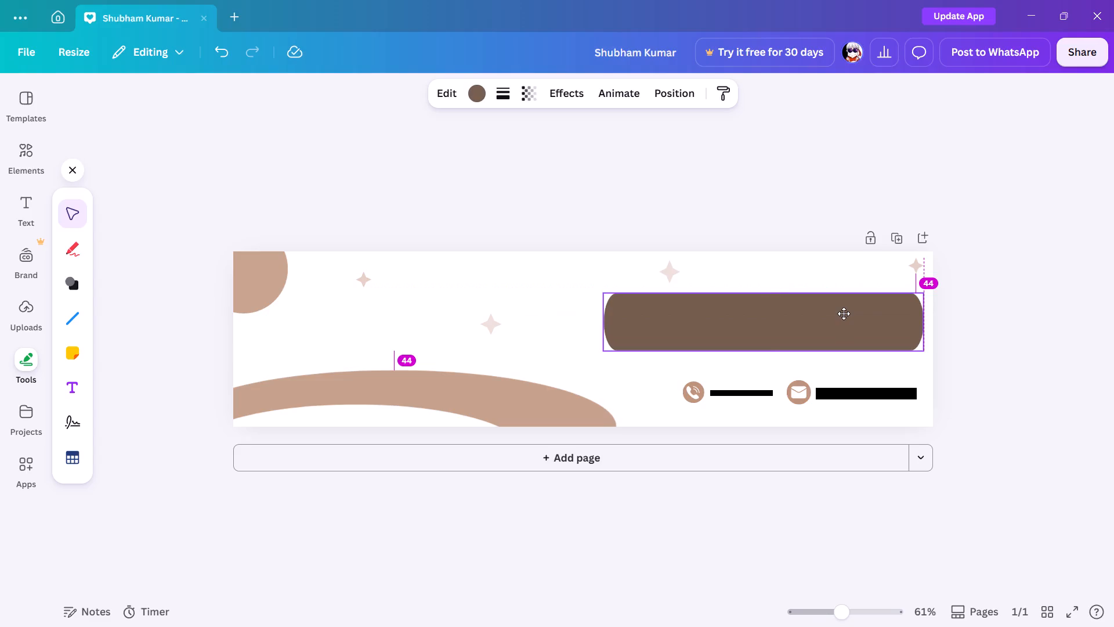
left_click_drag(844, 313, 844, 313)
left_click_drag(604, 293, 603, 293)
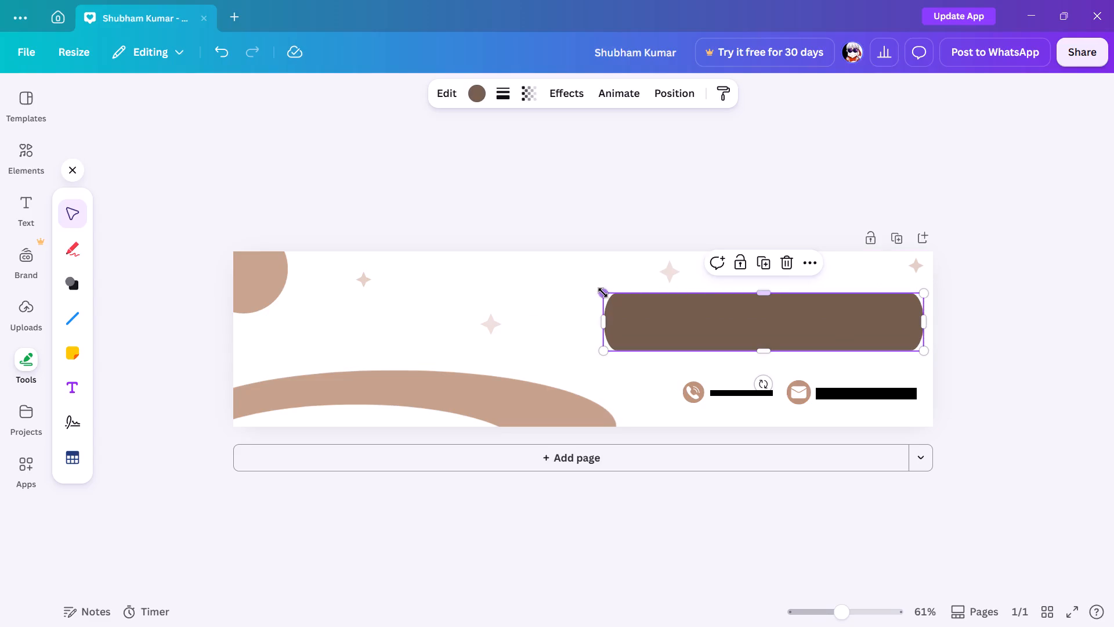
left_click_drag(603, 293, 599, 286)
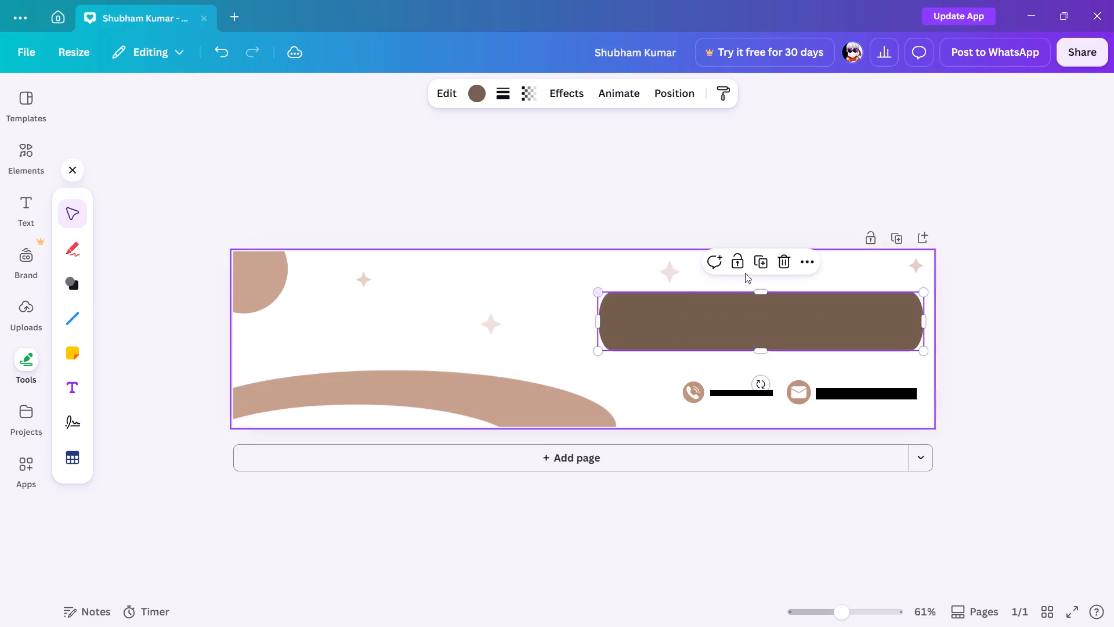
left_click(906, 155)
Set the large pill shape's transparency to 95.
left_click(743, 324)
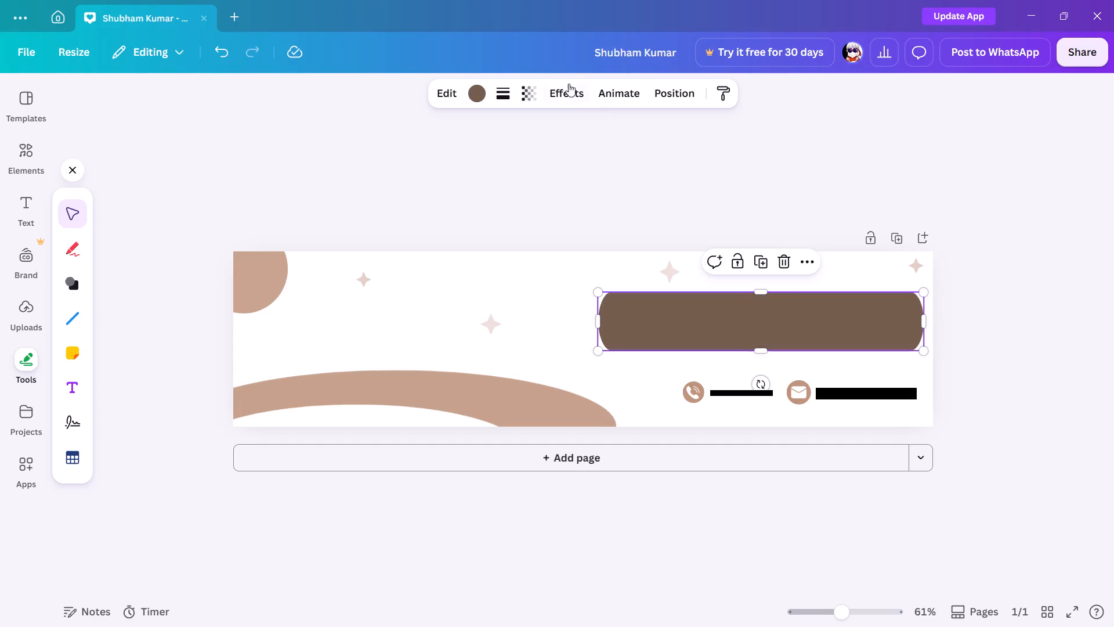
left_click(530, 91)
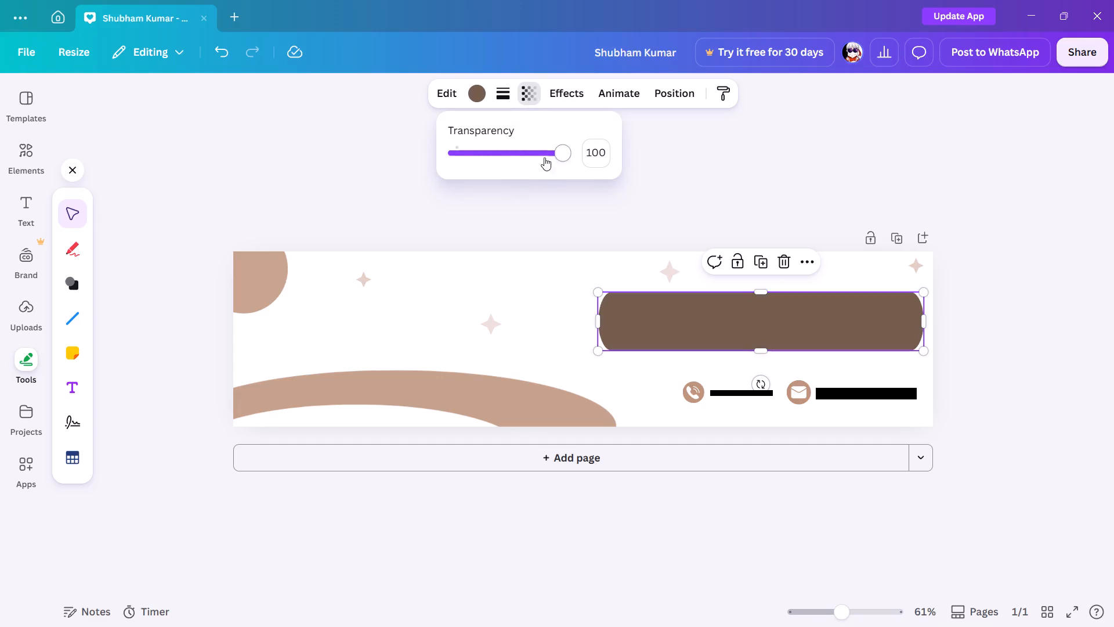
left_click(544, 157)
left_click(547, 155)
left_click_drag(549, 154, 555, 153)
left_click_drag(555, 153, 559, 153)
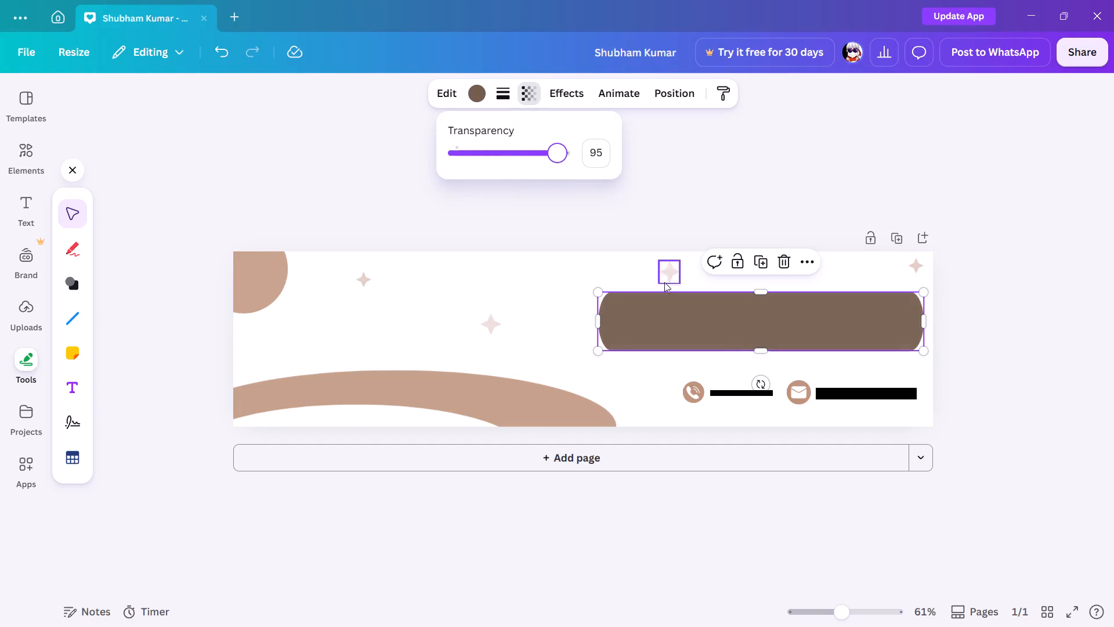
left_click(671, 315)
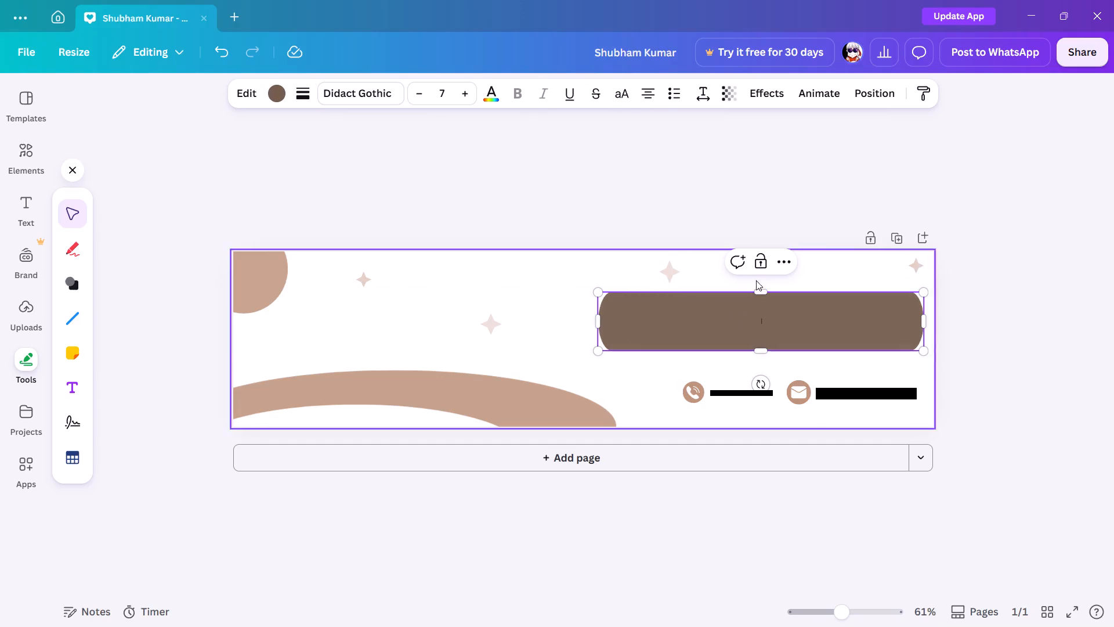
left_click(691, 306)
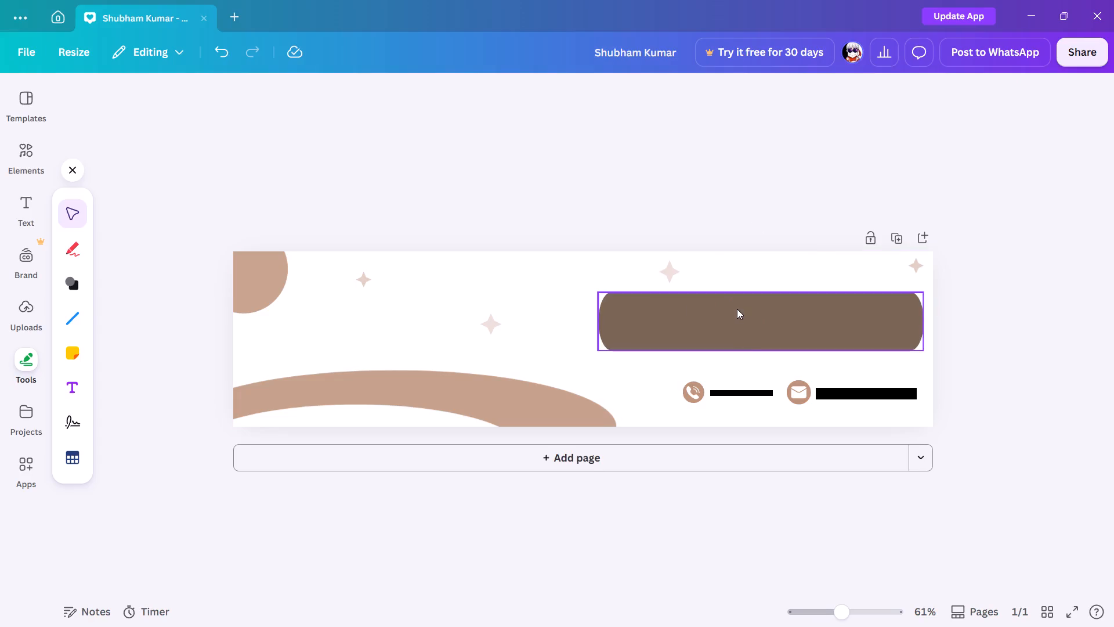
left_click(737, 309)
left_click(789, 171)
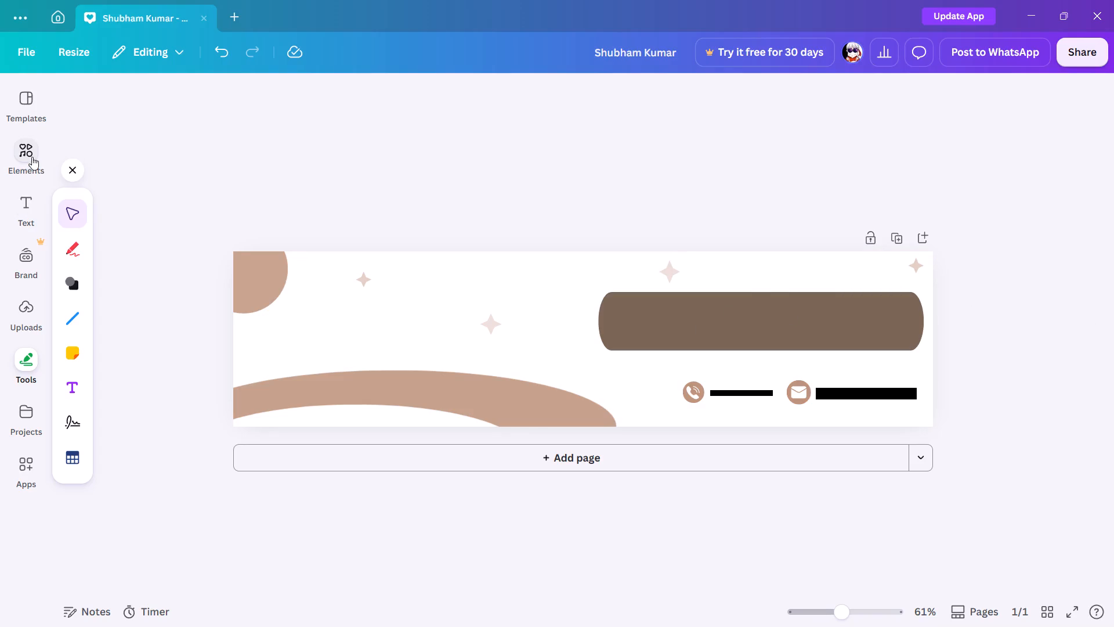
Look through the text styles and font combinations, and add a plain text box to the banner.
left_click(26, 201)
scroll(191, 344, "up", 2)
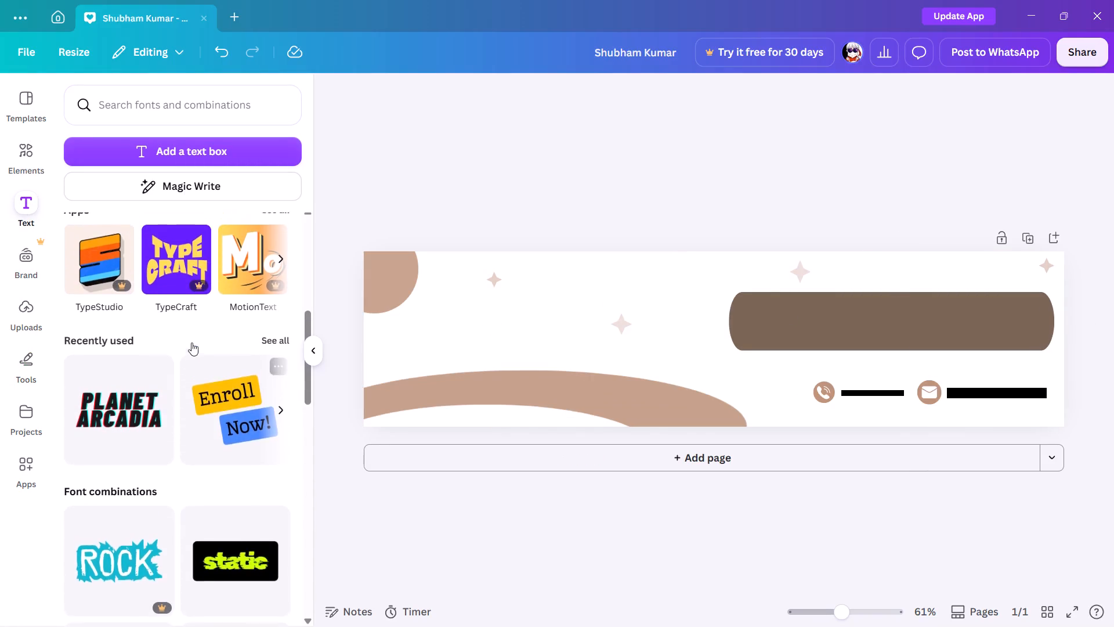
scroll(191, 343, "up", 1)
scroll(192, 341, "down", 6)
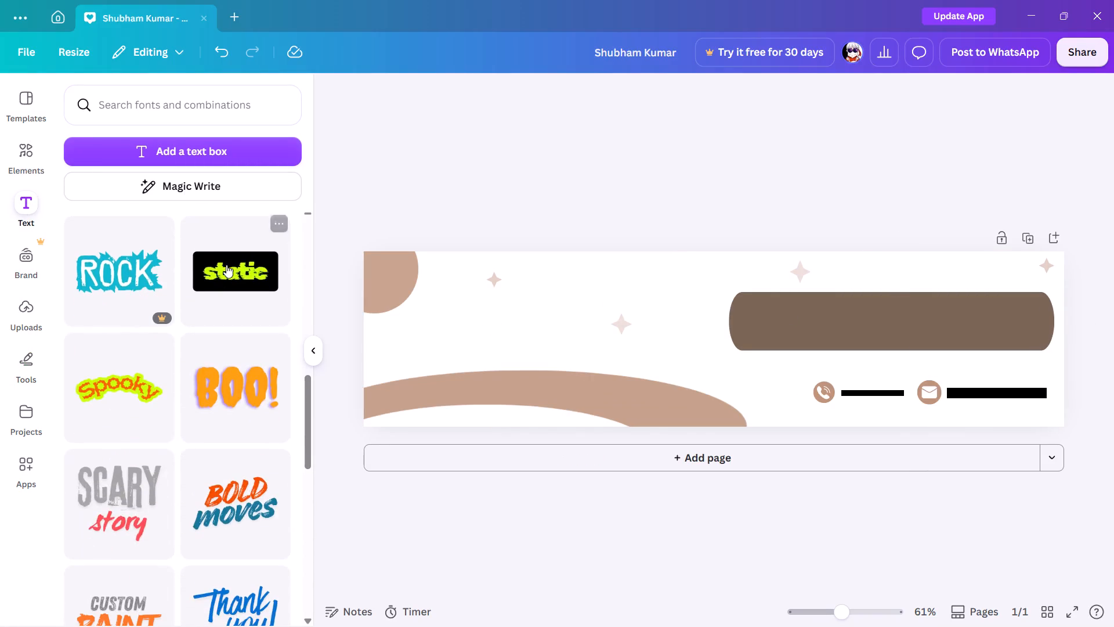
scroll(226, 262, "up", 6)
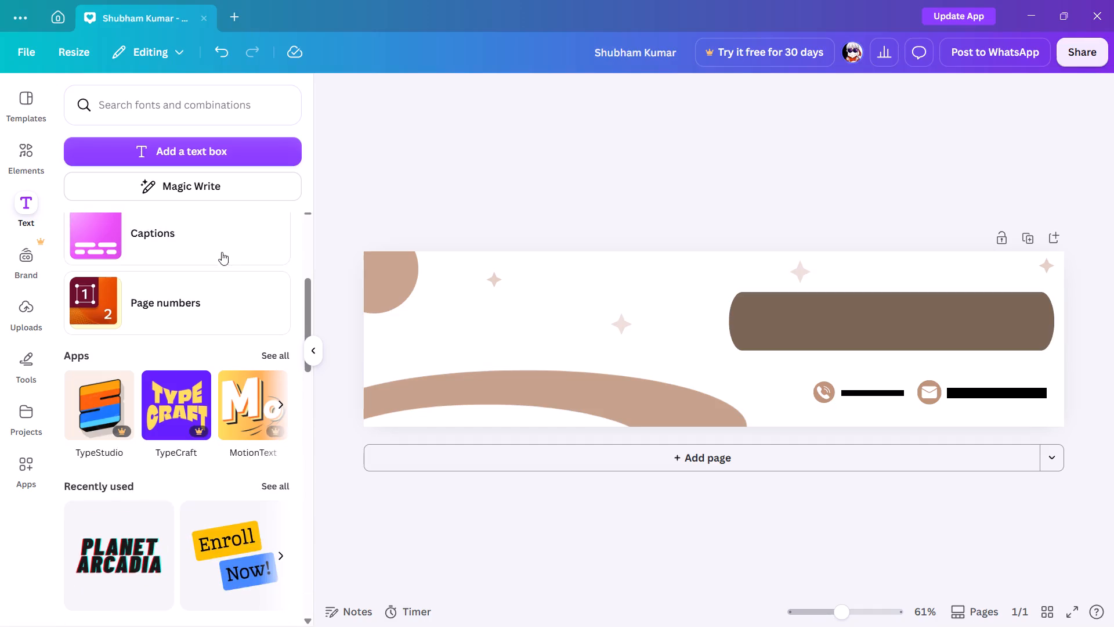
scroll(171, 262, "up", 4)
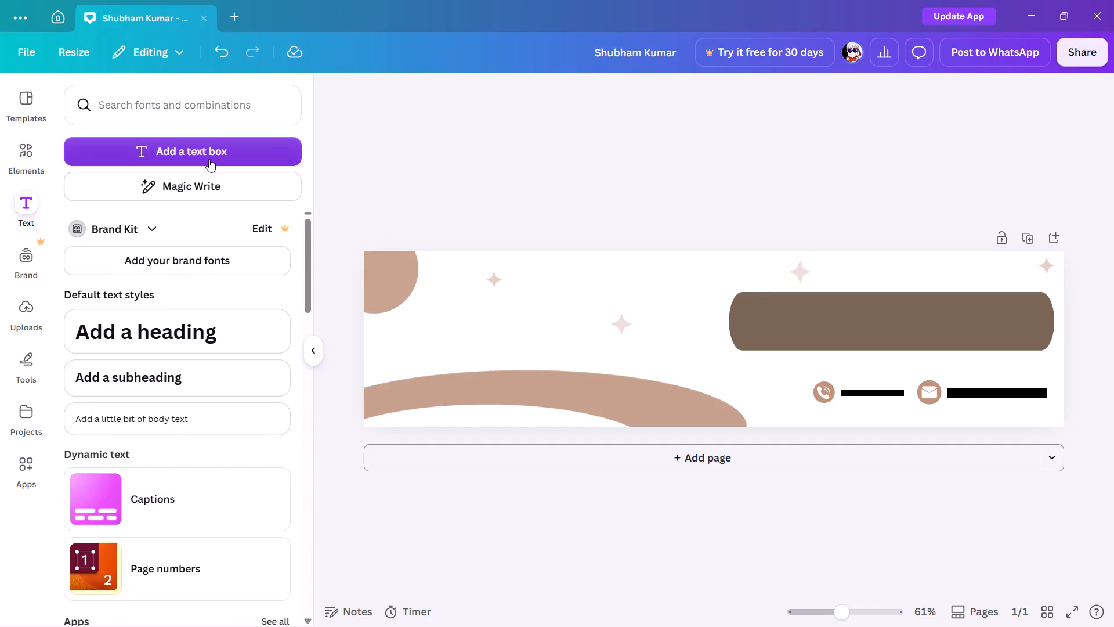
left_click(209, 159)
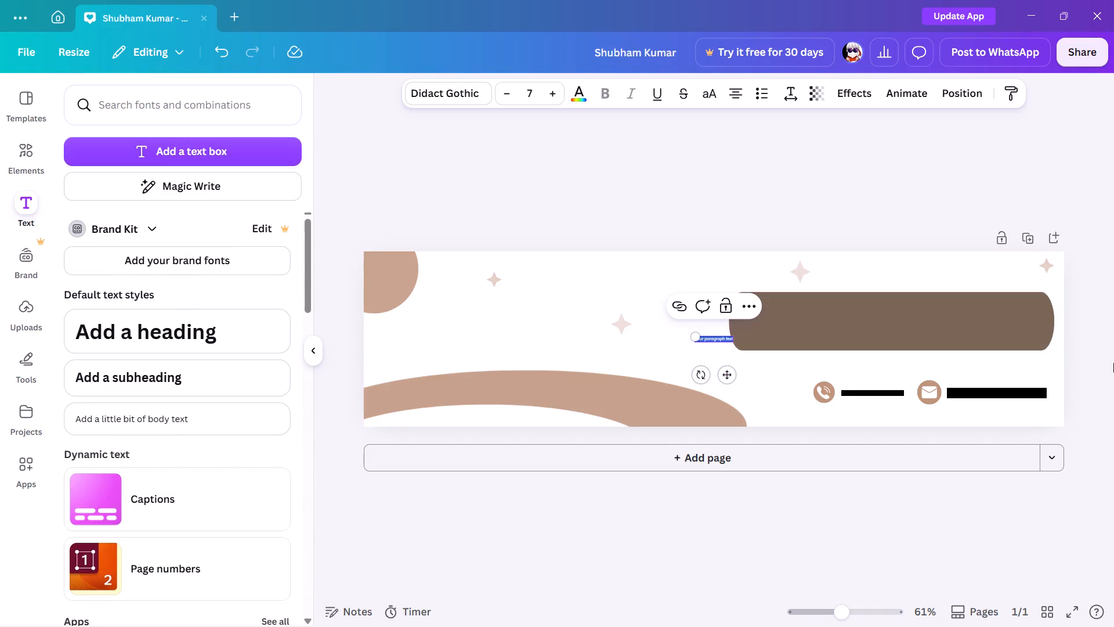
Enter the person's full name in the new text box.
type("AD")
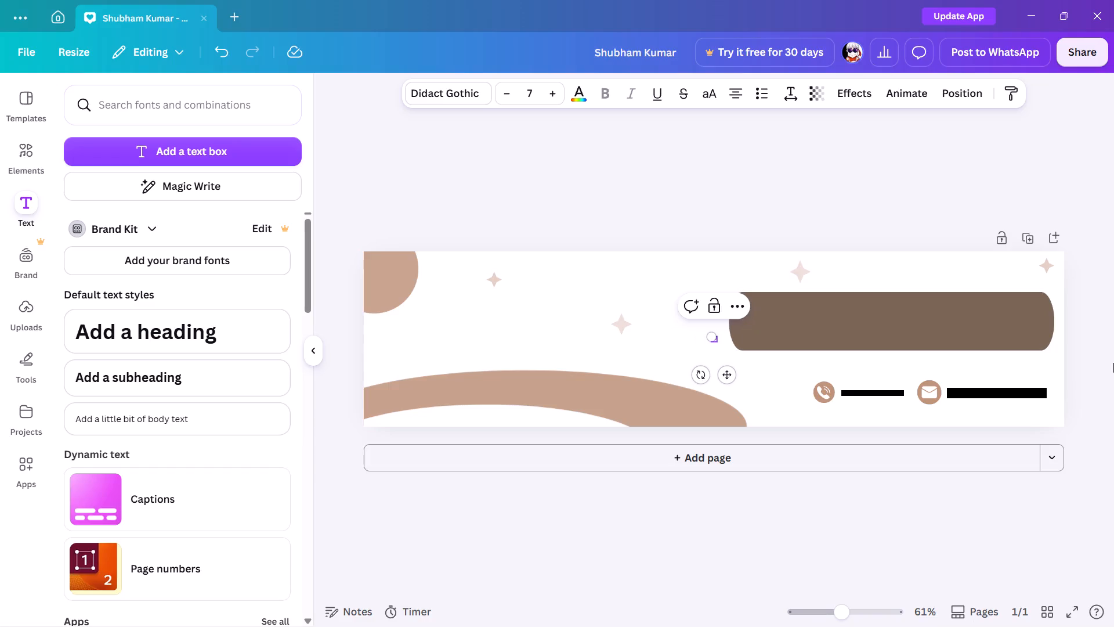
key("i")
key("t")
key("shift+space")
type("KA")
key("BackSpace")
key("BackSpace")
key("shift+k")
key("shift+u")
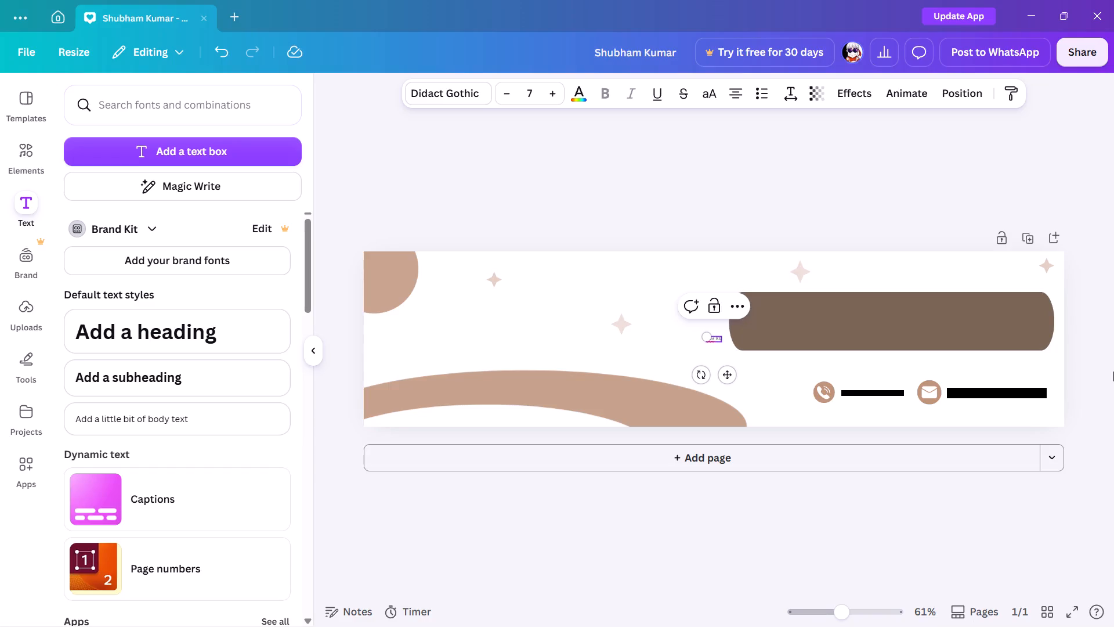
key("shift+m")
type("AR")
Enlarge the name text to font size 37.5.
left_click_drag(701, 335, 601, 297)
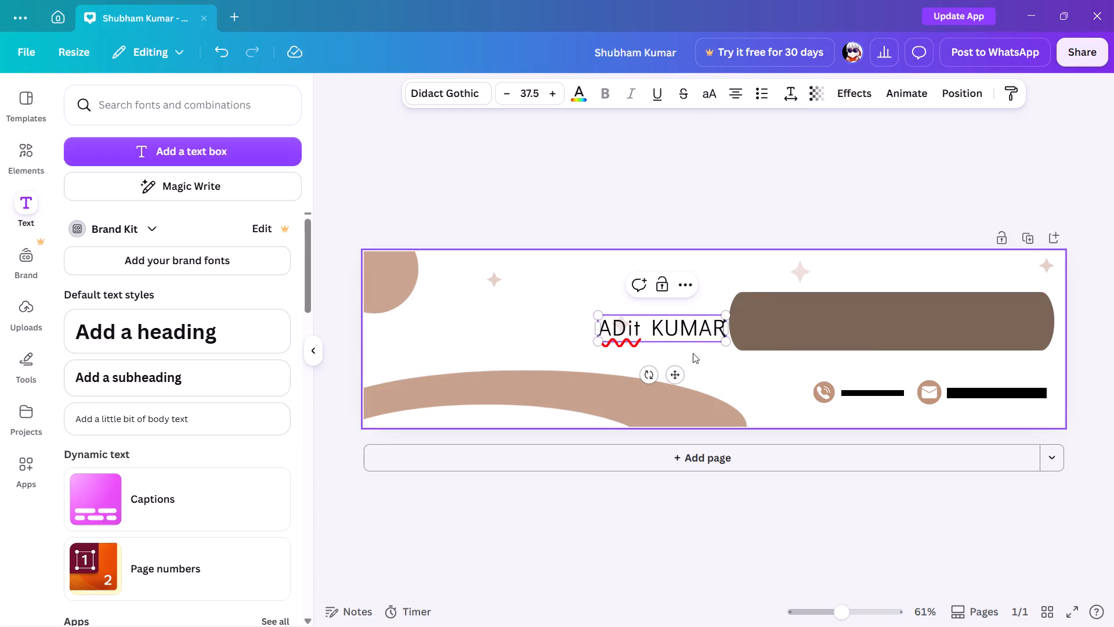
Replace the two lowercase letters ending the first name with capitals so the whole name is uppercase.
left_click(641, 336)
key("BackSpace")
key("BackSpace")
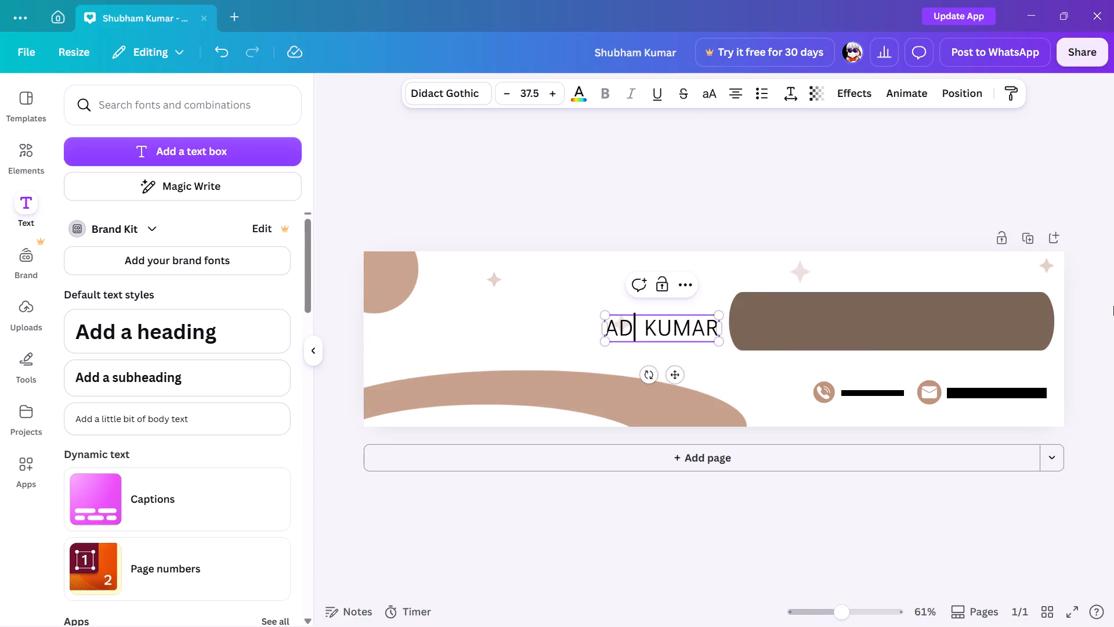
key("ctrl+i")
key("ctrl+t")
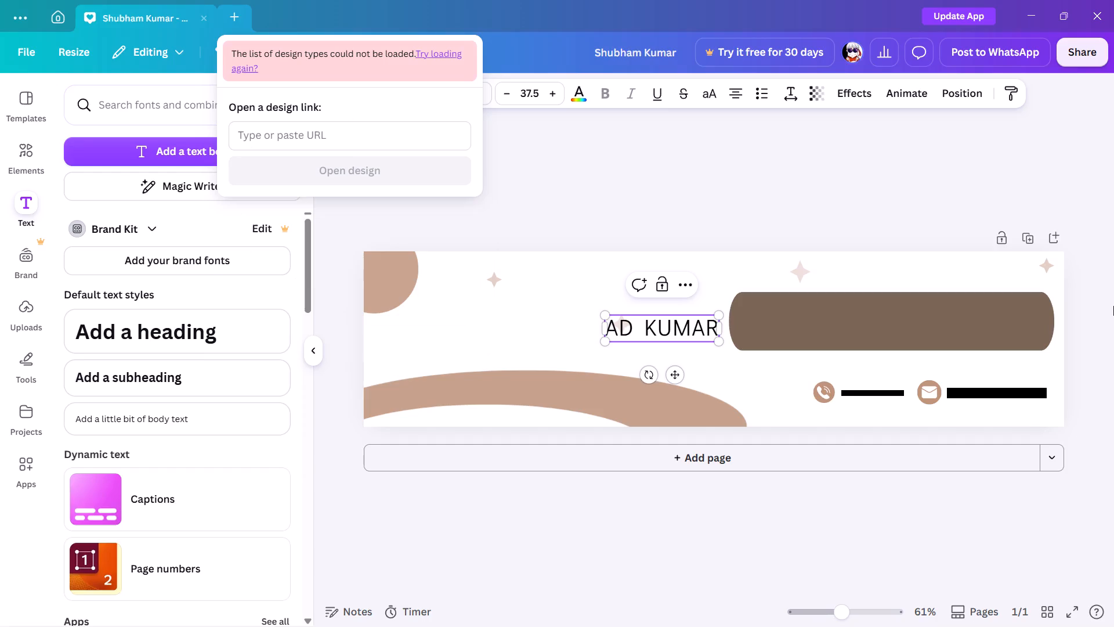
left_click(624, 323)
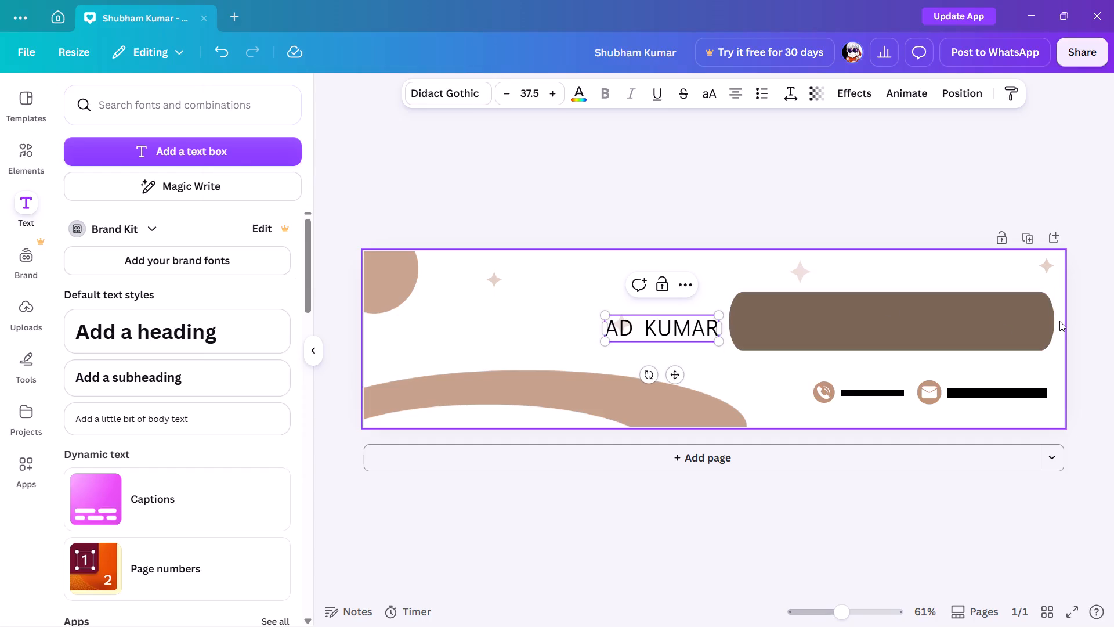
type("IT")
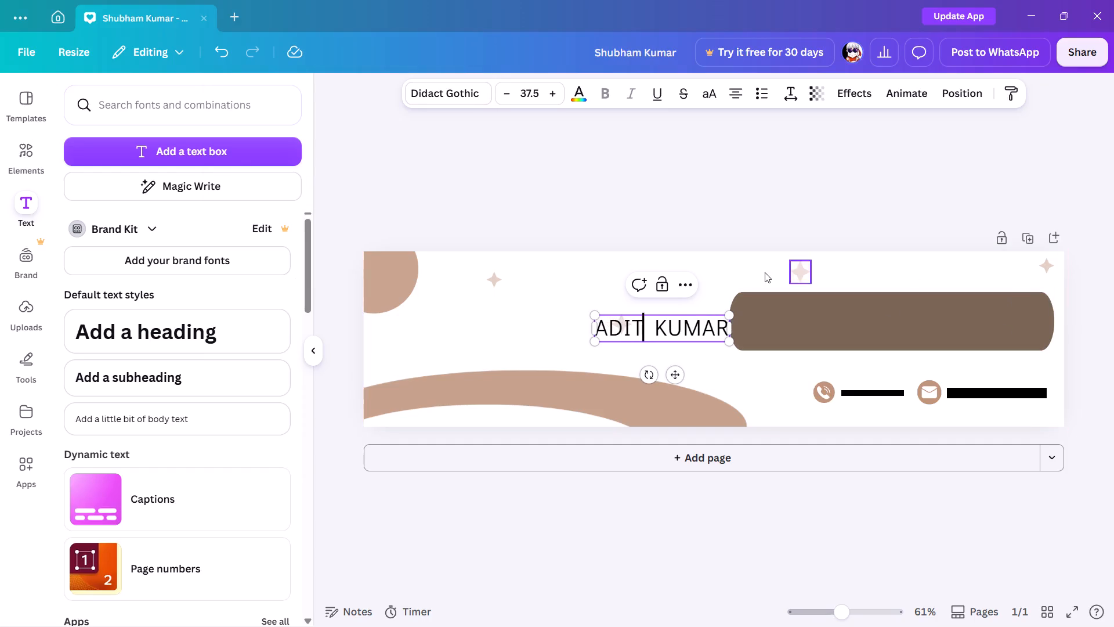
Move the name text onto the large greybrown pill, near its centre.
left_click_drag(689, 321, 728, 336)
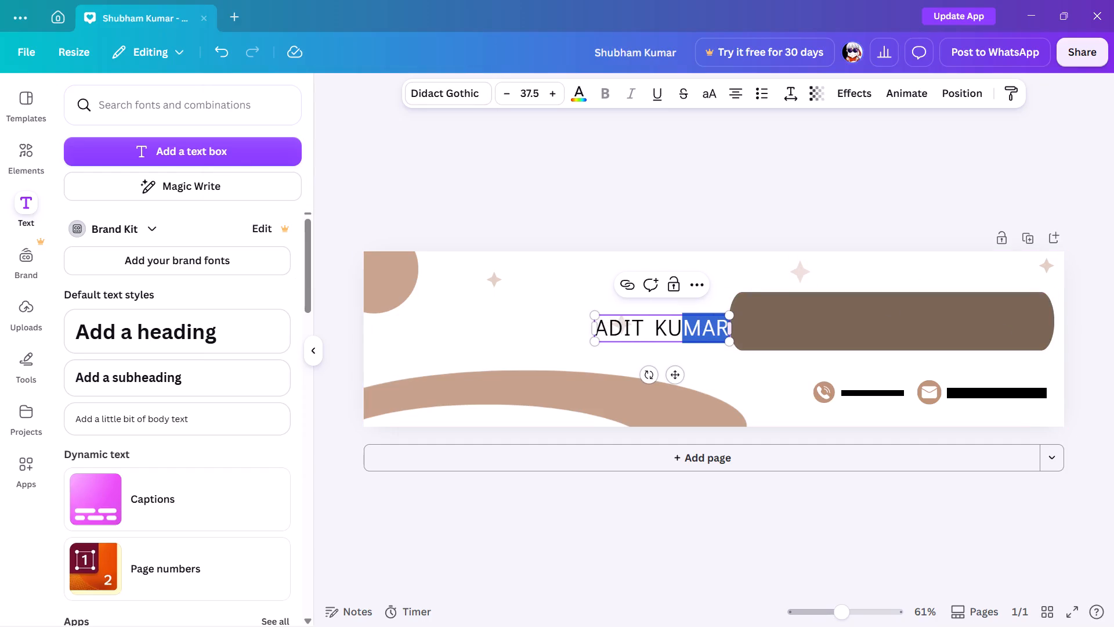
left_click_drag(646, 329, 672, 330)
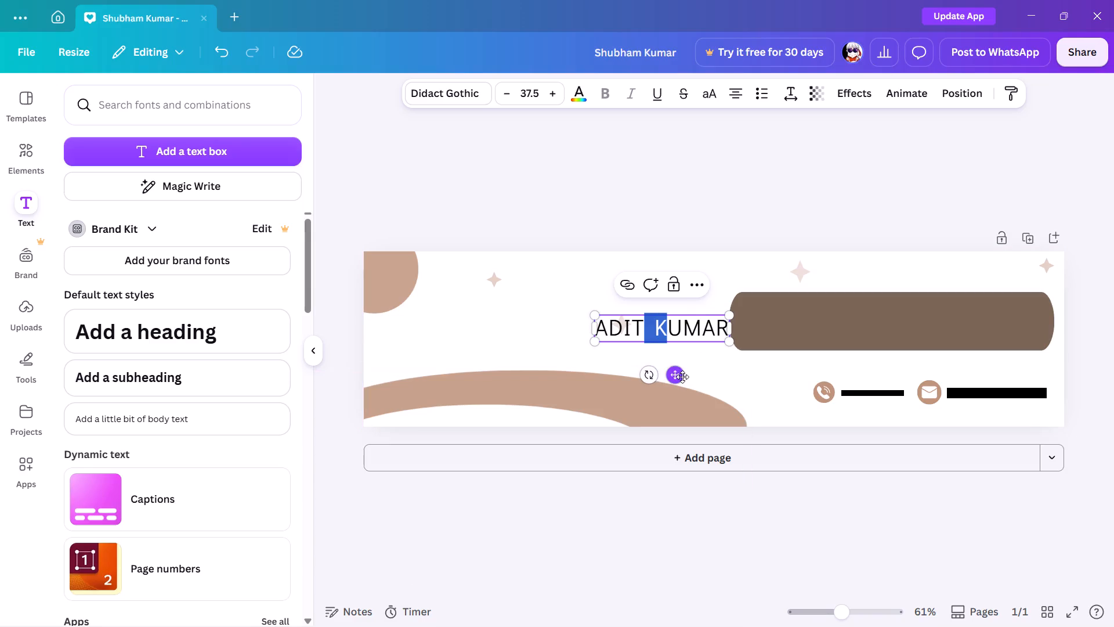
left_click_drag(682, 377, 922, 369)
left_click(835, 317)
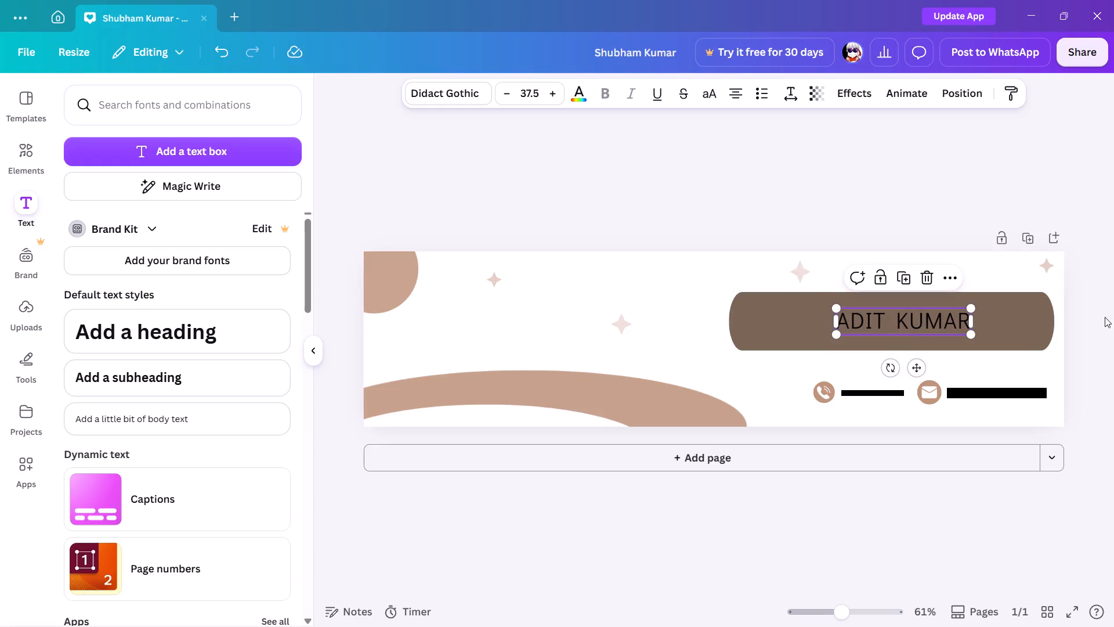
Recolour the name text on the greybrown pill to white.
left_click(1002, 323)
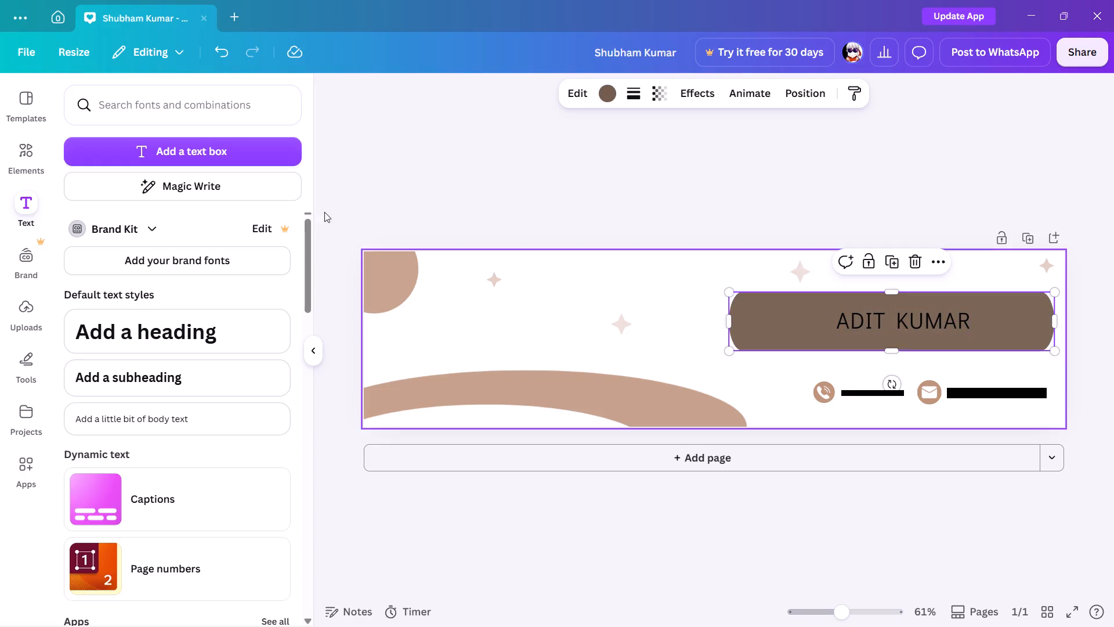
left_click(921, 317)
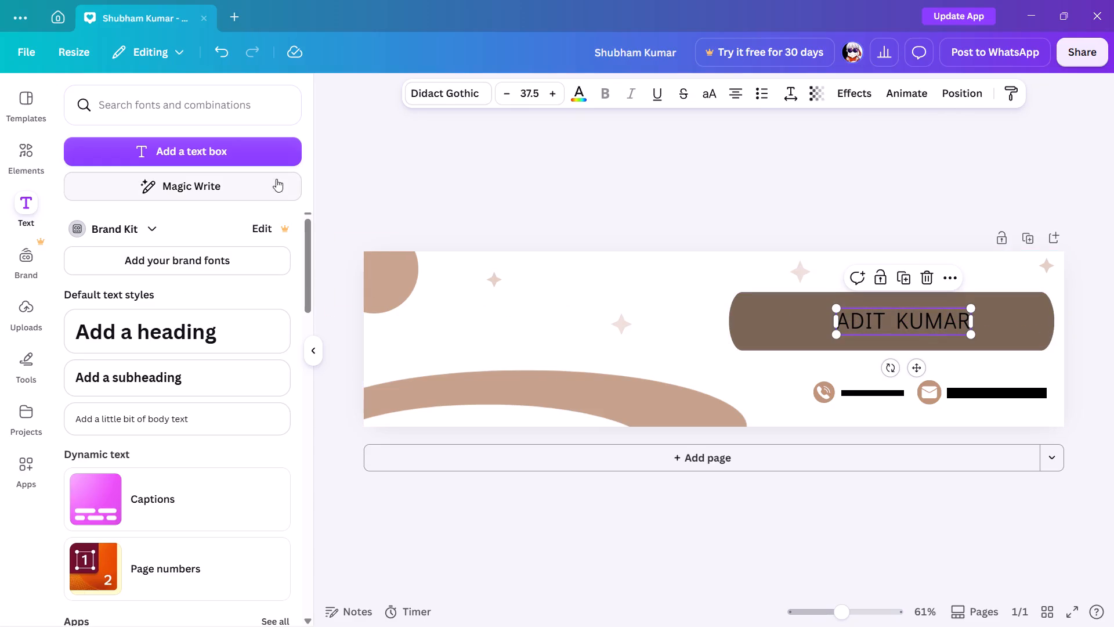
left_click(576, 95)
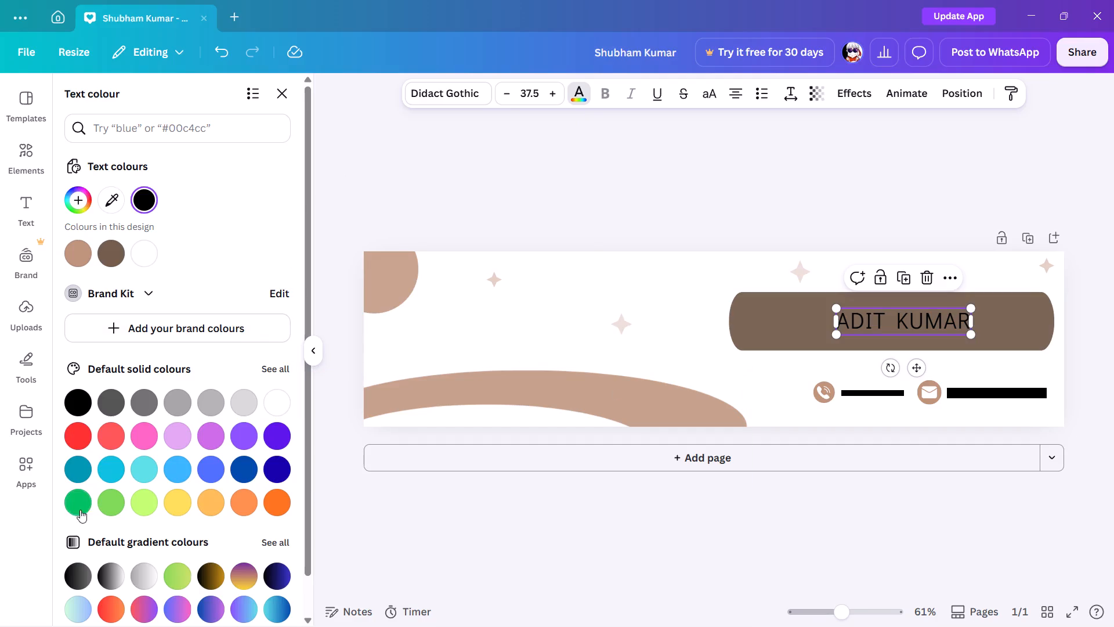
left_click(266, 402)
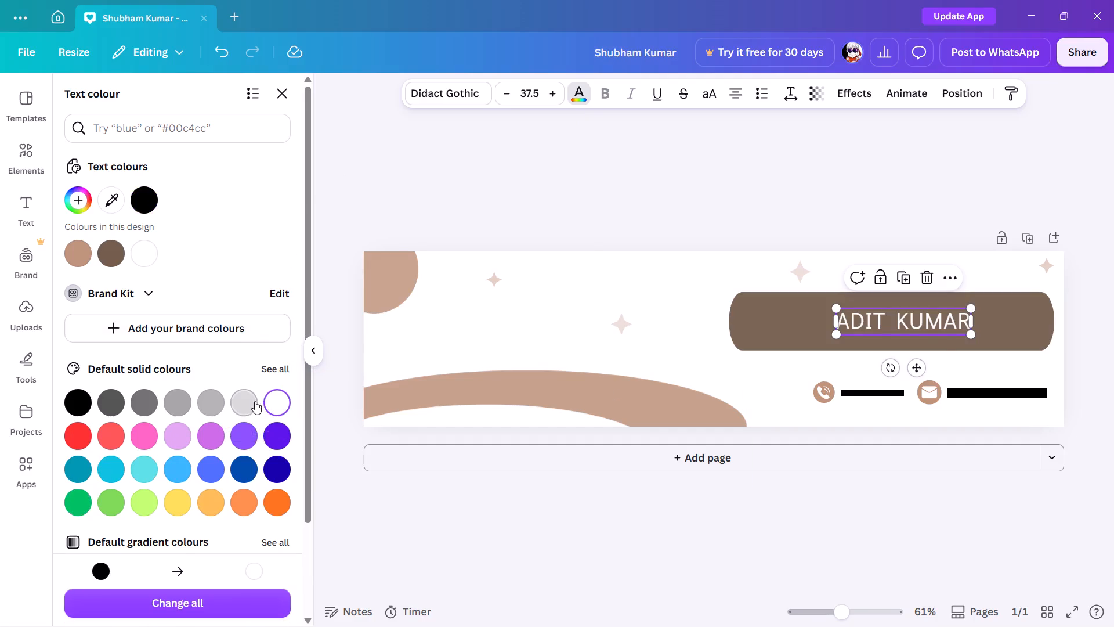
left_click(249, 401)
left_click(273, 398)
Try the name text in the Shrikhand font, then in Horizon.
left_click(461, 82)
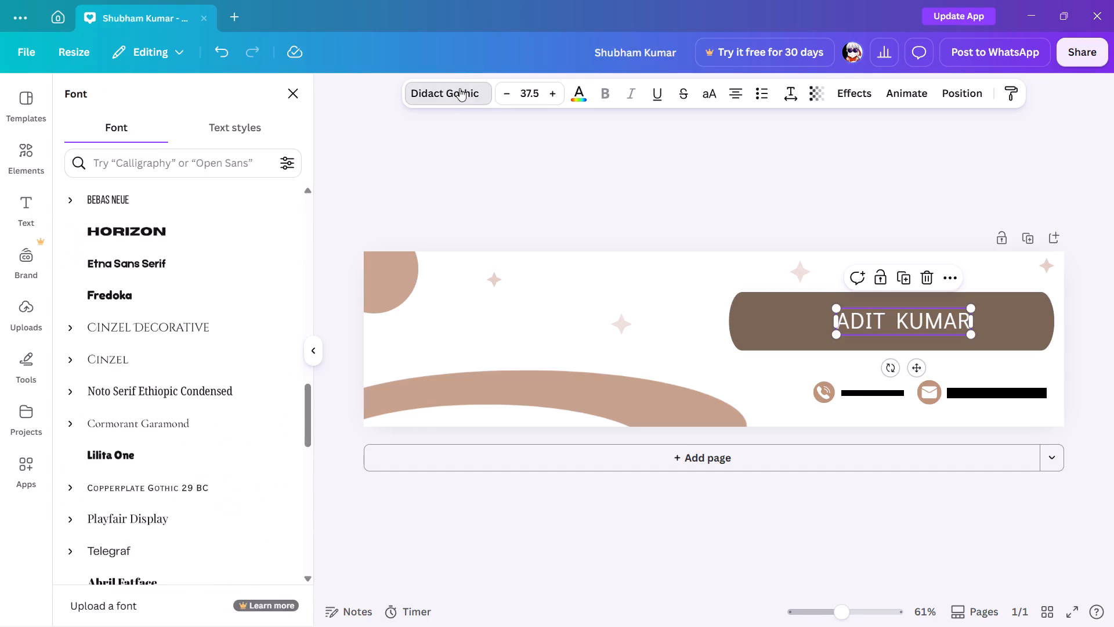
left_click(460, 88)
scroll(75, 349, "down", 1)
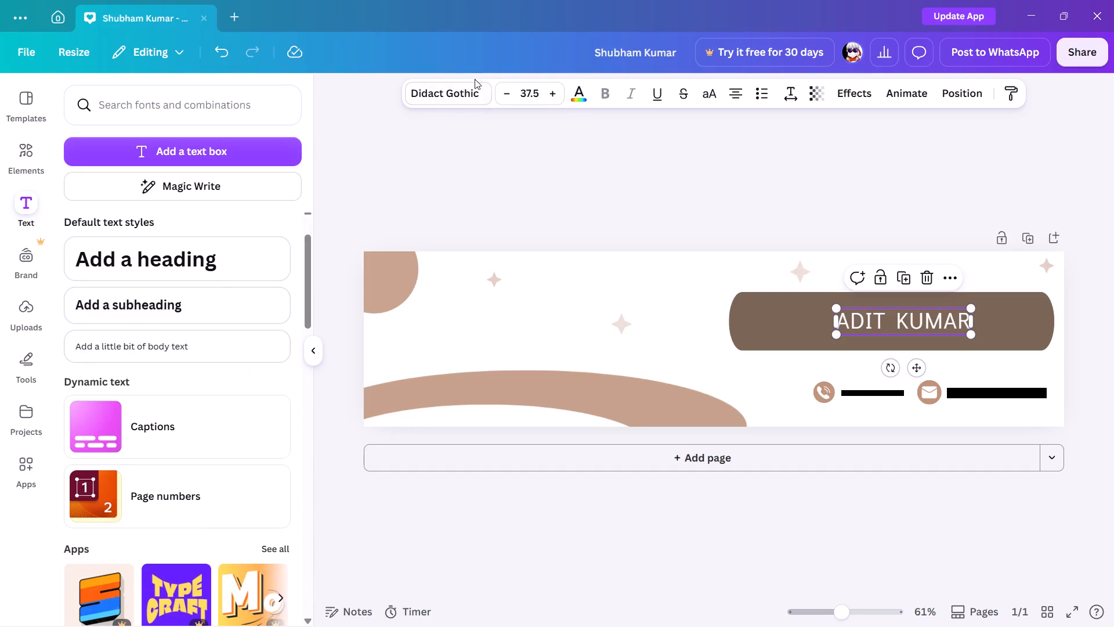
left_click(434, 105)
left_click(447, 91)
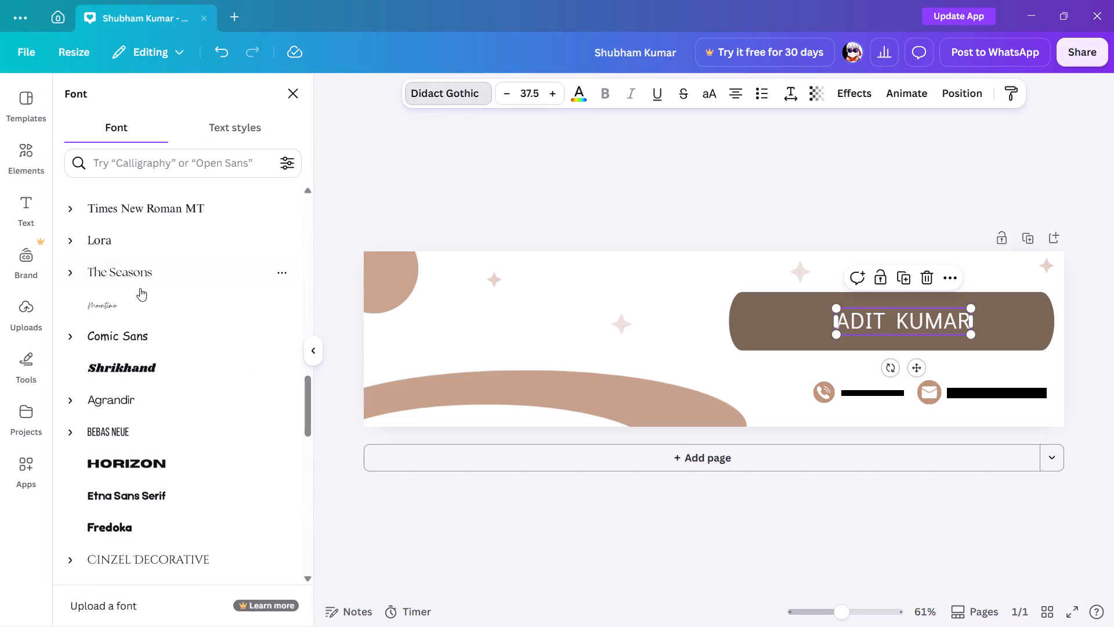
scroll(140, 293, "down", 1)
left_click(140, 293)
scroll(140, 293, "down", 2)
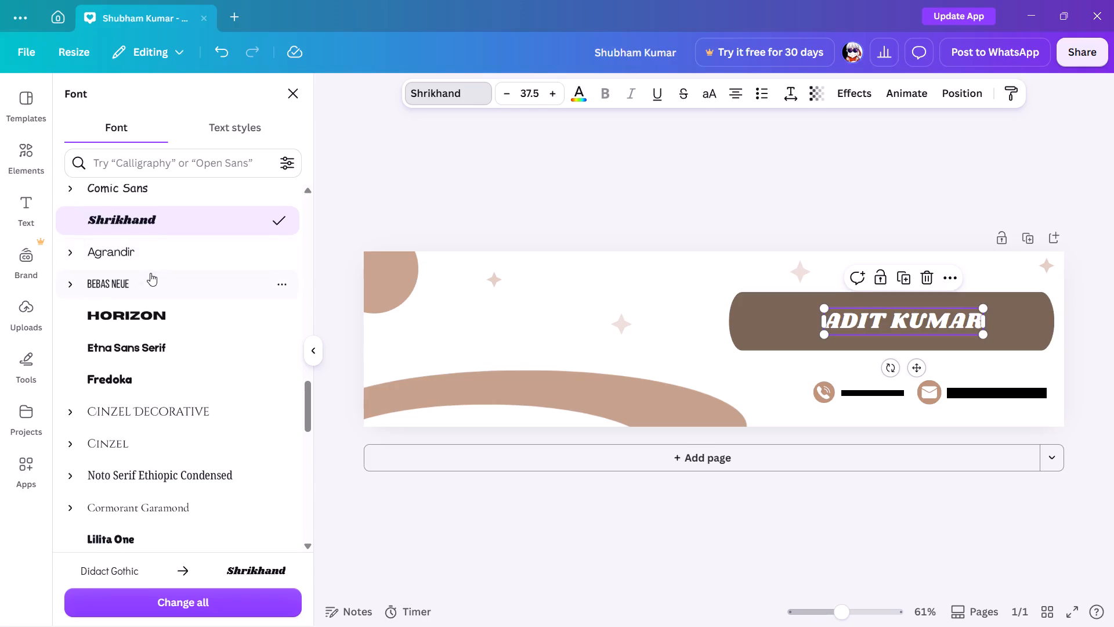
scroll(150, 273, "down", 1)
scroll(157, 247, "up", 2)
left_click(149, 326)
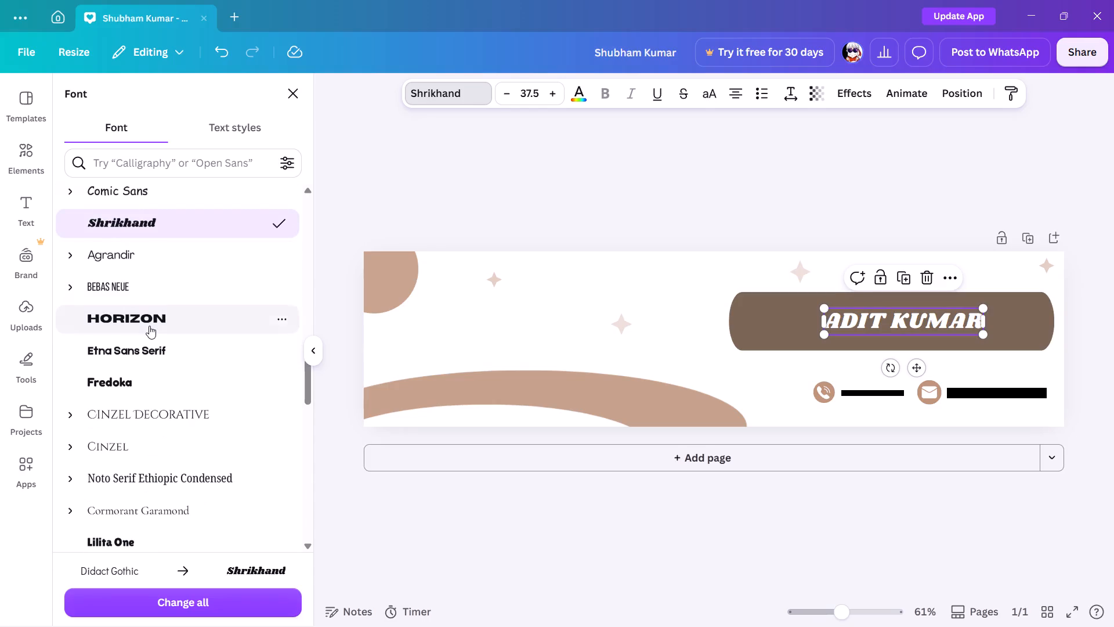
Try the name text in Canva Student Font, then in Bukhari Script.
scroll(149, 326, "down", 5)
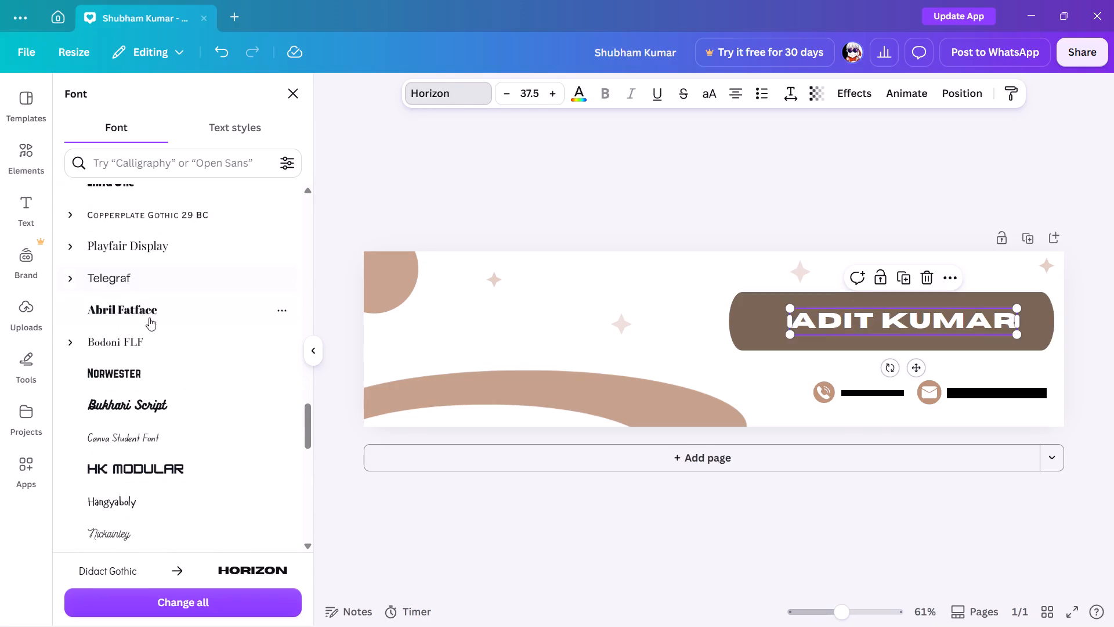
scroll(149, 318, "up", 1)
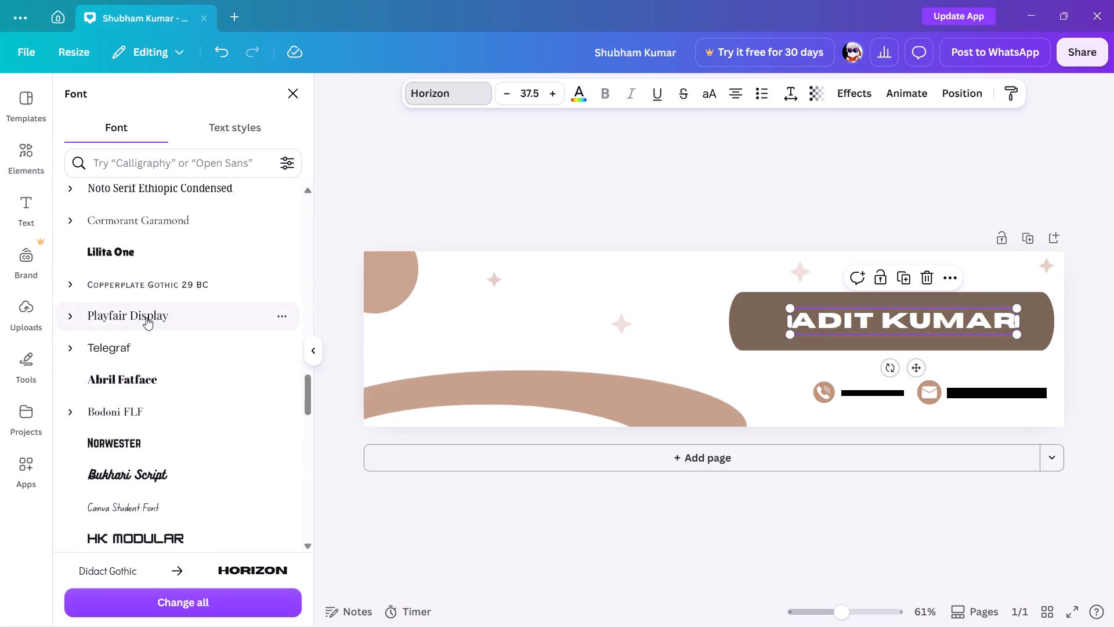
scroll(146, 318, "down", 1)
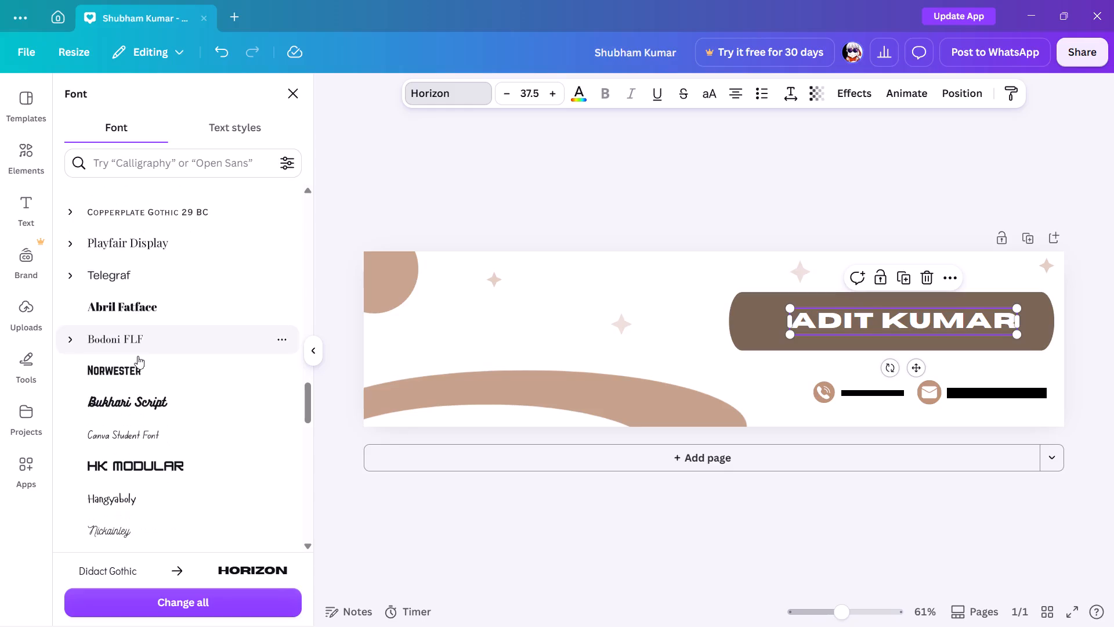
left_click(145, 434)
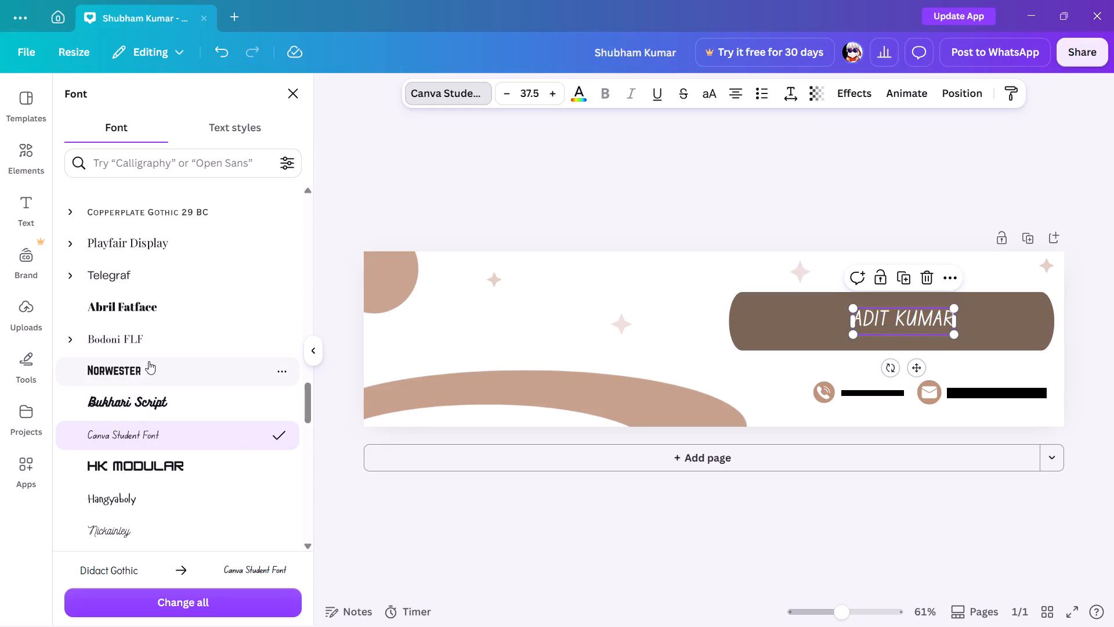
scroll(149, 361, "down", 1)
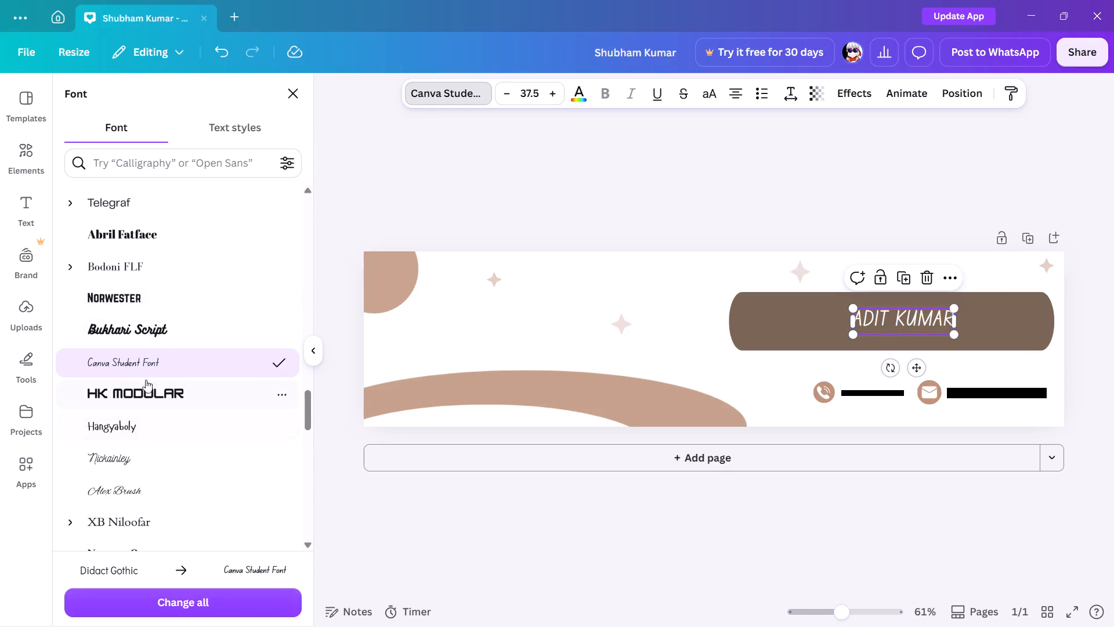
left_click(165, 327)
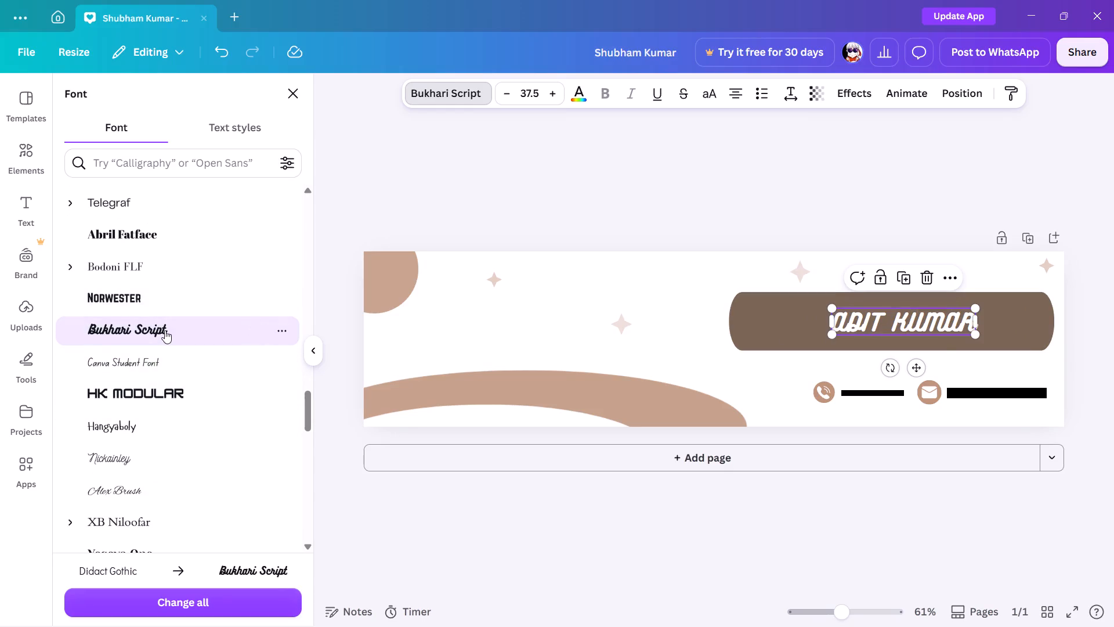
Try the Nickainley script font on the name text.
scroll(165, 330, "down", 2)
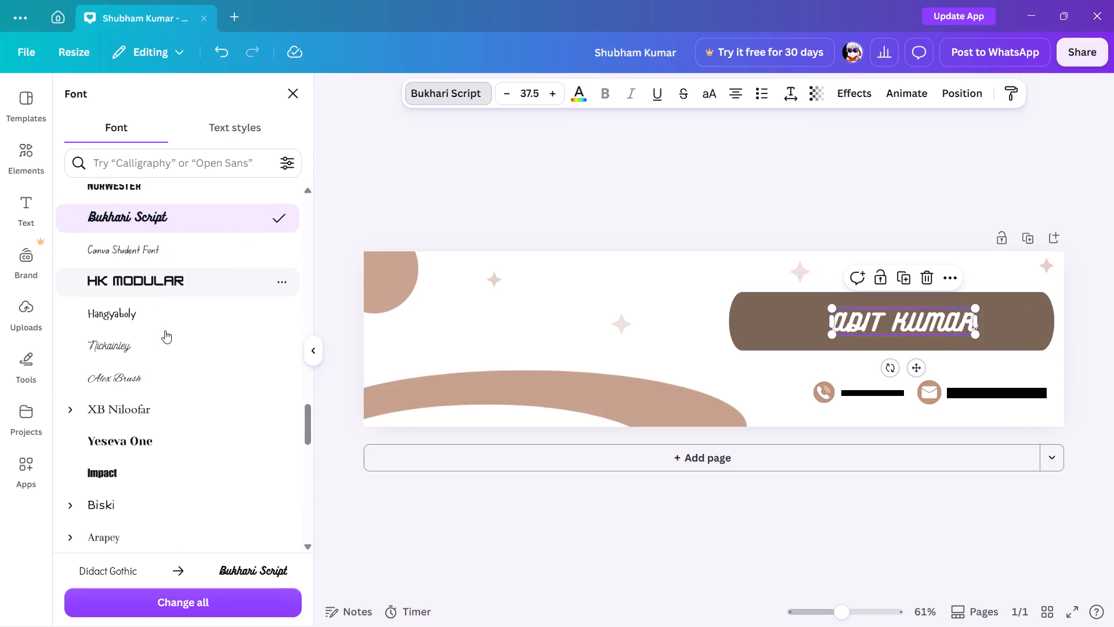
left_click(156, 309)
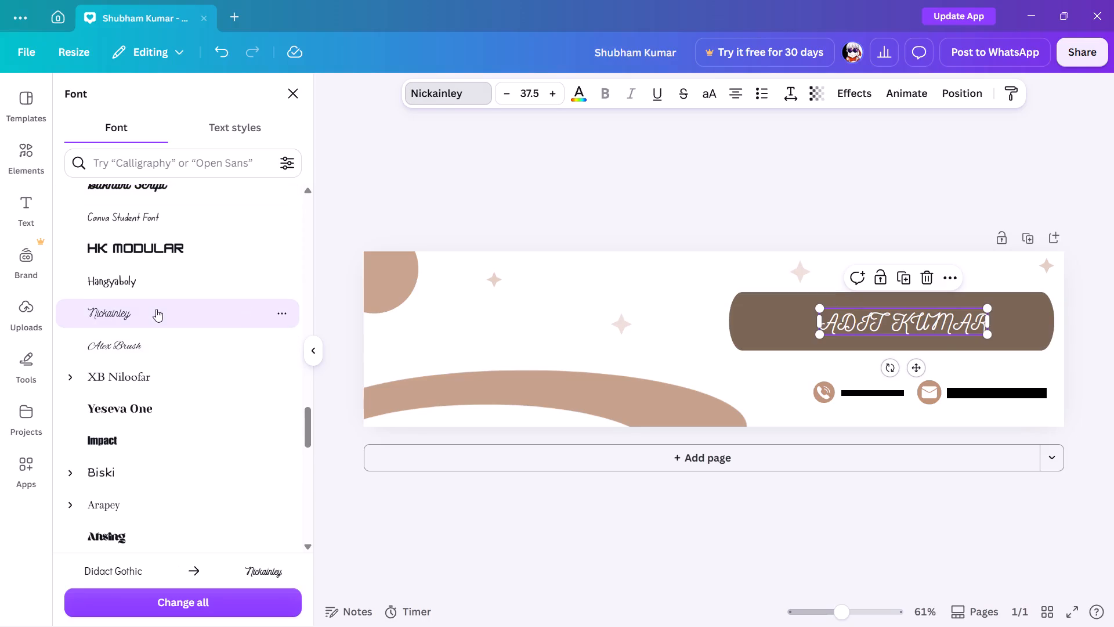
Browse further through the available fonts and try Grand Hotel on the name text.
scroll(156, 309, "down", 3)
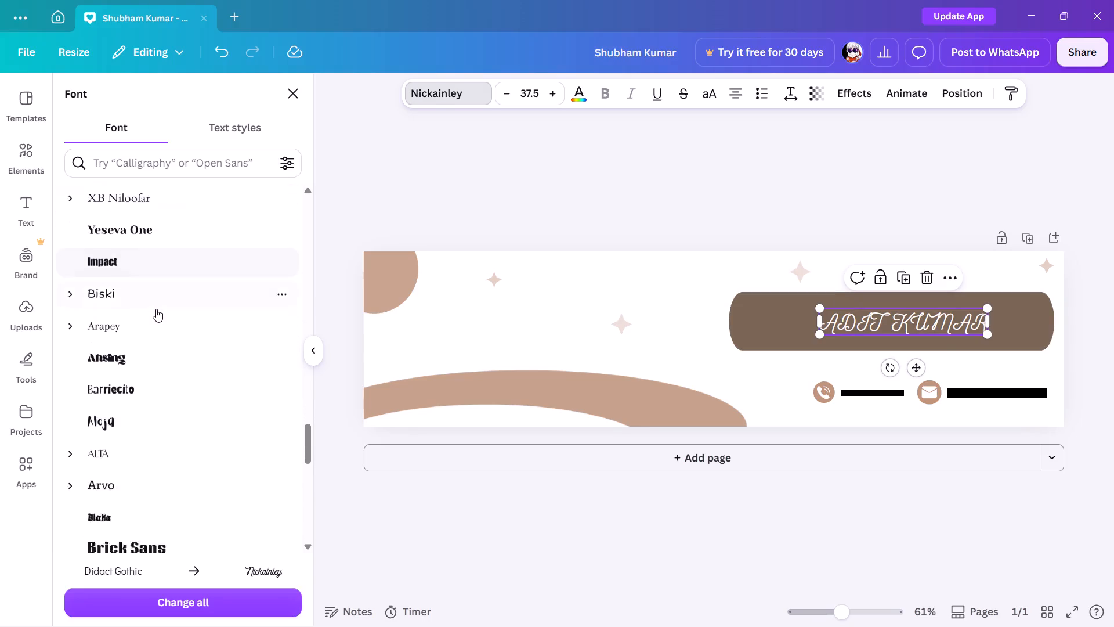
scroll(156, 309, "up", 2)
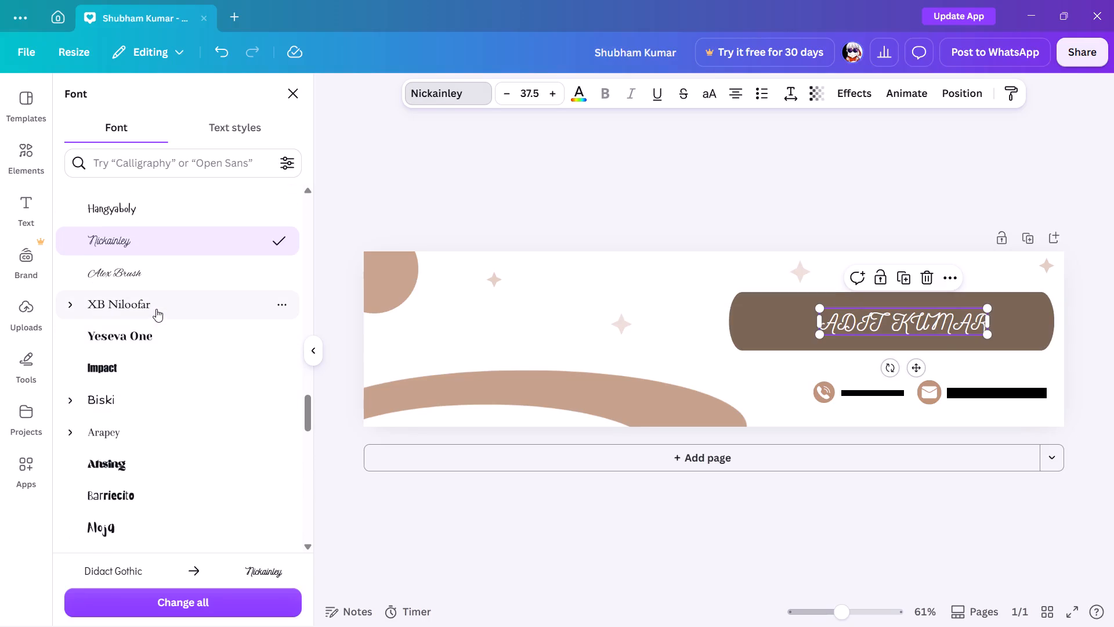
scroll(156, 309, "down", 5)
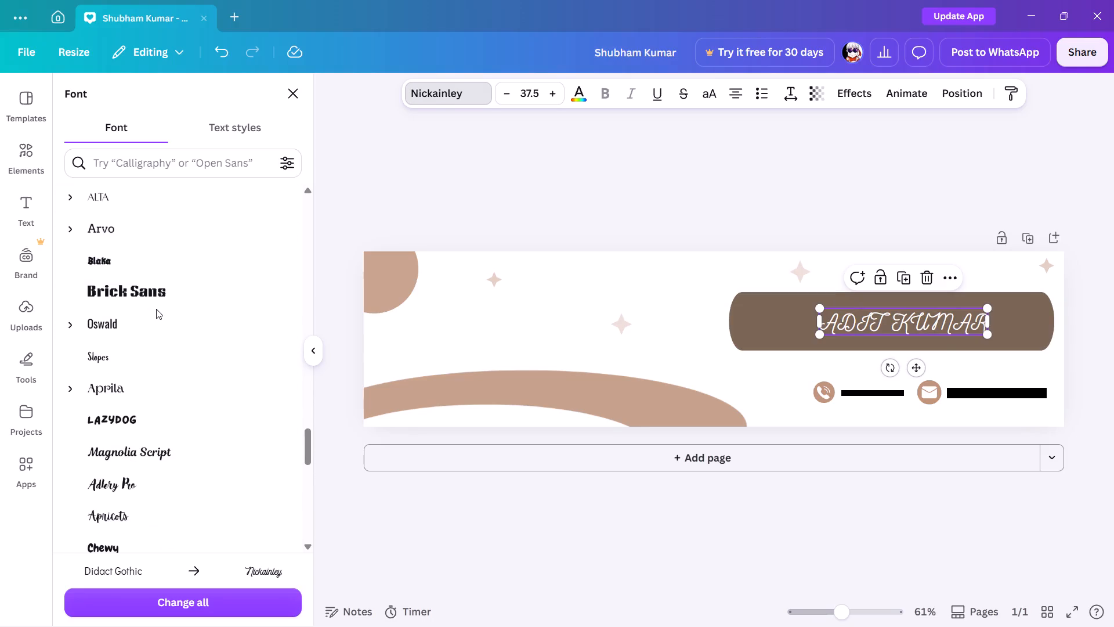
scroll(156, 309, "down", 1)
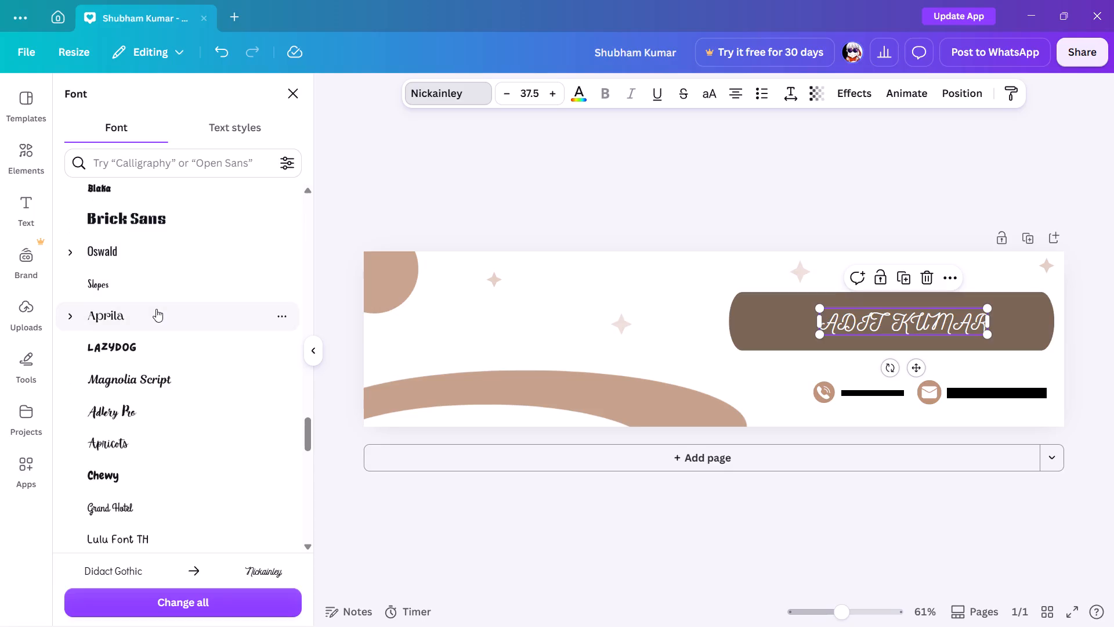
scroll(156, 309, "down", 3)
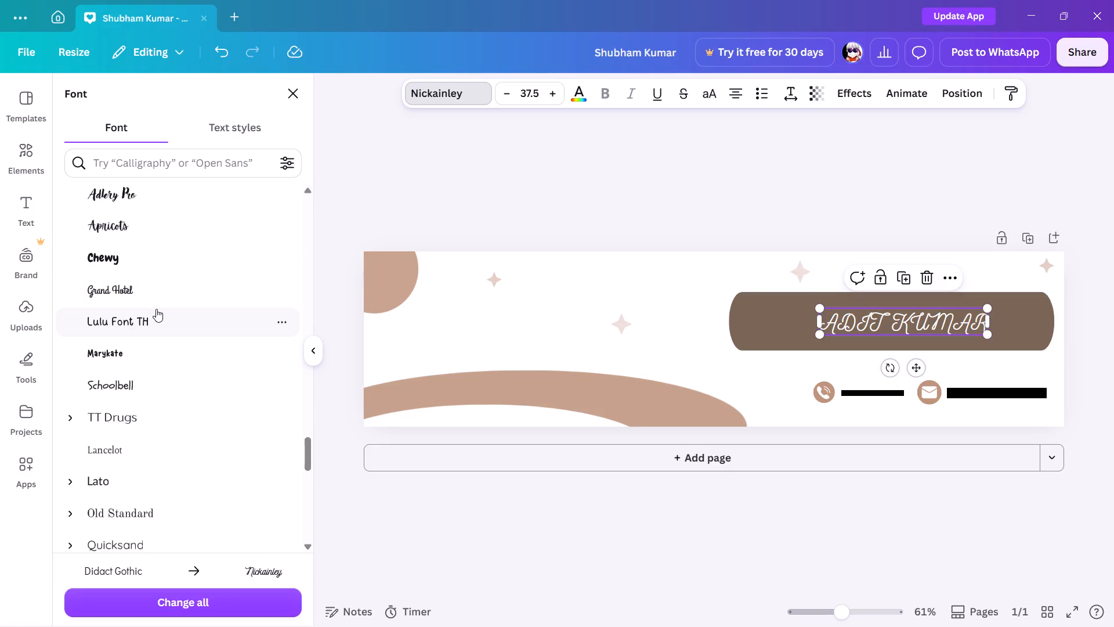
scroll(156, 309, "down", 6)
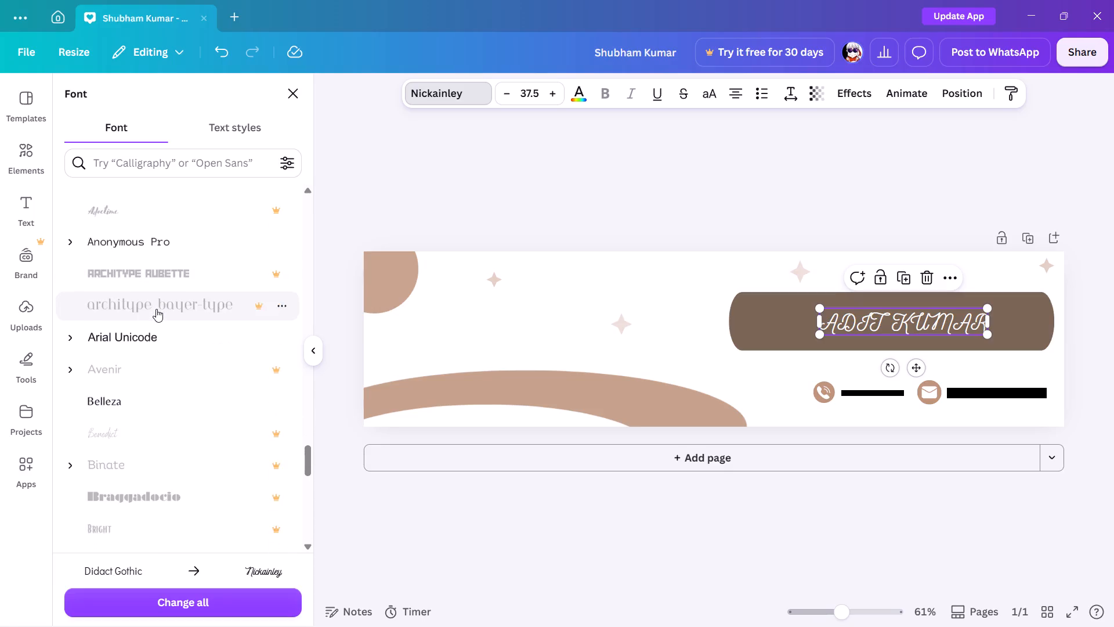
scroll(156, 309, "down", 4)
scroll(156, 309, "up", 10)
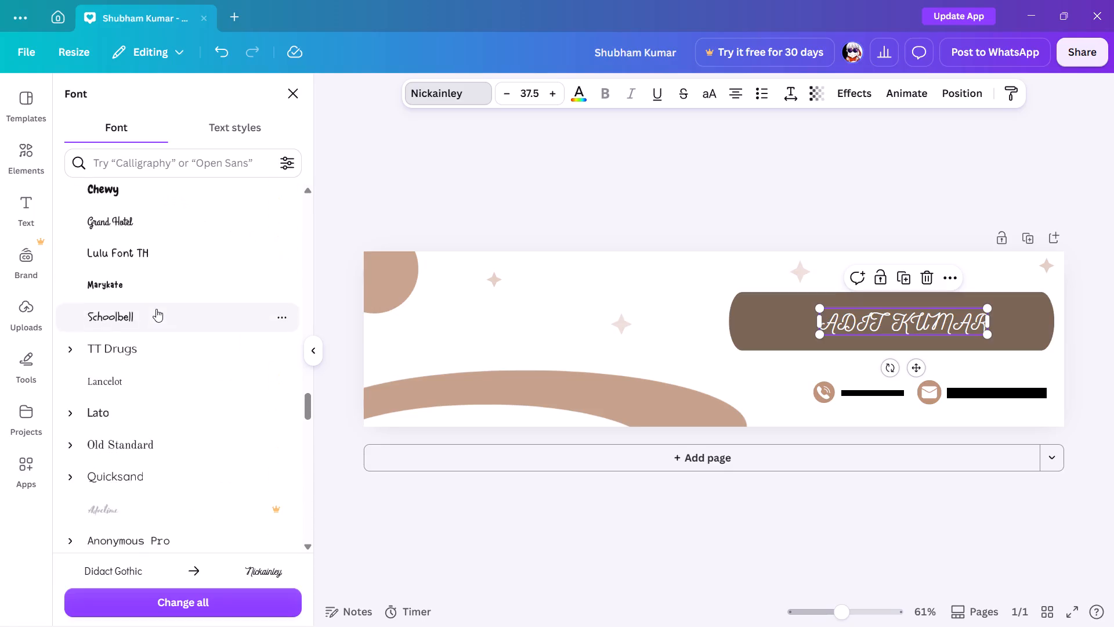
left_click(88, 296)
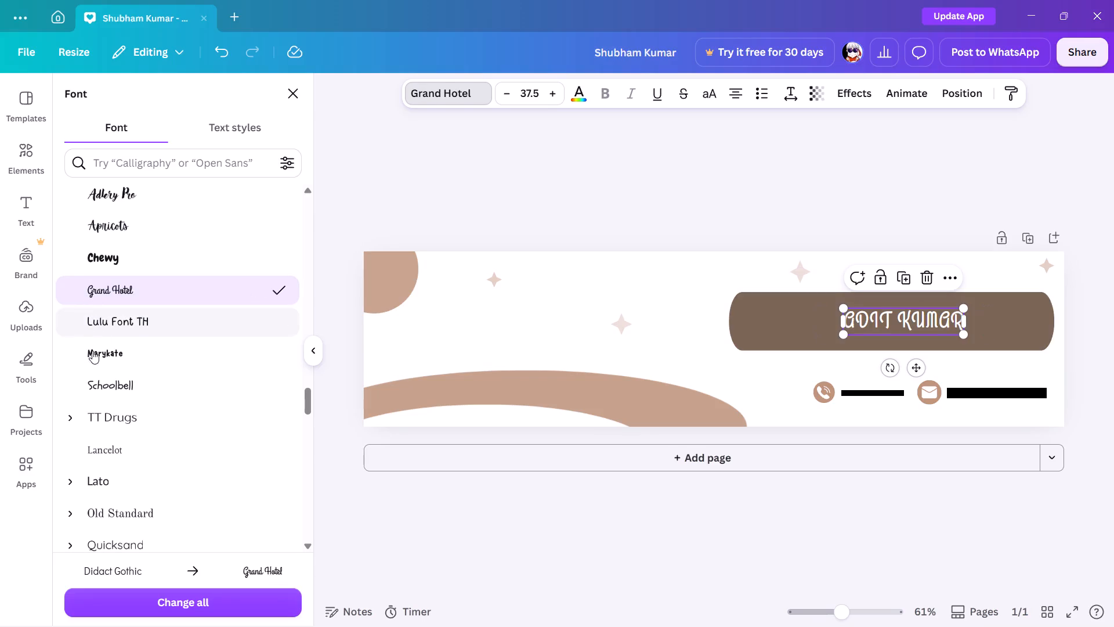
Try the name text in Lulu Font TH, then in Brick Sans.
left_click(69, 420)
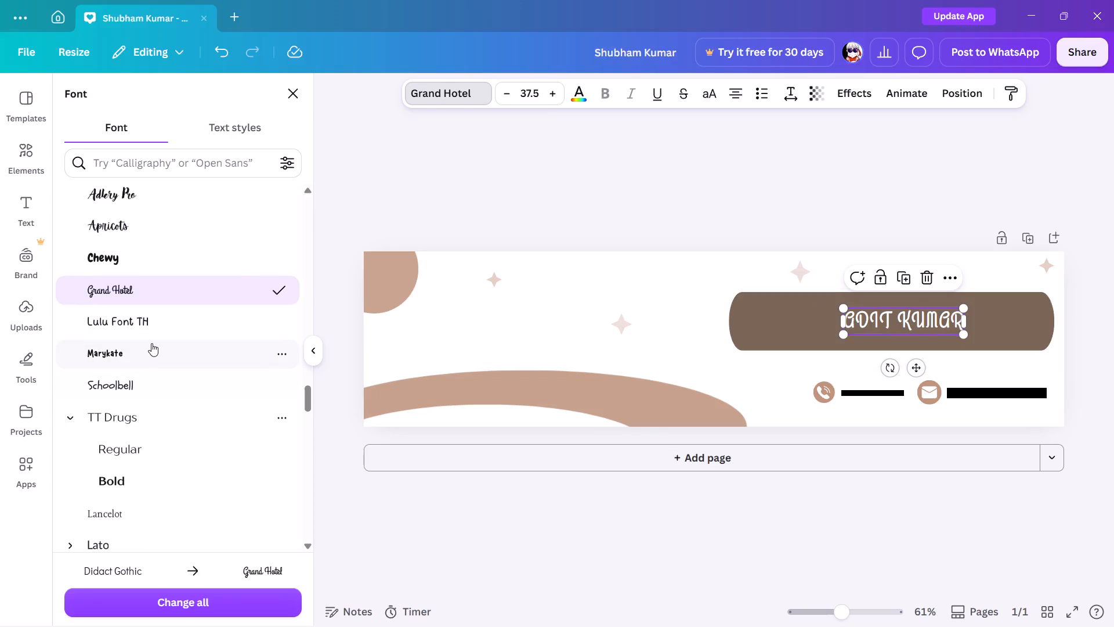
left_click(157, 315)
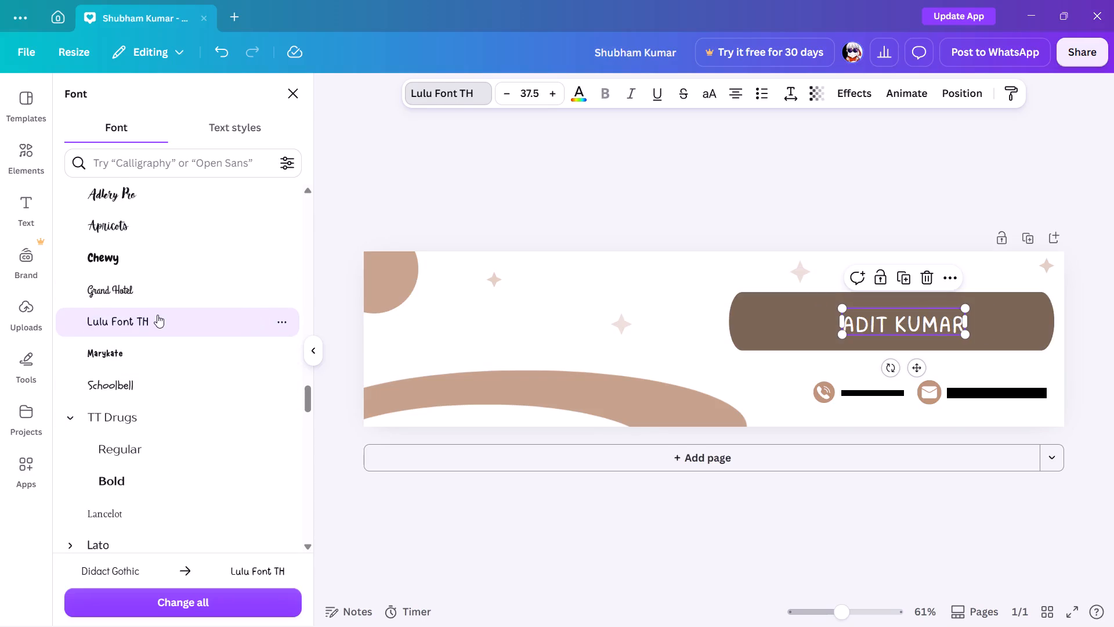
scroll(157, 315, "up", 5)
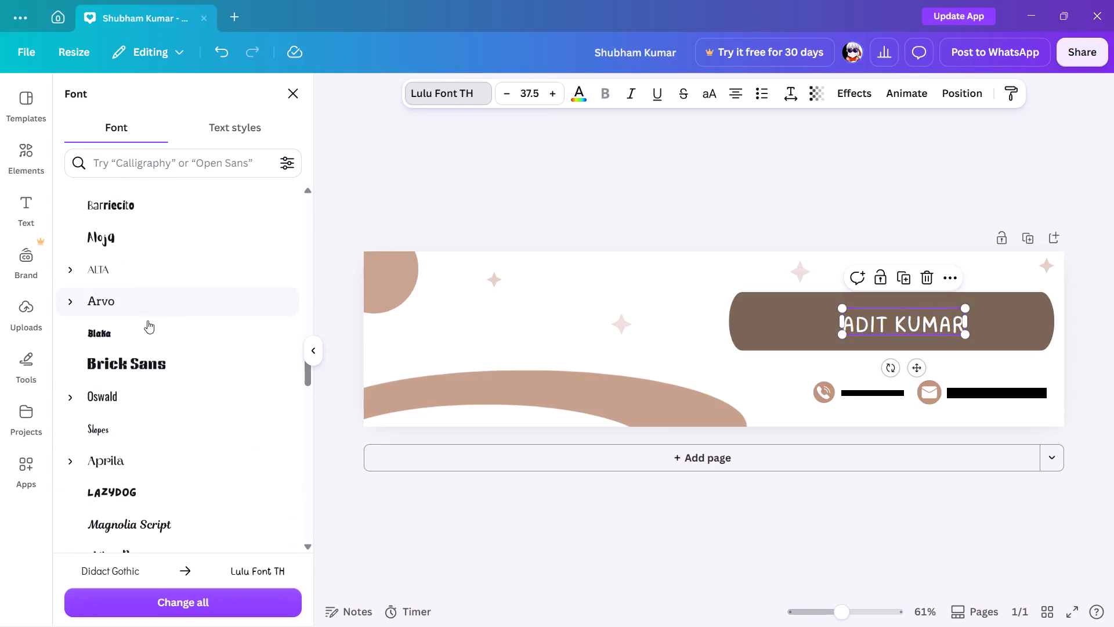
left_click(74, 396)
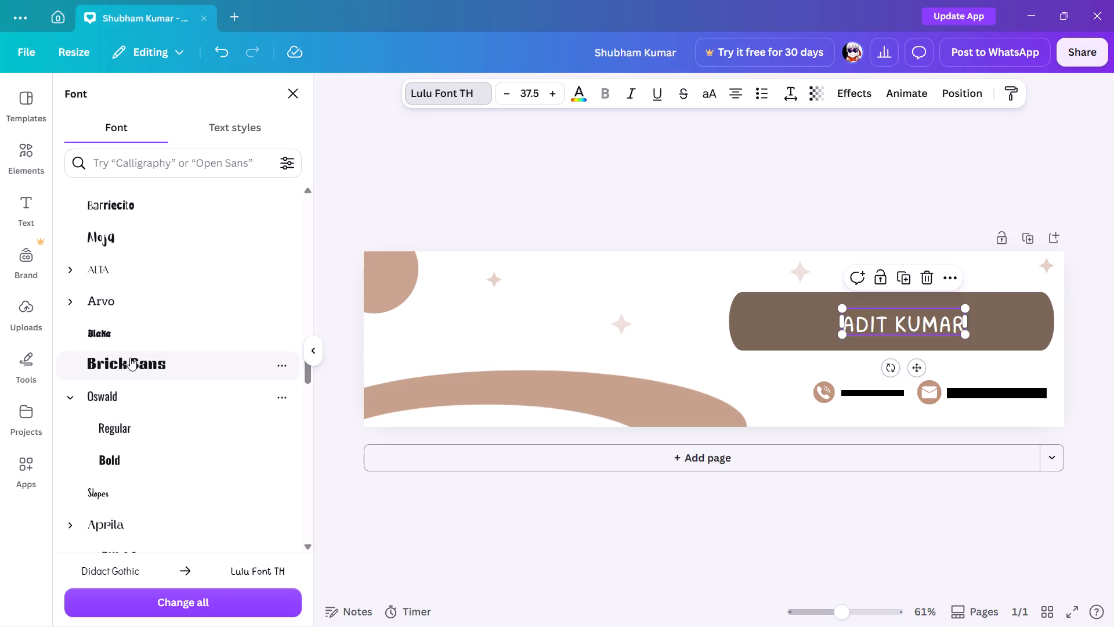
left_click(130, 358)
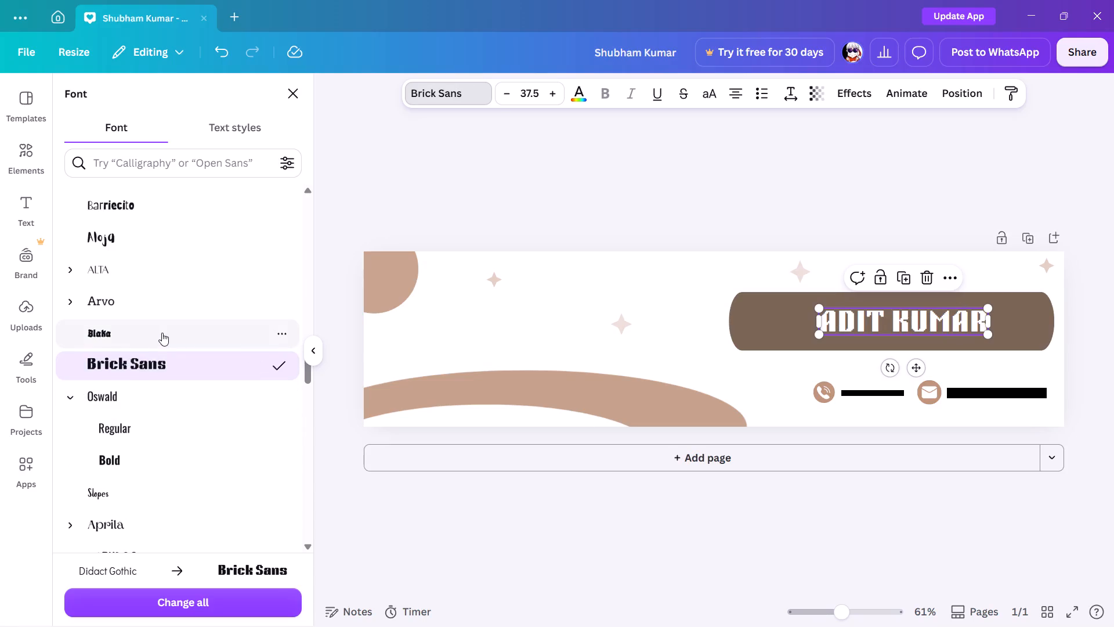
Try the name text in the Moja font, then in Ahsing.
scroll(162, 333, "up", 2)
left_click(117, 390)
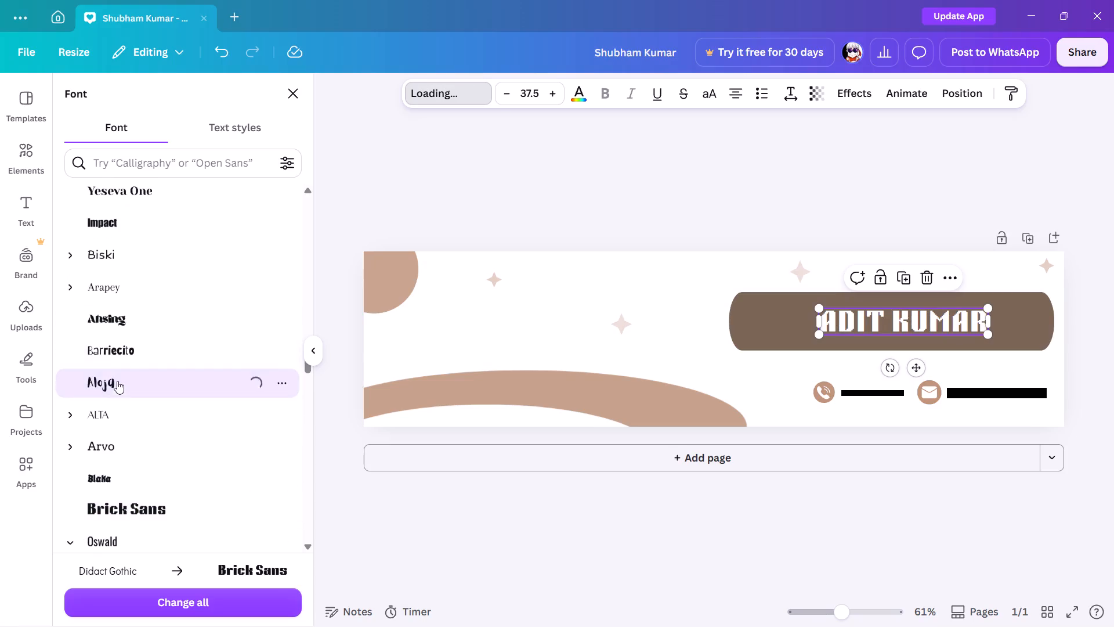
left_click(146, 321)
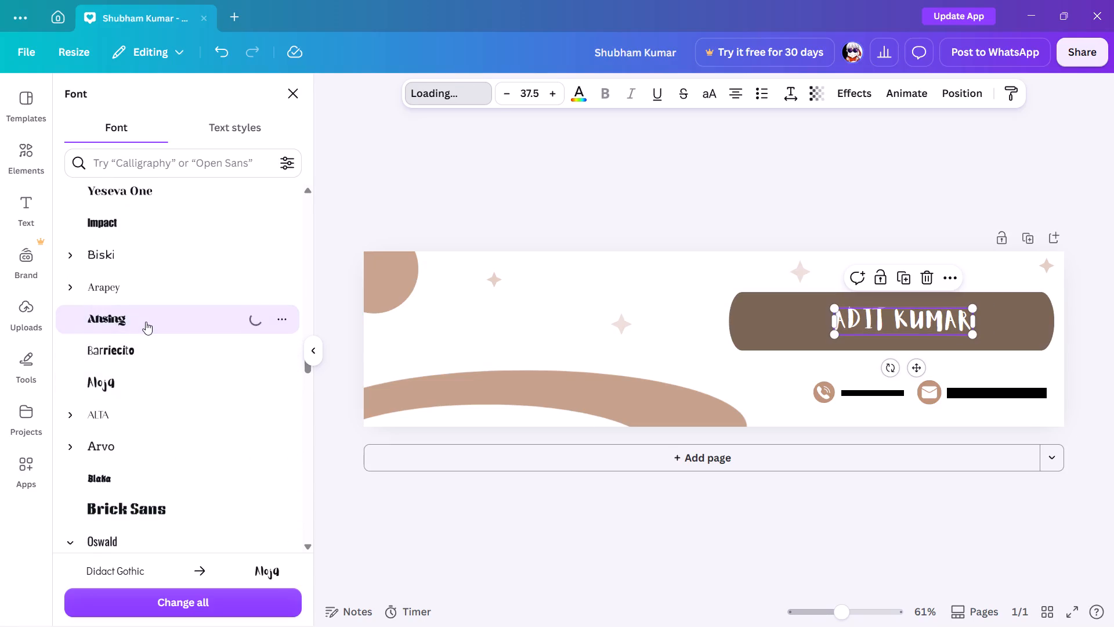
Set the name text's font to Alex Brush.
scroll(146, 323, "up", 1)
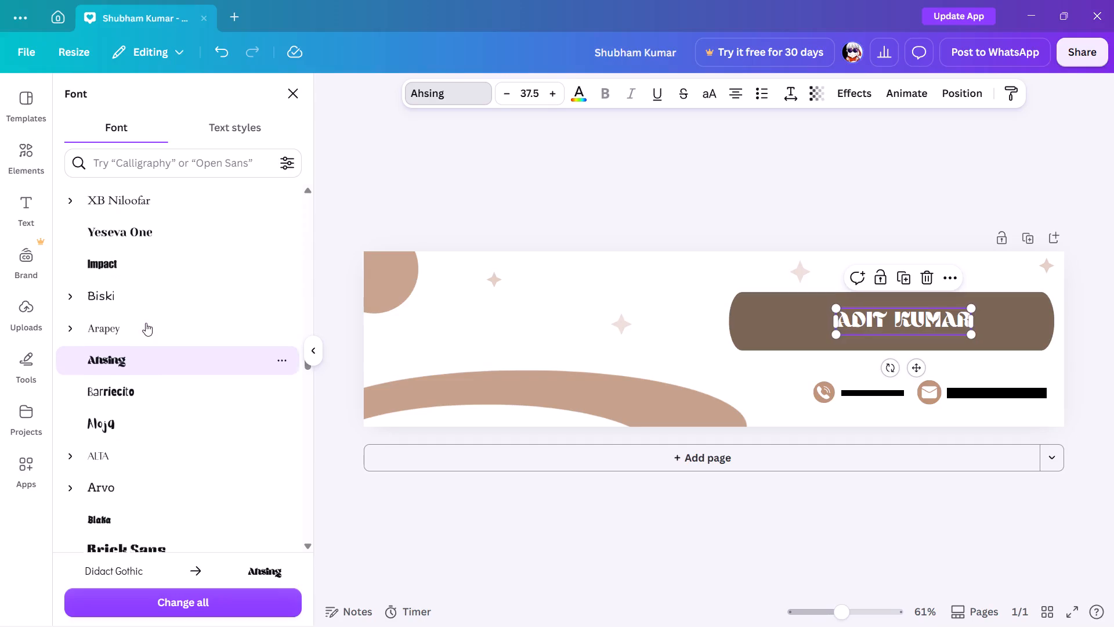
scroll(146, 323, "up", 2)
left_click(135, 355)
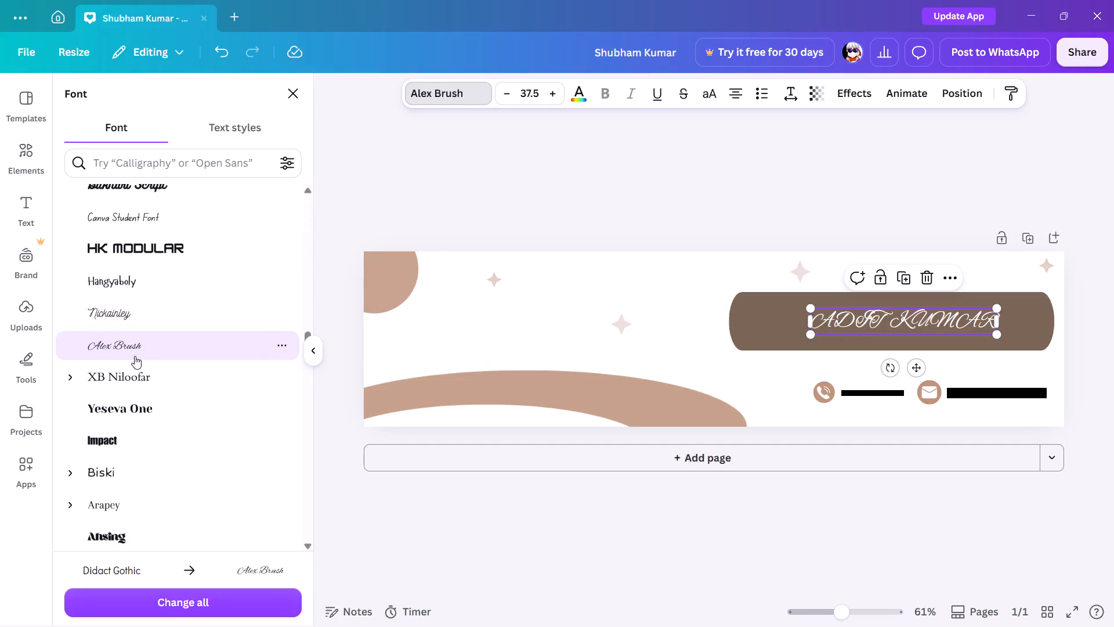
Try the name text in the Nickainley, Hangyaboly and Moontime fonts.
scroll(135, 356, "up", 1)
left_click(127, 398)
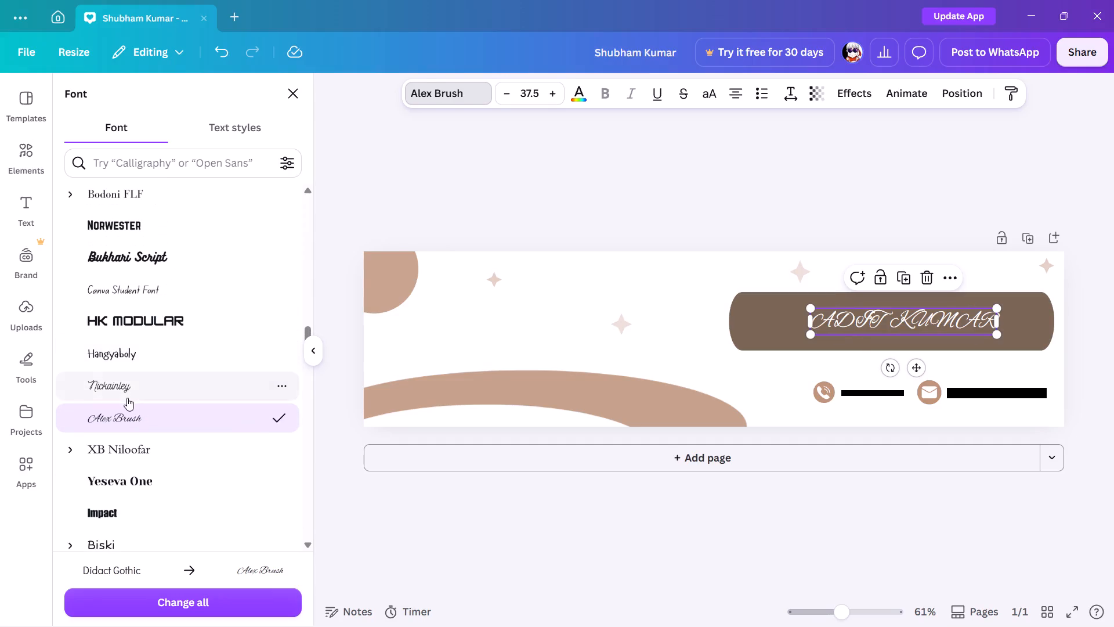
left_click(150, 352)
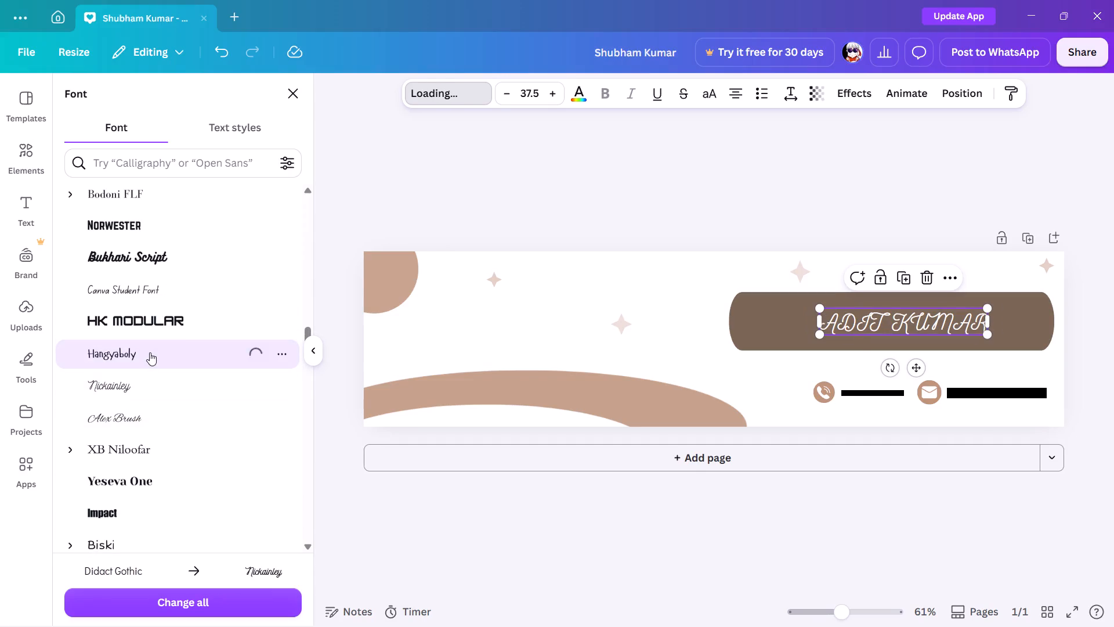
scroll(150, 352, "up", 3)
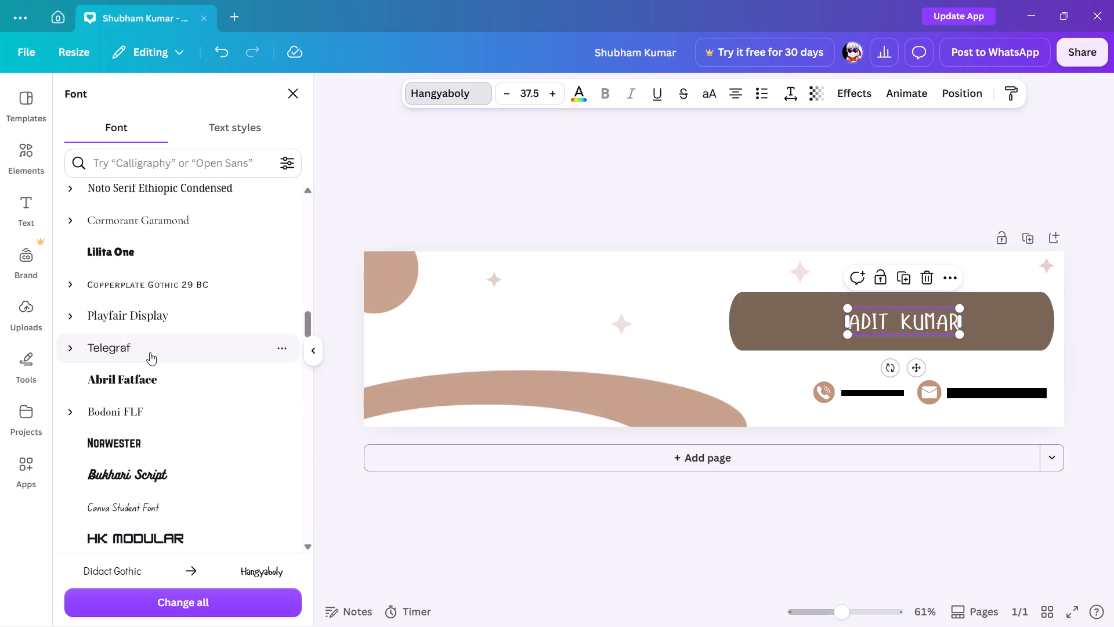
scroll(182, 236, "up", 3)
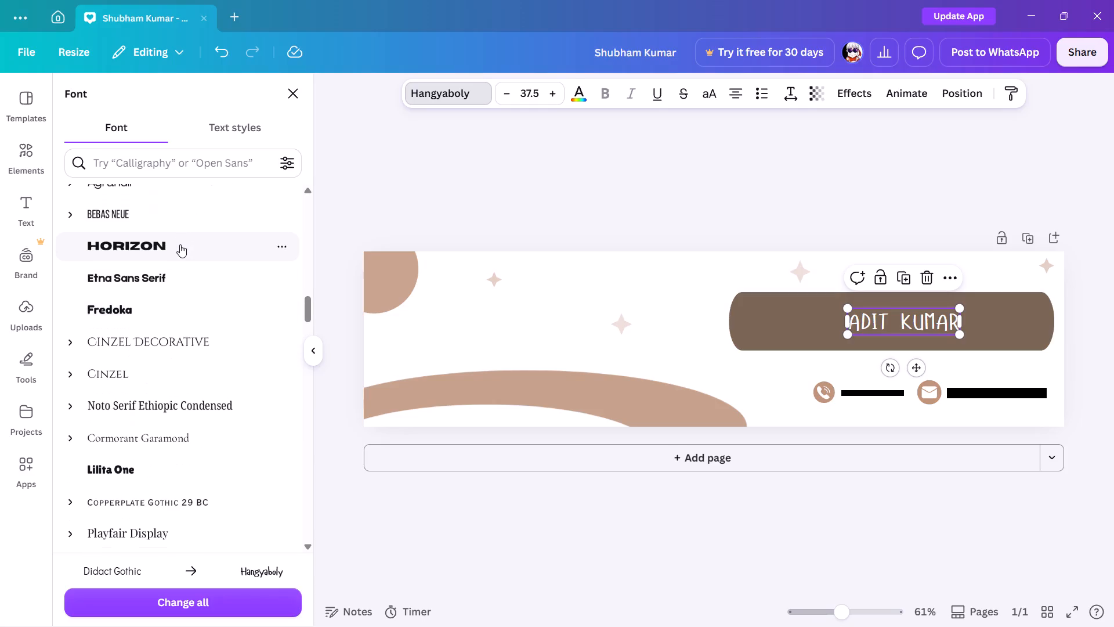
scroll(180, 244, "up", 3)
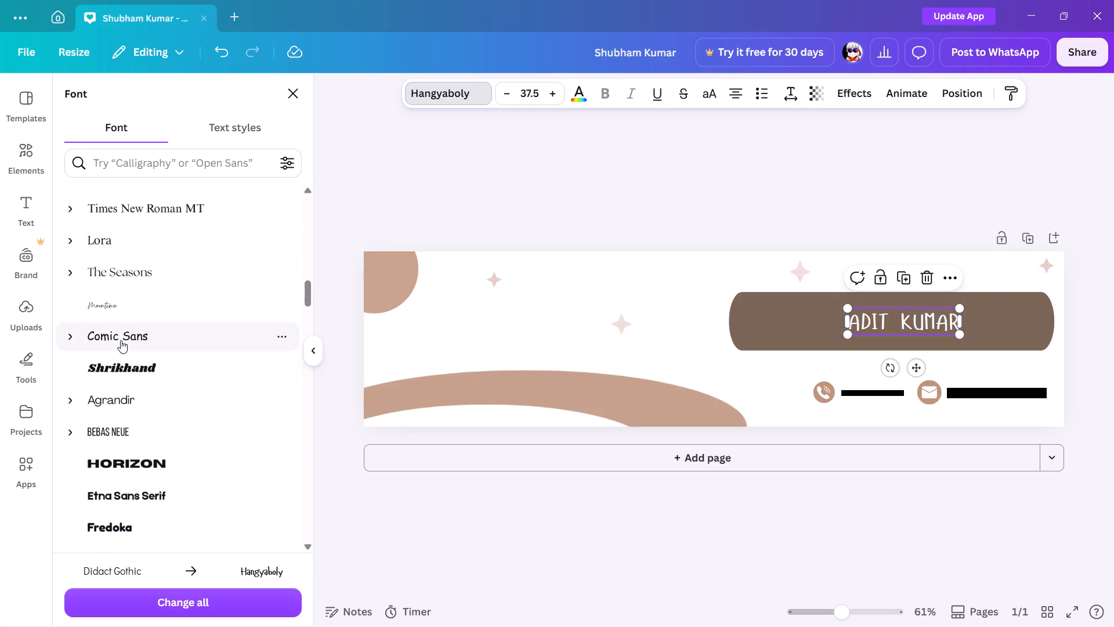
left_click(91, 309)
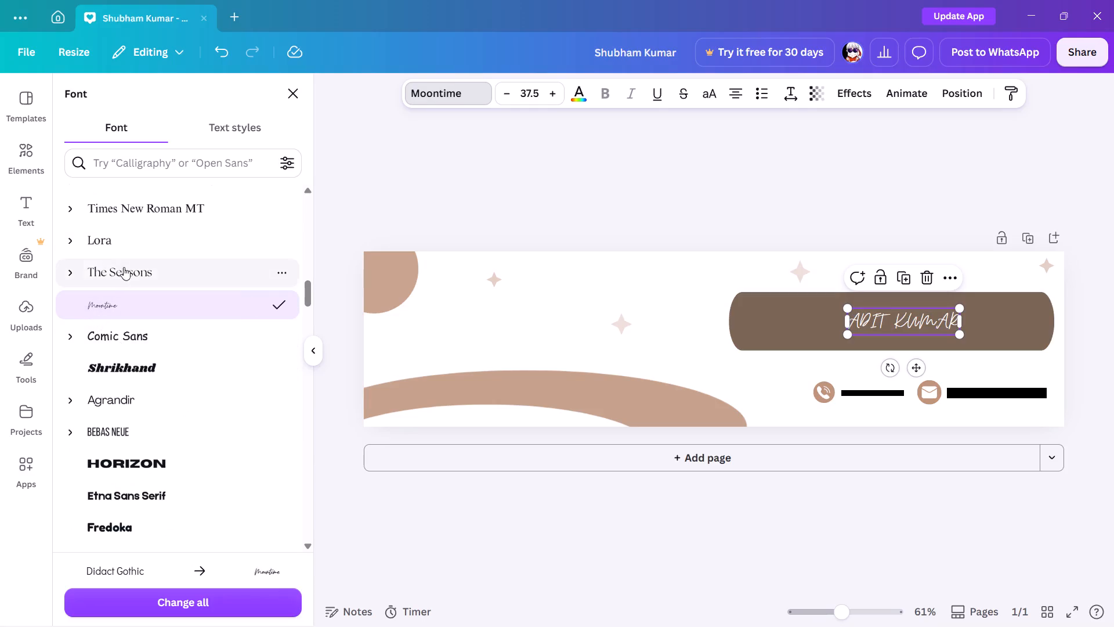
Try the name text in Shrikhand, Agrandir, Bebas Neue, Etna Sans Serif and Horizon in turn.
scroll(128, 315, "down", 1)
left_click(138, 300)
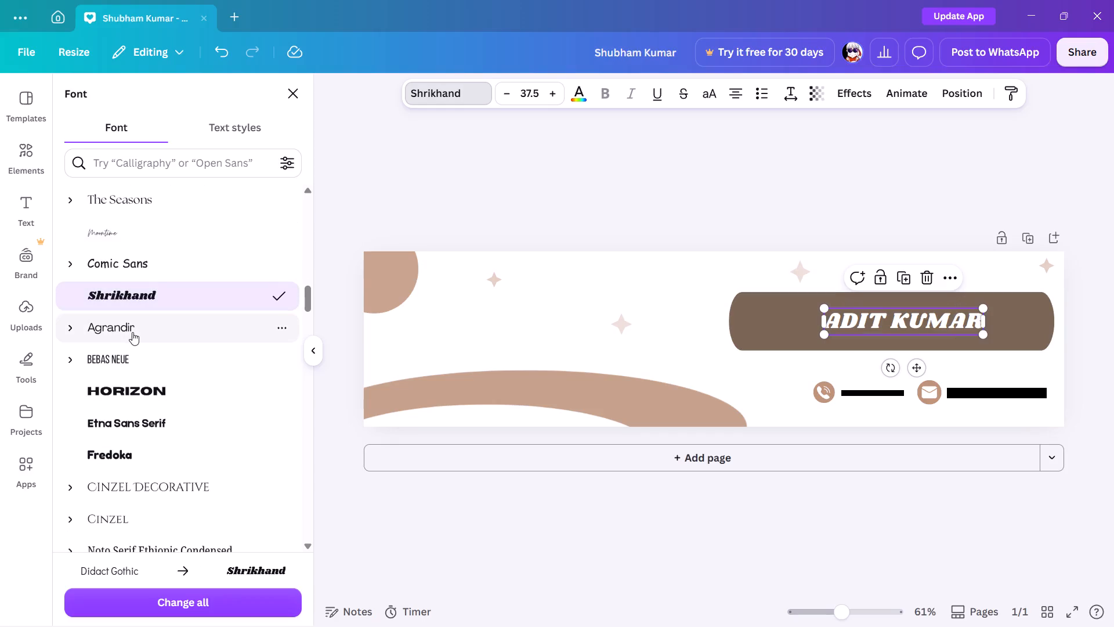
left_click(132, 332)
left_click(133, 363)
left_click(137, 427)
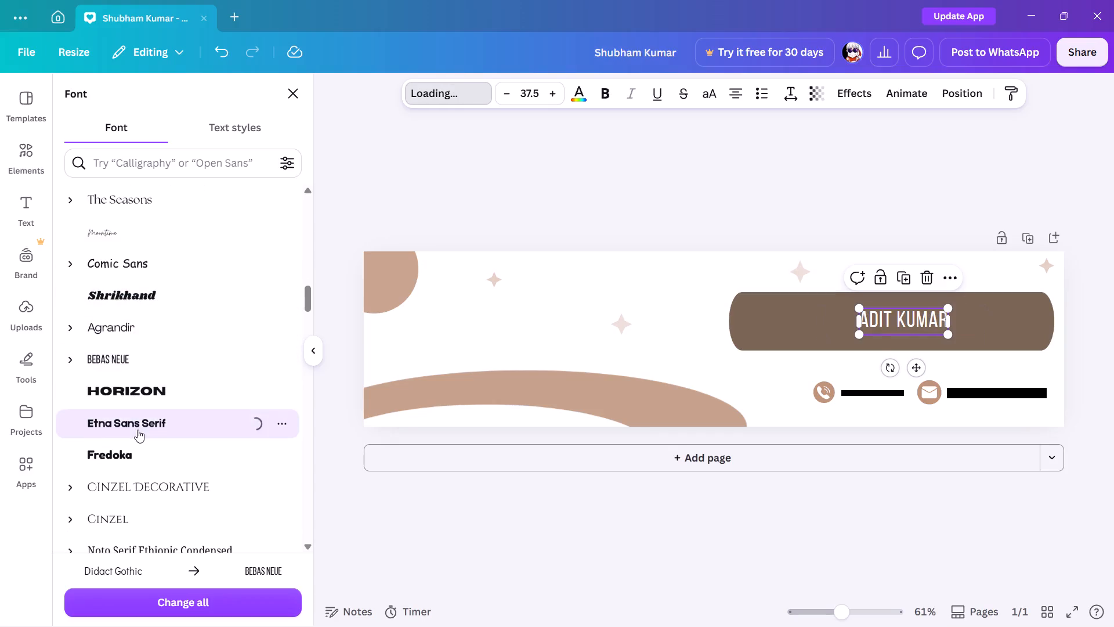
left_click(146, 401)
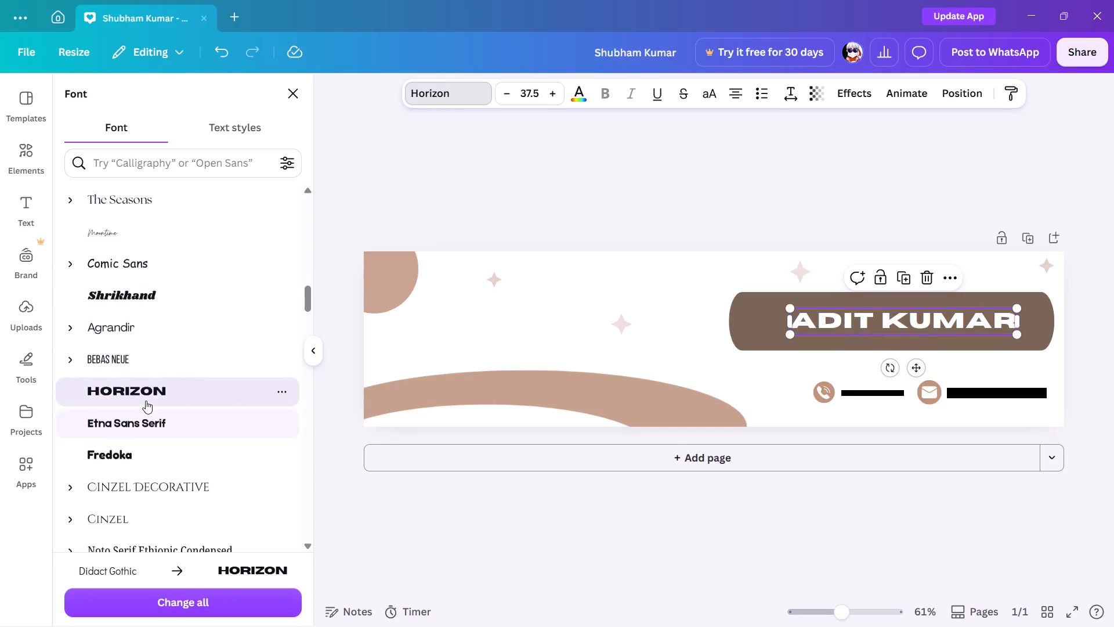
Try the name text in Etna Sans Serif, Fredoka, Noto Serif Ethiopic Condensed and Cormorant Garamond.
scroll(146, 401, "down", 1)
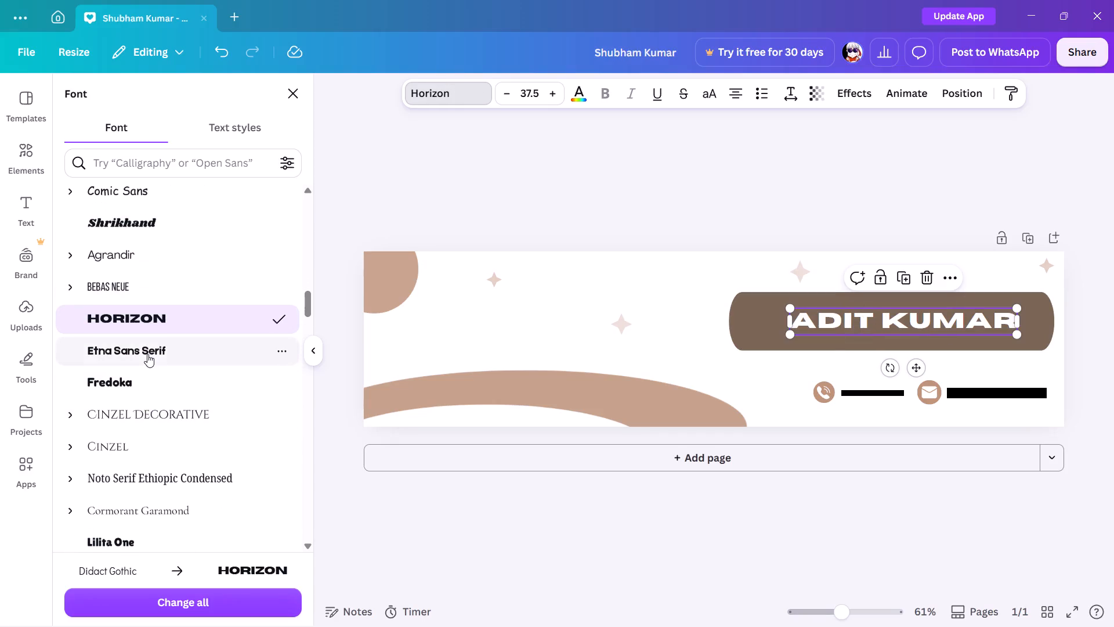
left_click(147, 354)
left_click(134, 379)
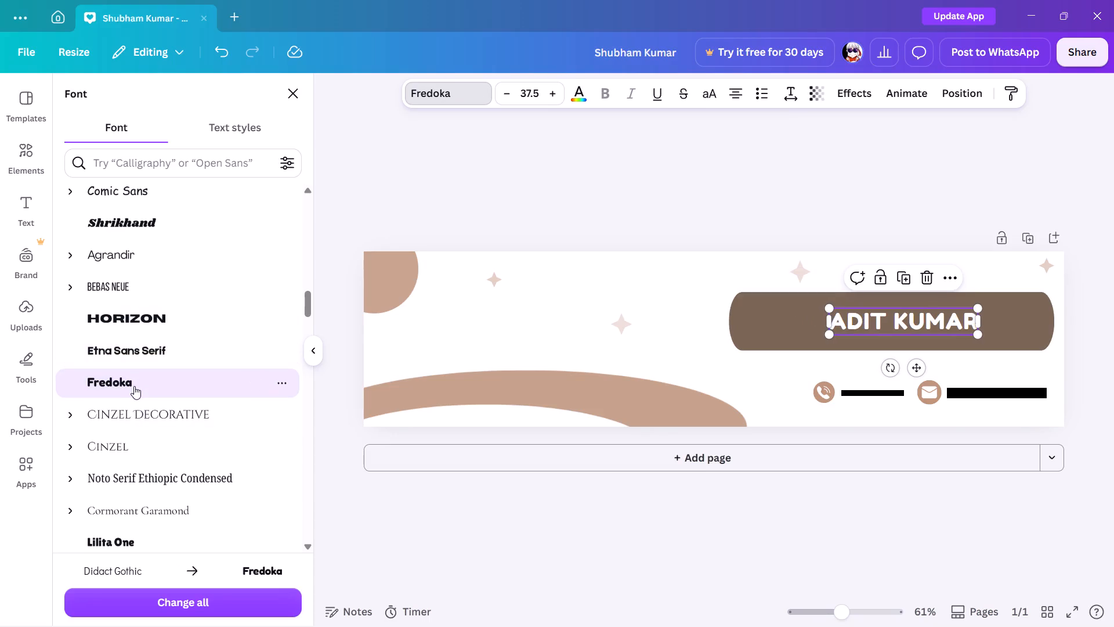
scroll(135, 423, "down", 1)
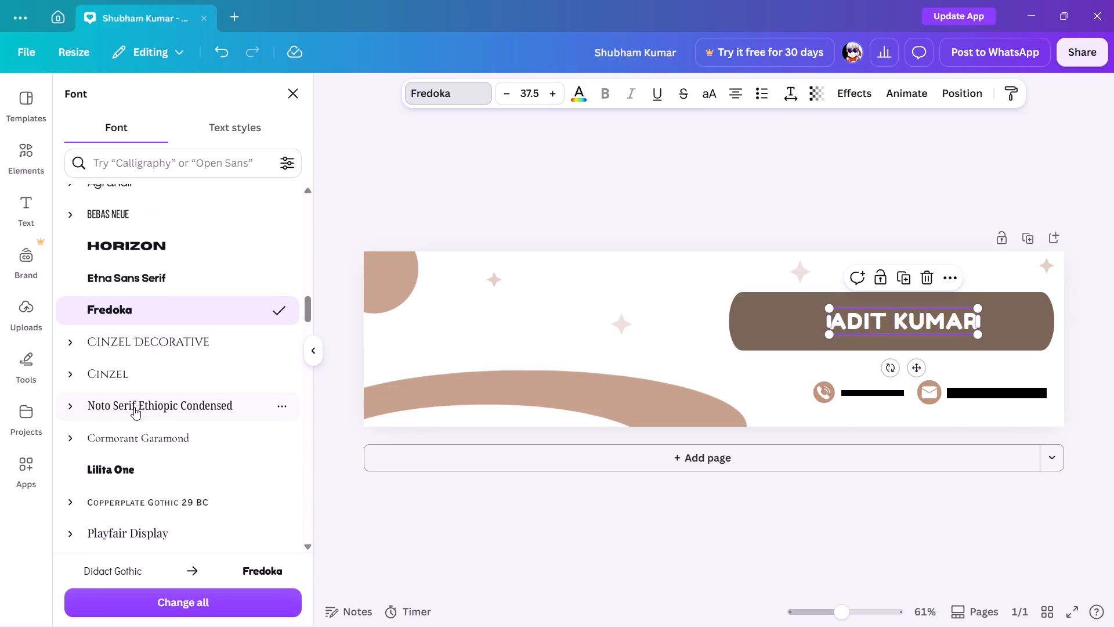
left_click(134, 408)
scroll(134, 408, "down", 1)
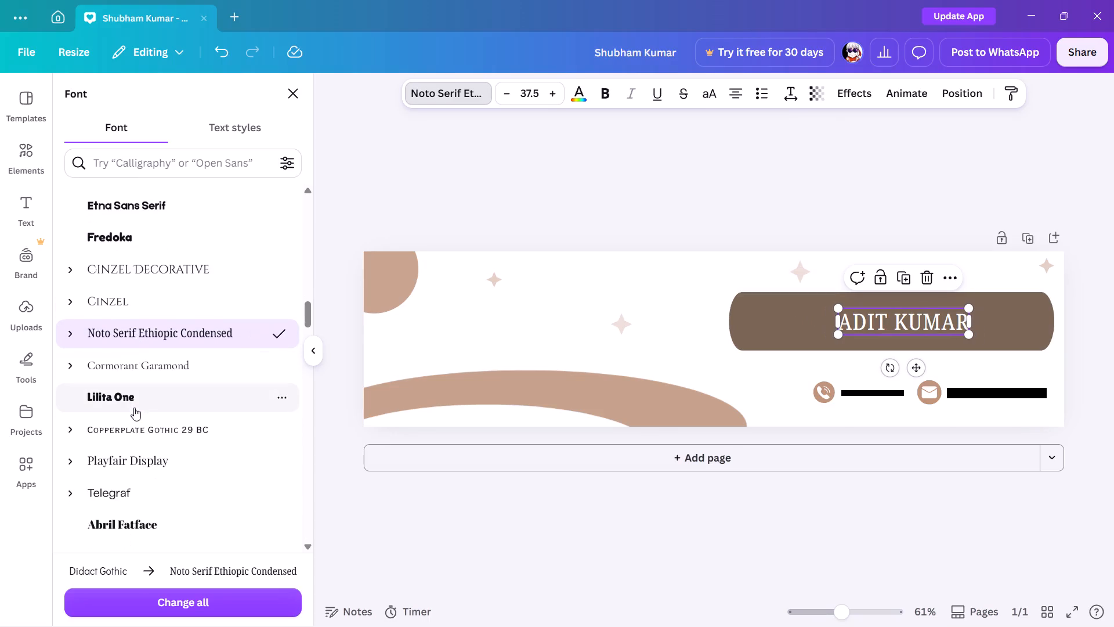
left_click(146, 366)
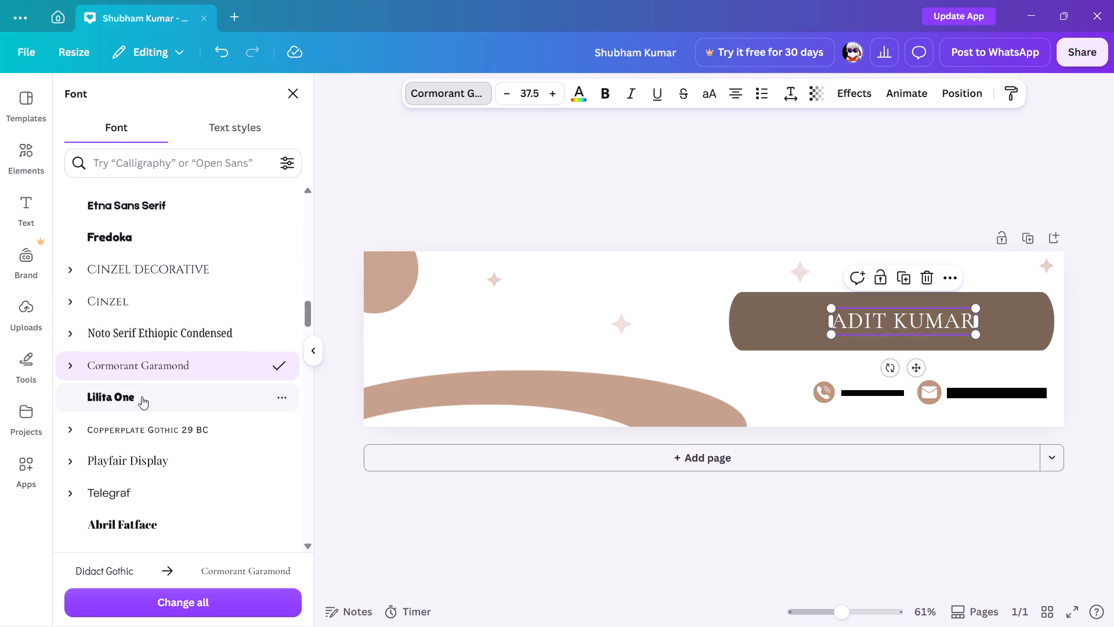
Examine the document text styles and the Brand Kit choices for the name text, then return to the font list.
scroll(141, 393, "up", 3)
left_click(236, 128)
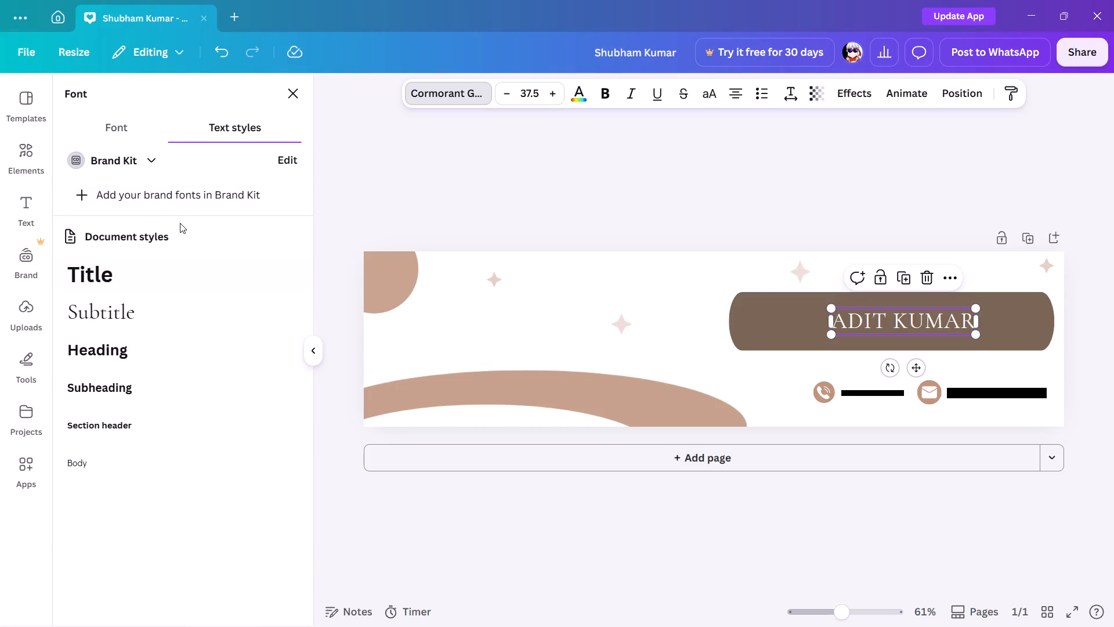
scroll(180, 224, "down", 1)
scroll(137, 351, "up", 3)
left_click(113, 161)
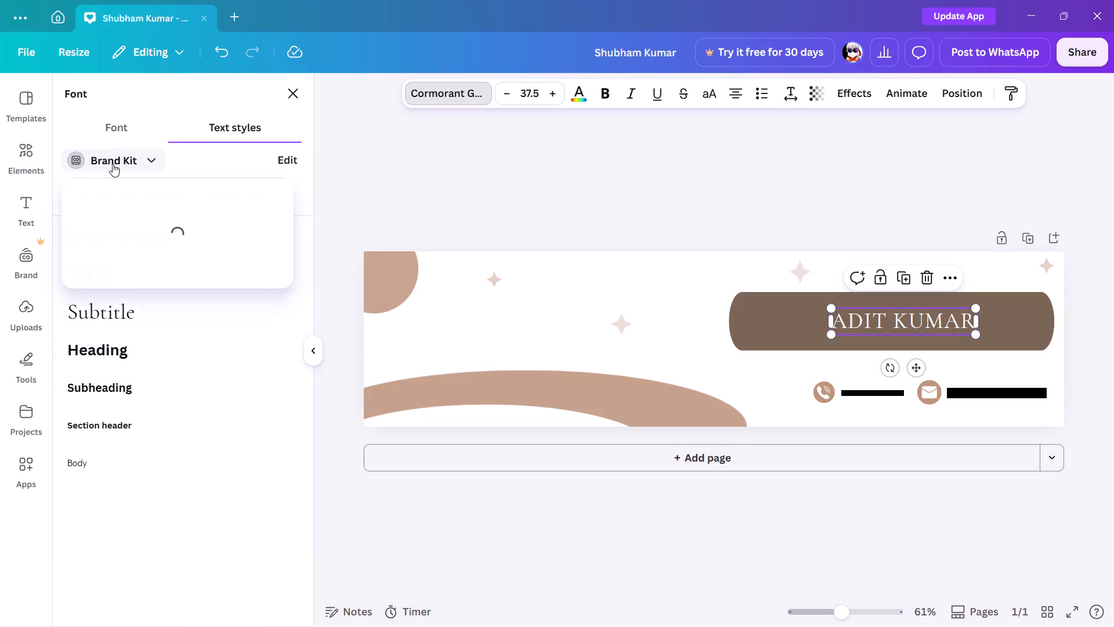
scroll(160, 287, "down", 1)
left_click(131, 128)
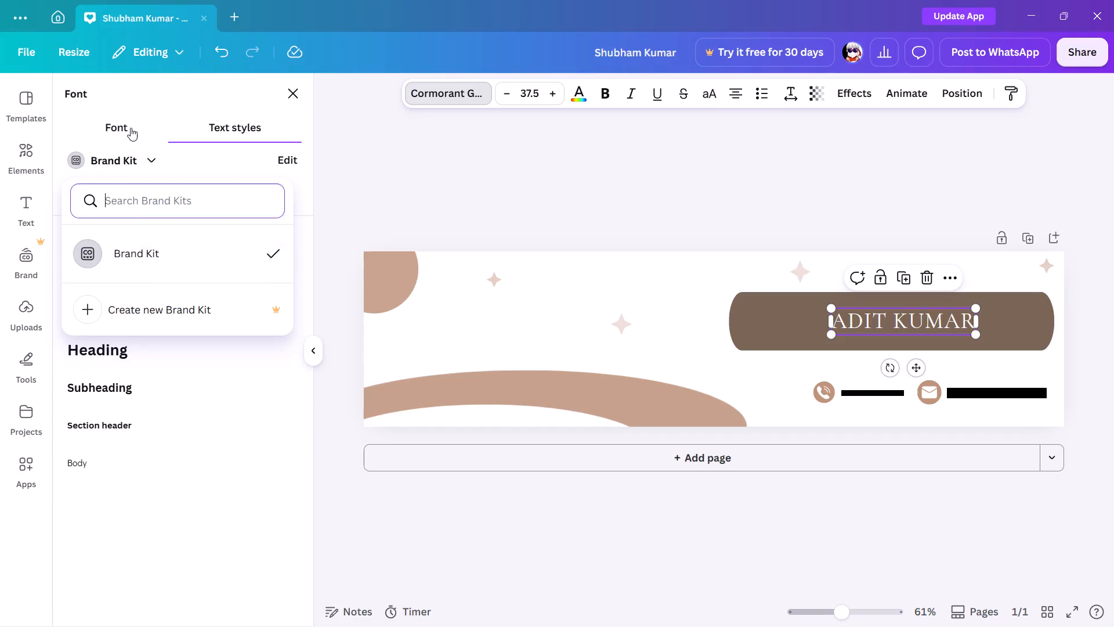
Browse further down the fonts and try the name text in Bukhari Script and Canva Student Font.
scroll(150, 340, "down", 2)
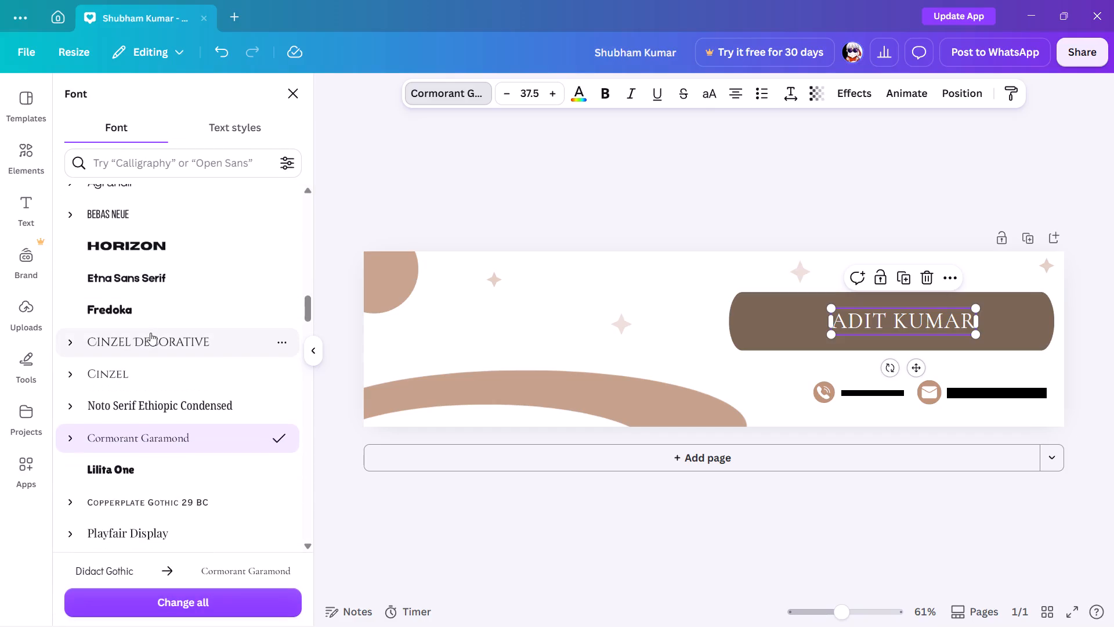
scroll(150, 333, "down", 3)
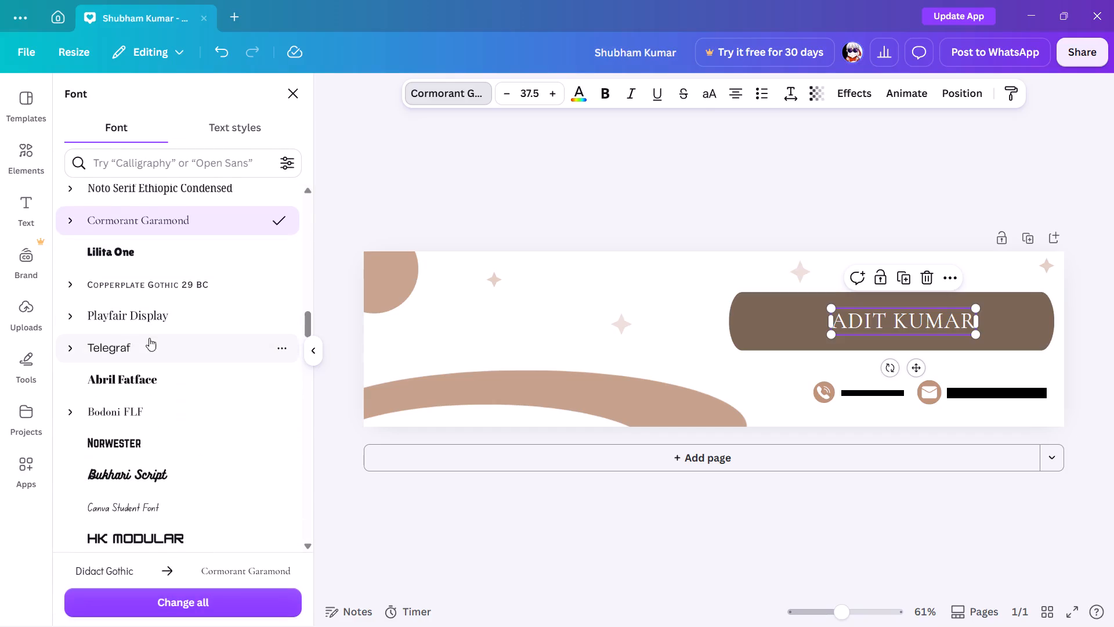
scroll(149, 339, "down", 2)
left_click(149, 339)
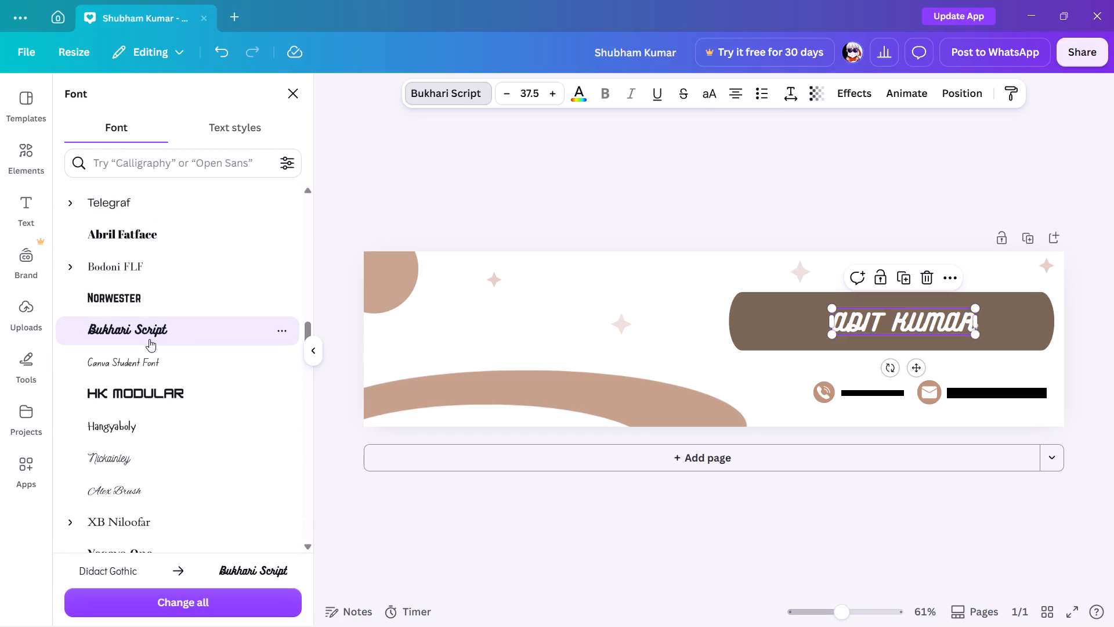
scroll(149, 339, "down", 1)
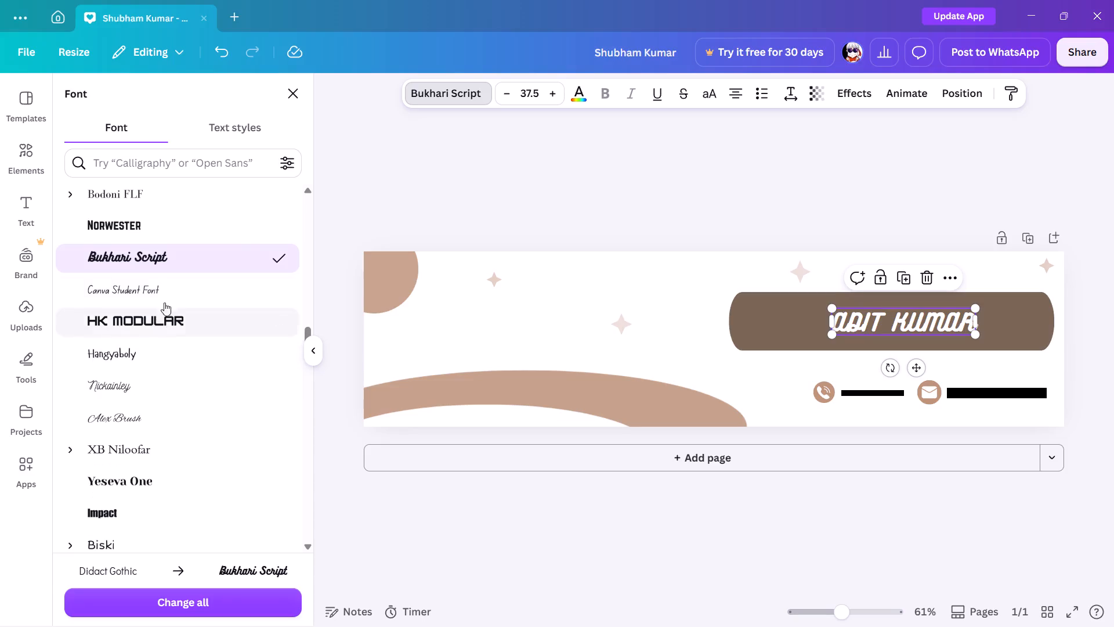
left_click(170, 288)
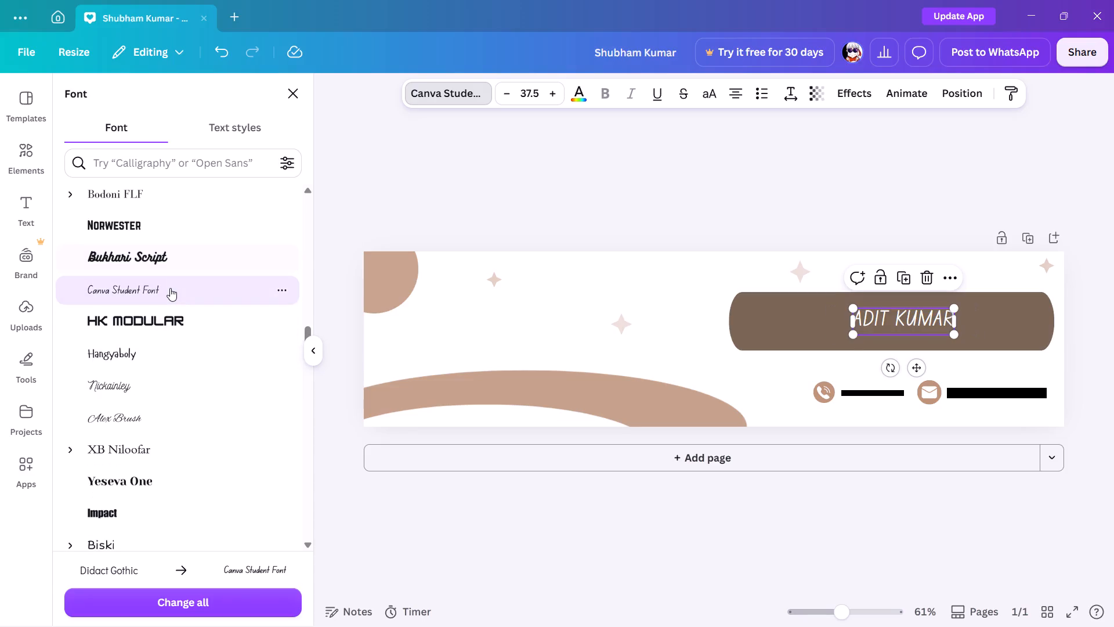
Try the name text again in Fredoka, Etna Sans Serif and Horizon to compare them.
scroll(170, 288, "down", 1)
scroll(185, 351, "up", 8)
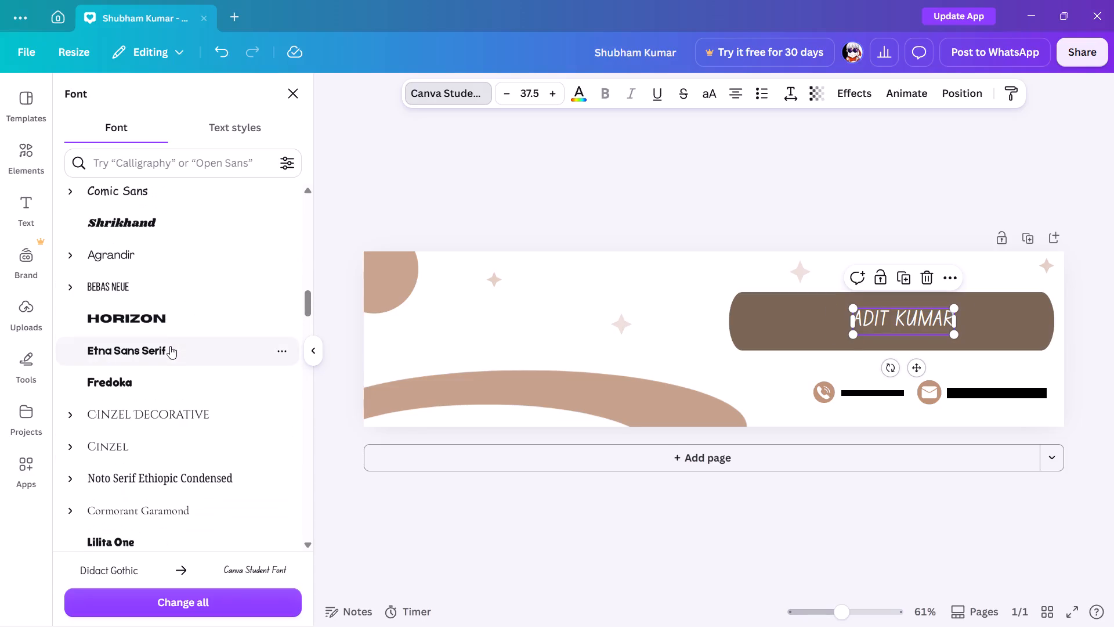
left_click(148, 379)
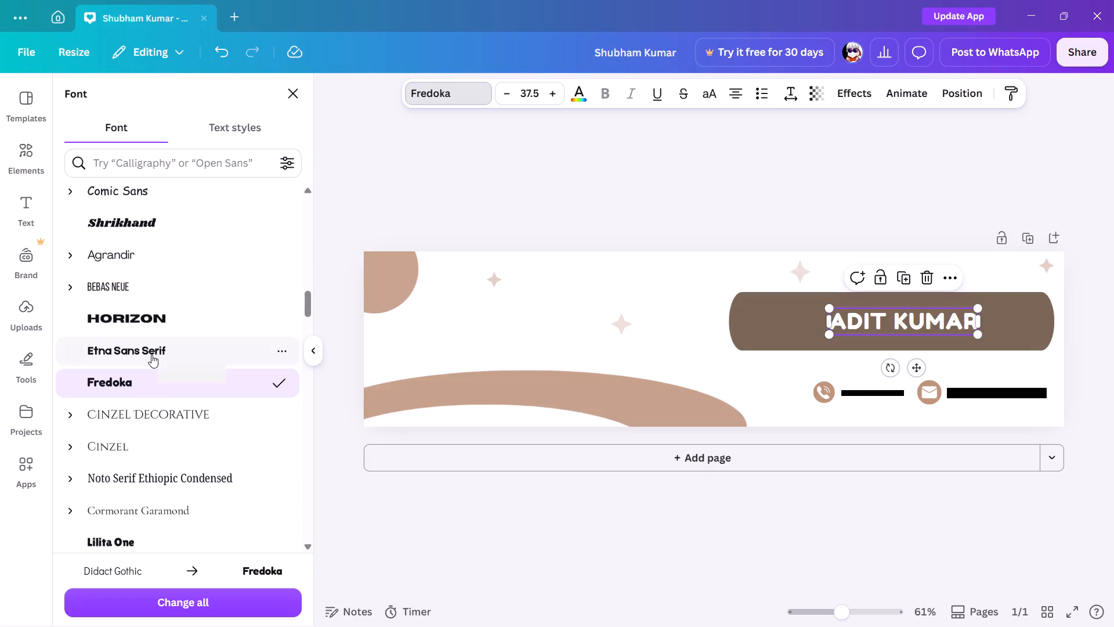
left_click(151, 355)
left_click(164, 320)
Set the name text's font to Shrikhand.
scroll(164, 320, "up", 1)
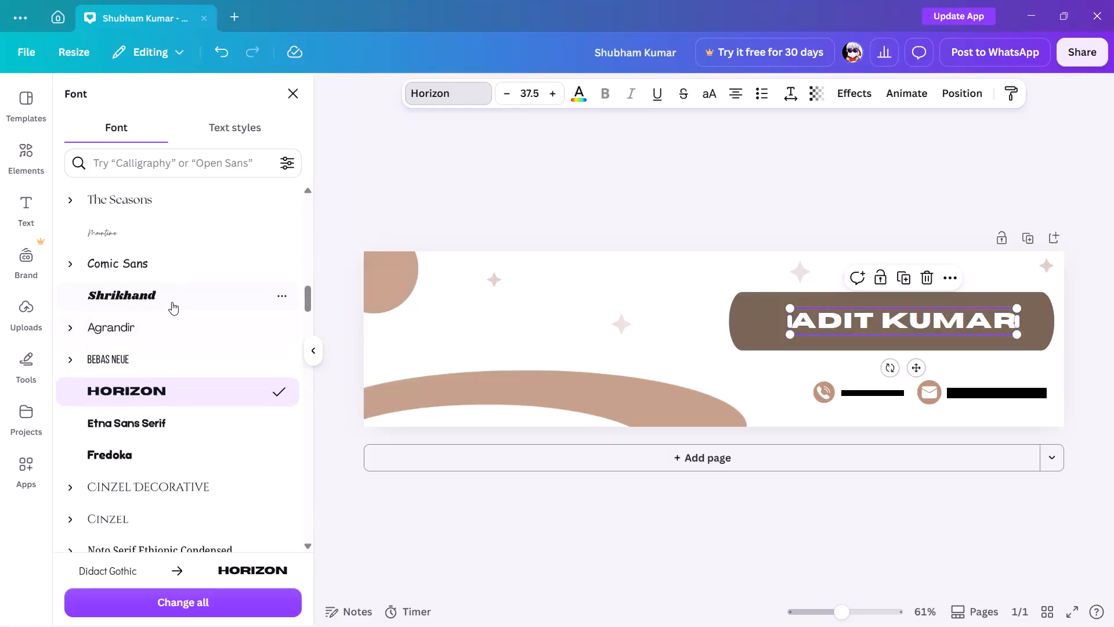
left_click(172, 302)
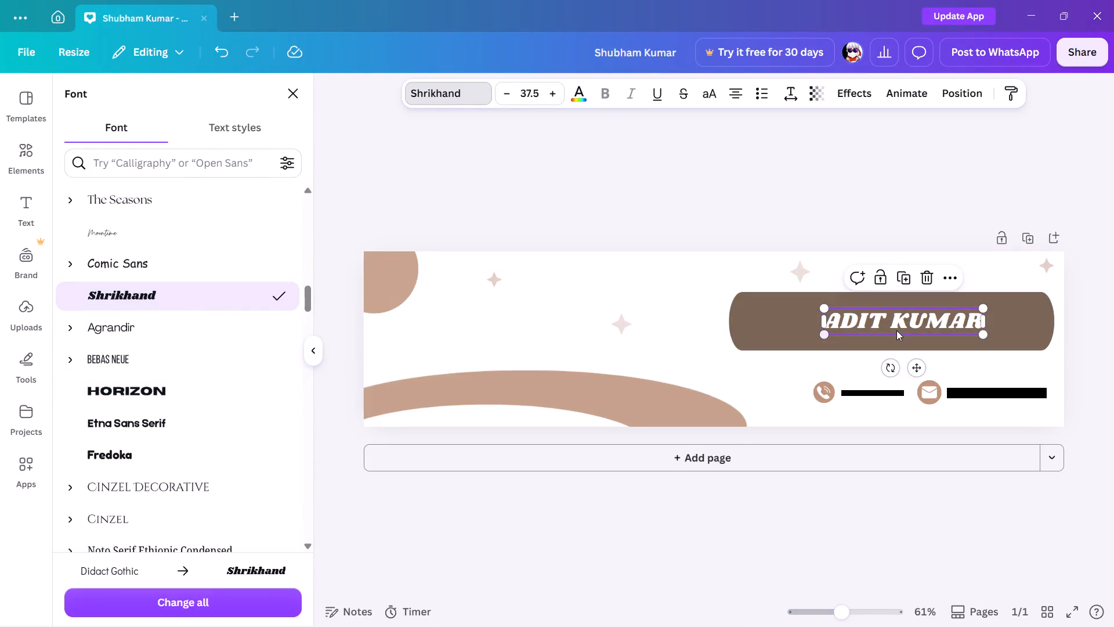
Widen the name text box on both sides so the name has more room within the brown pill.
left_click(896, 330)
left_click_drag(820, 321, 818, 322)
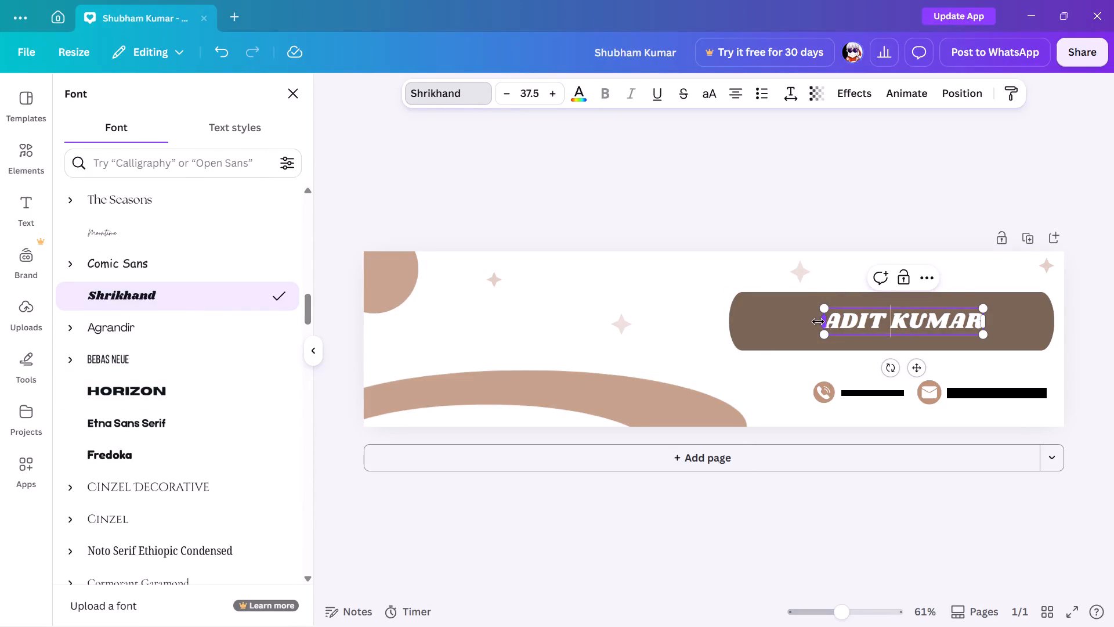
left_click_drag(818, 322, 791, 326)
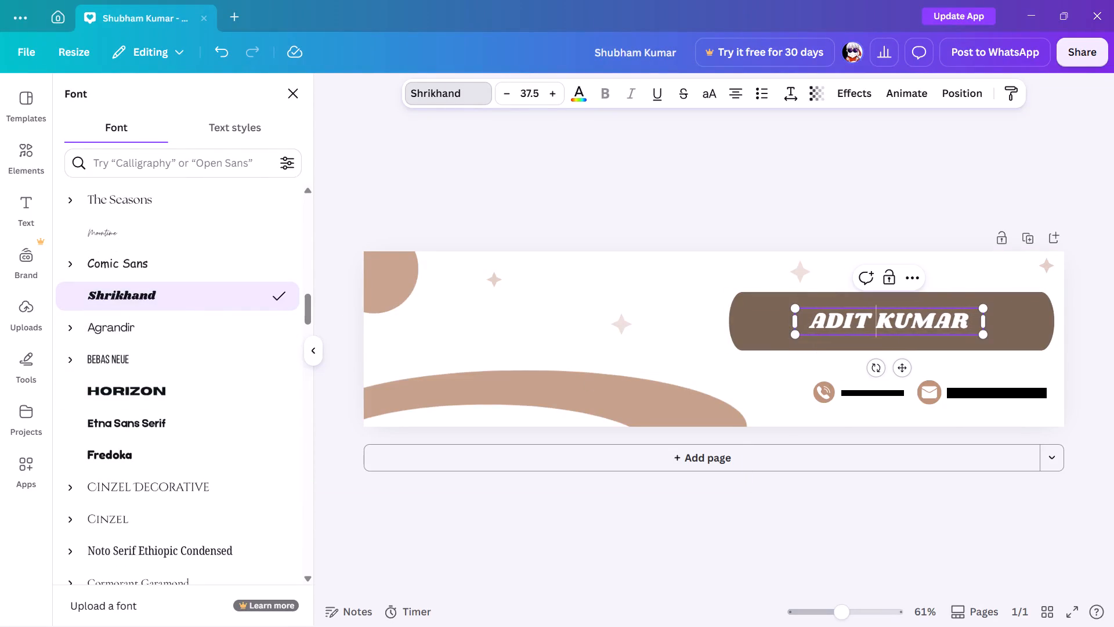
left_click_drag(985, 319, 1004, 323)
Place the cursor in the name text and turn on uppercase and strikethrough formatting.
left_click(902, 308)
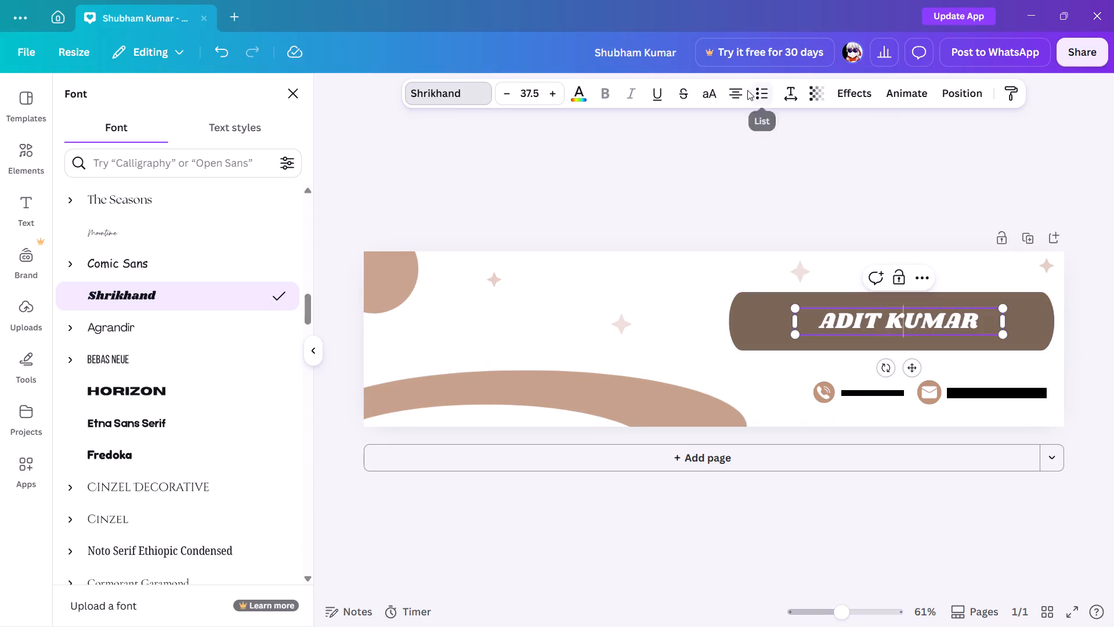
left_click(701, 93)
left_click(686, 93)
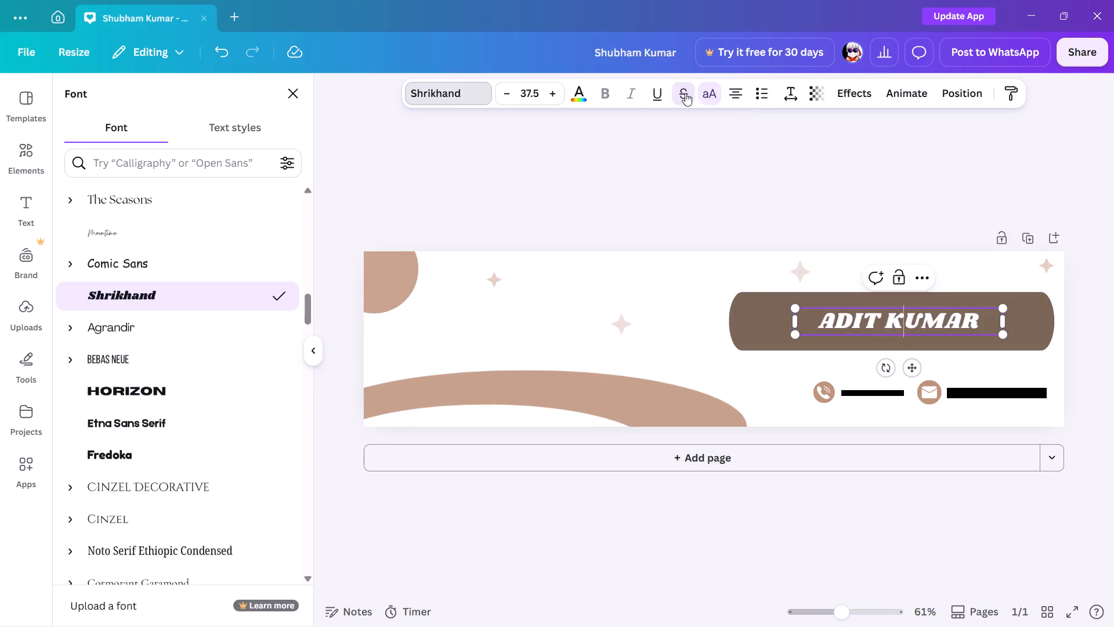
left_click(685, 93)
left_click(685, 93)
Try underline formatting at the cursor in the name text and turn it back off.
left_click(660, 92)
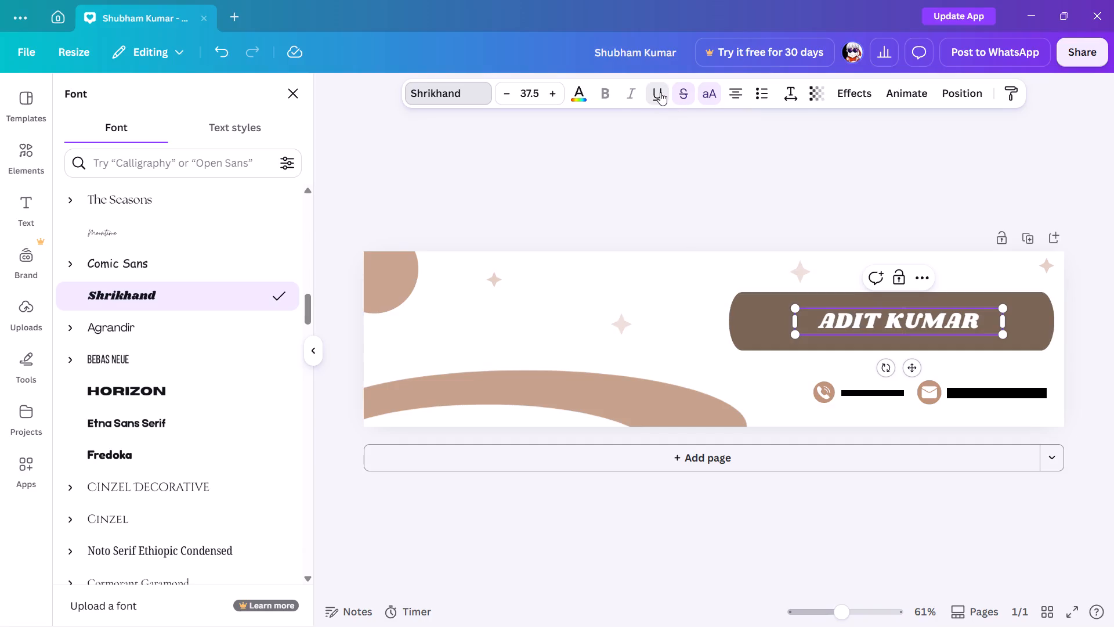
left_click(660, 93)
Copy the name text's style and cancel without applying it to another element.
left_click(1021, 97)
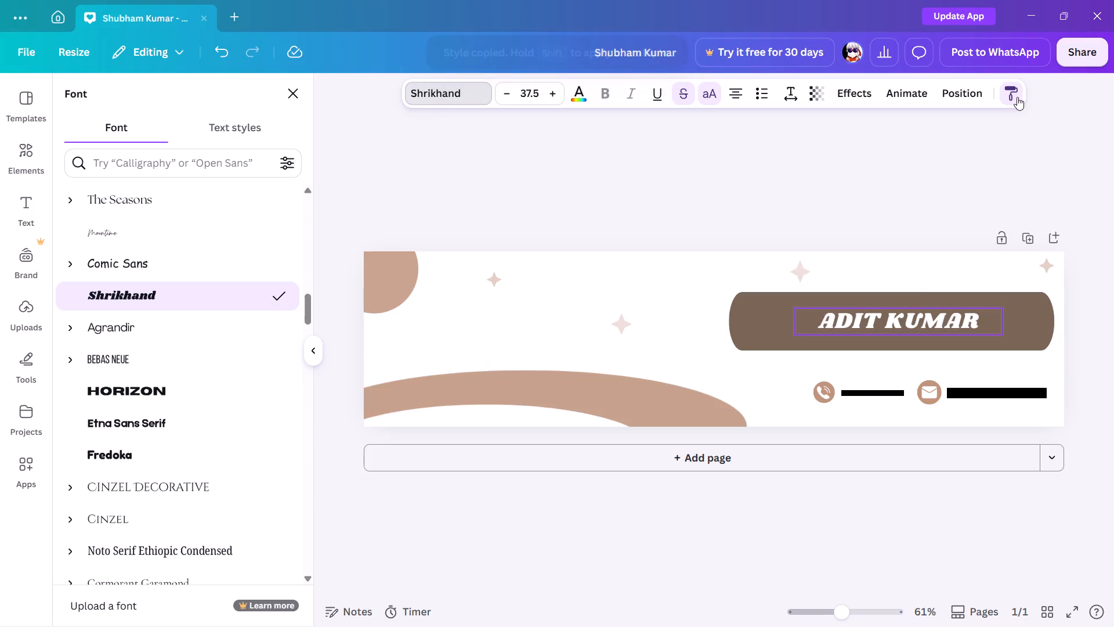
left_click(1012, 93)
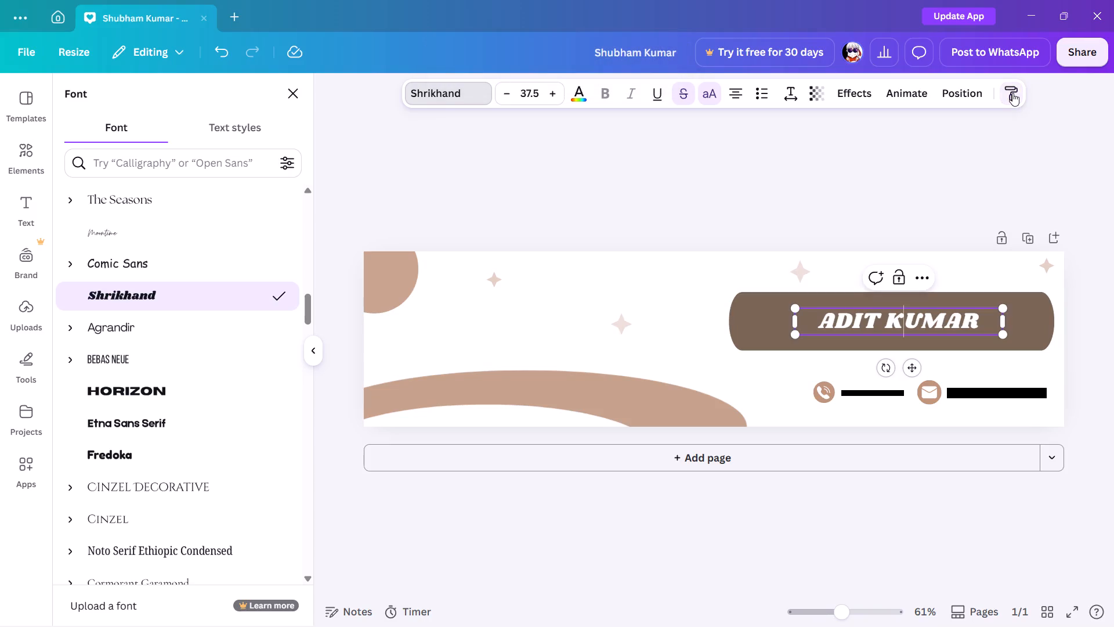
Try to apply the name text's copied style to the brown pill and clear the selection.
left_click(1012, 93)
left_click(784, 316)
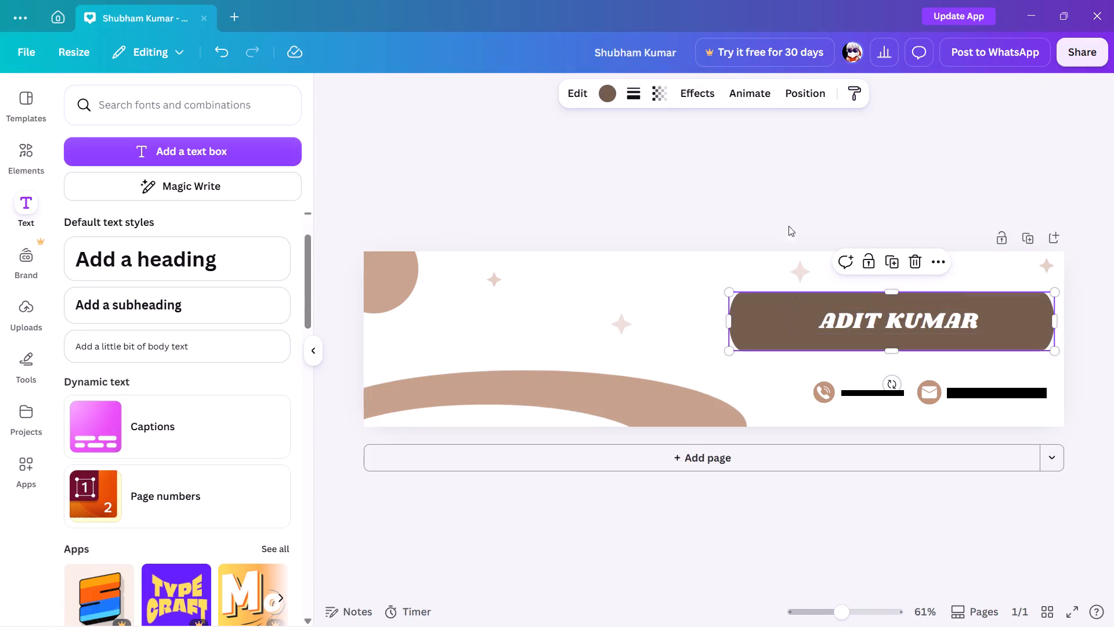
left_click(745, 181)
Enlarge the name text to size 41.2 and recentre it on the brown pill.
left_click(894, 319)
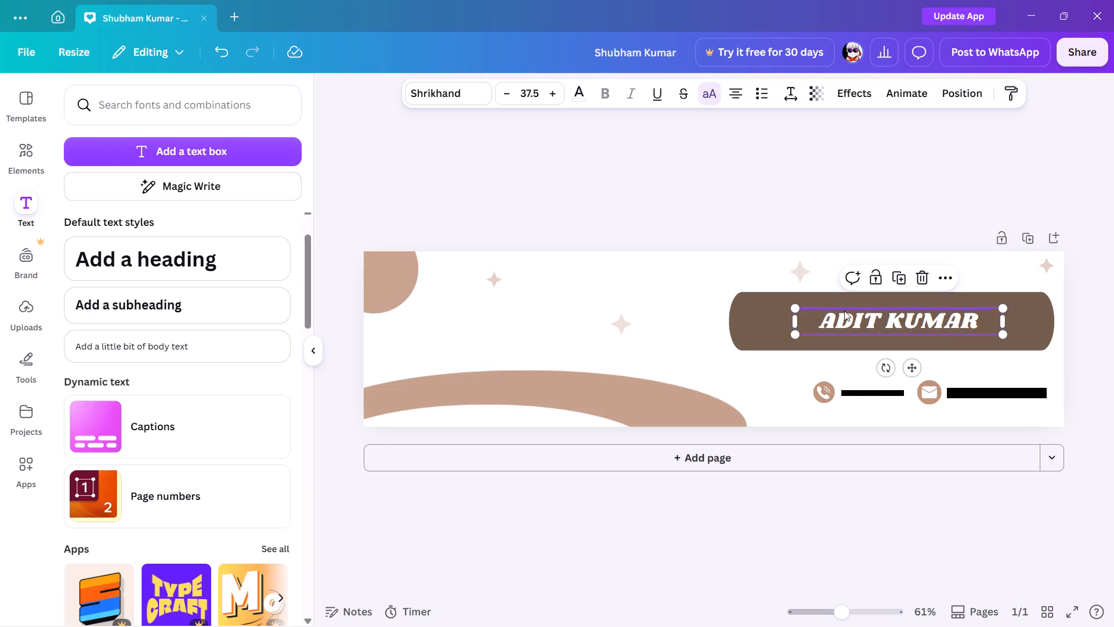
left_click_drag(791, 309, 789, 302)
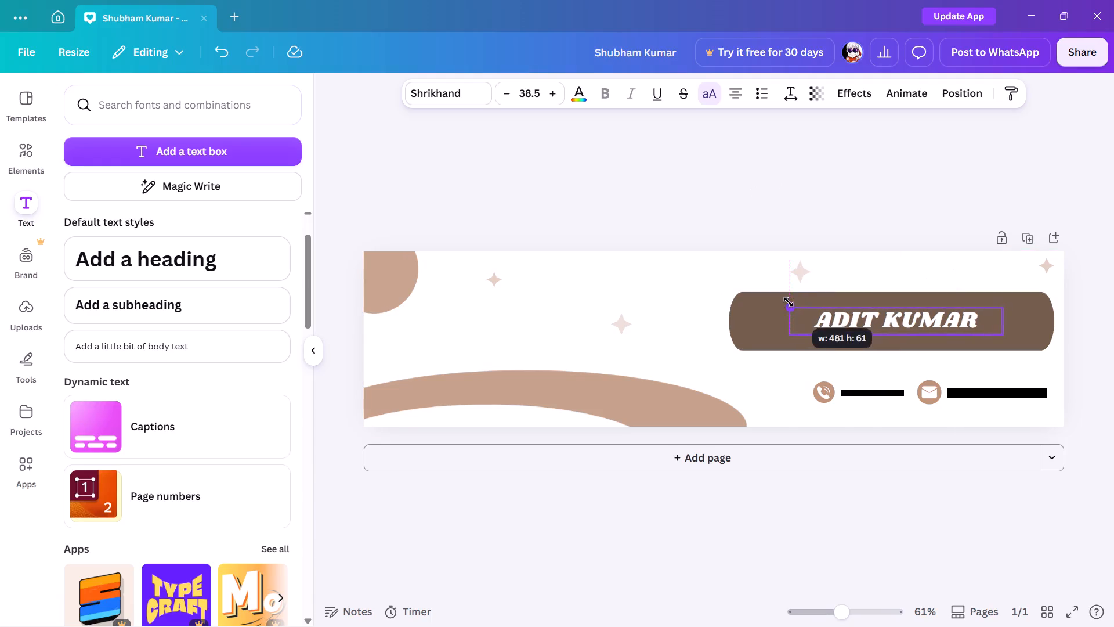
left_click_drag(789, 302, 773, 297)
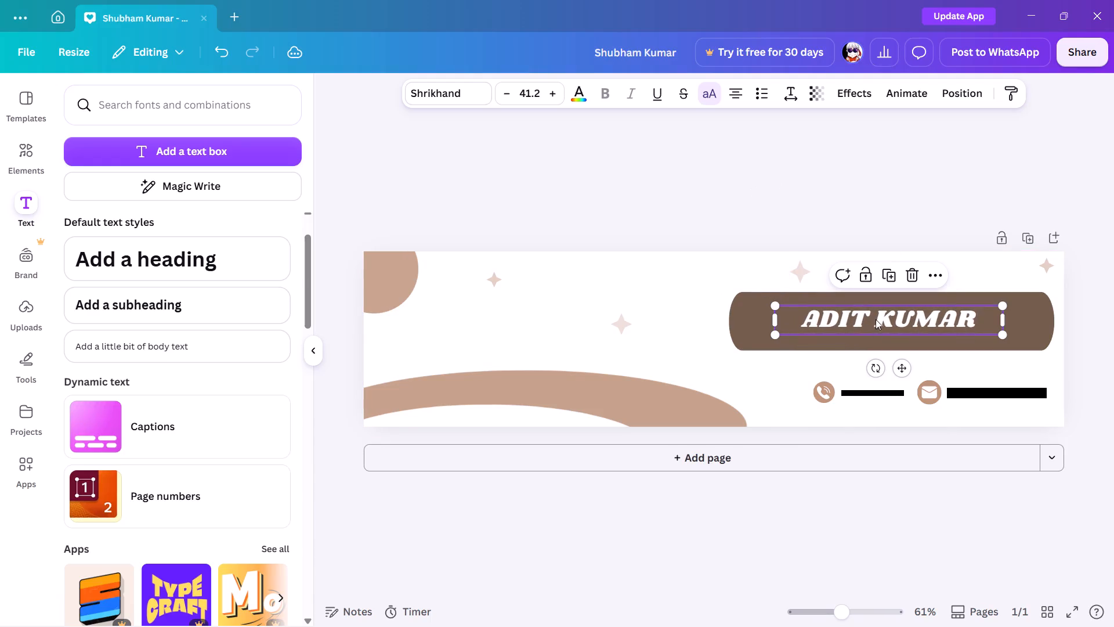
left_click_drag(876, 318, 884, 318)
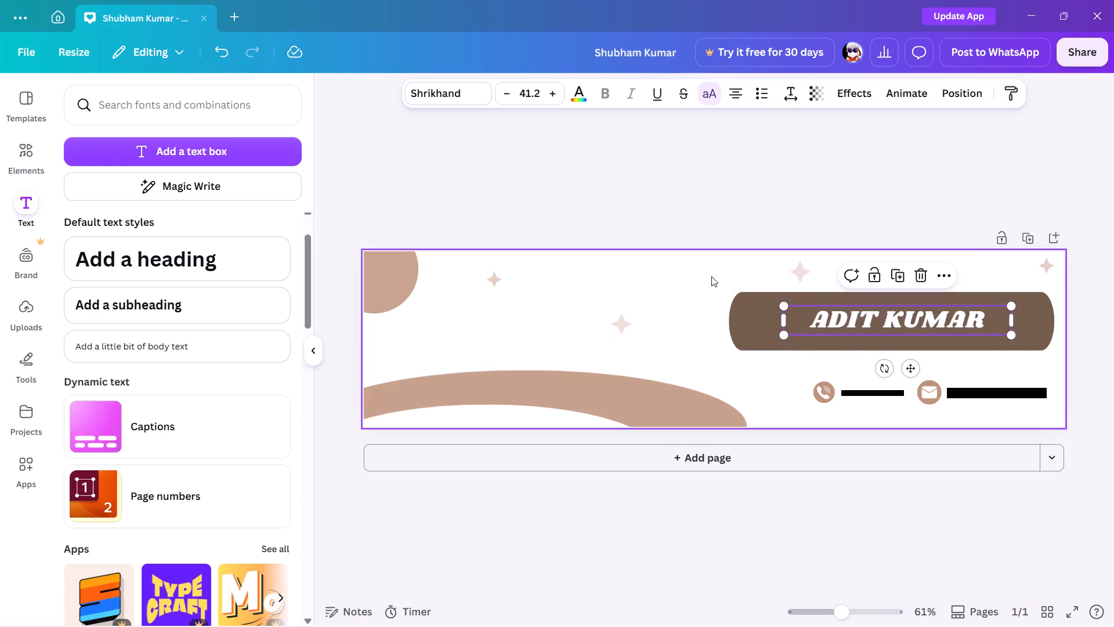
left_click(711, 276)
Browse the default text styles, dynamic text and font combinations with the name text selected.
left_click(879, 308)
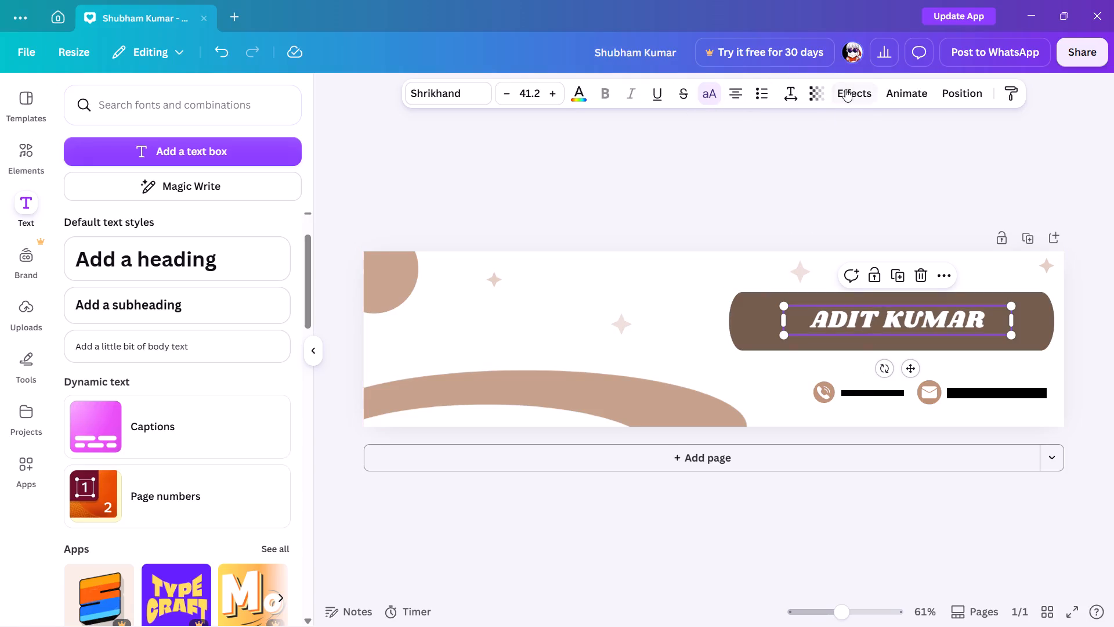
scroll(155, 237, "down", 1)
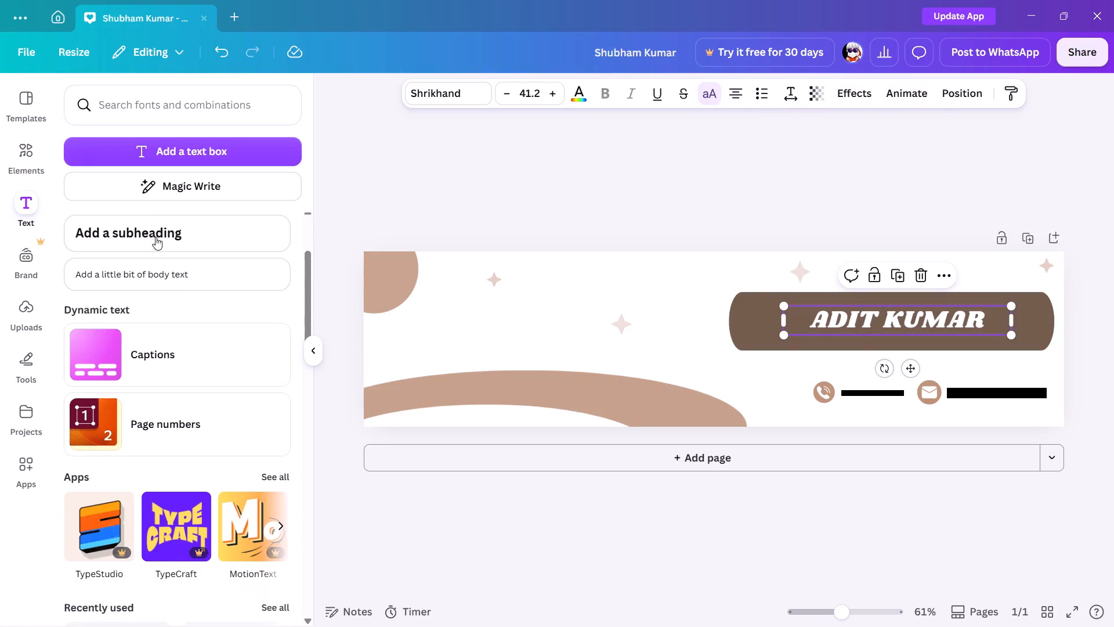
scroll(155, 237, "down", 7)
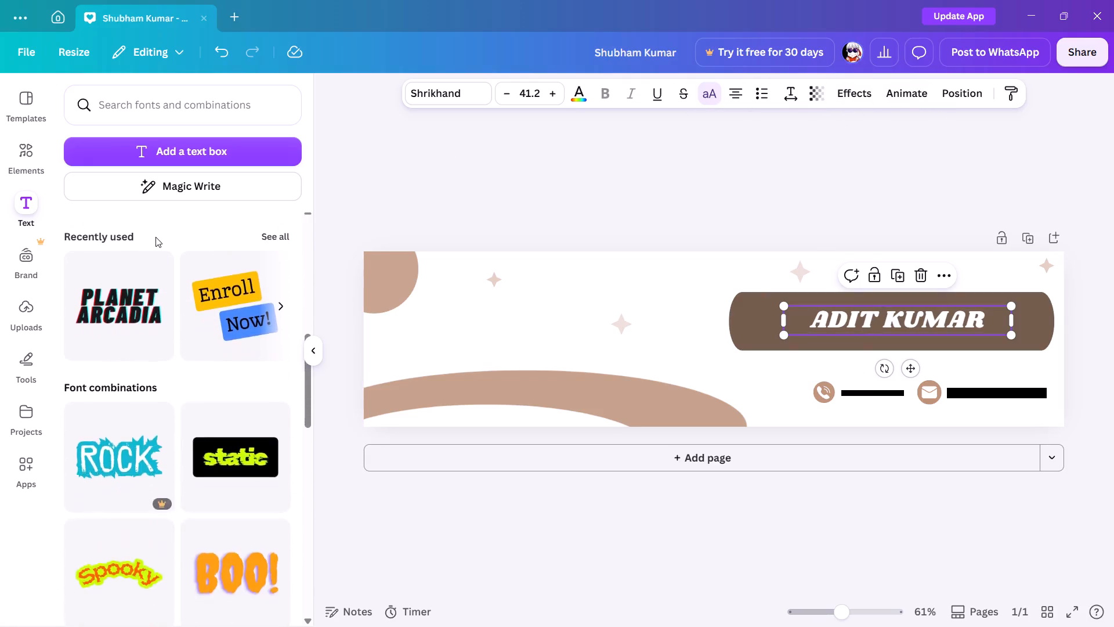
scroll(155, 237, "down", 7)
scroll(155, 237, "up", 19)
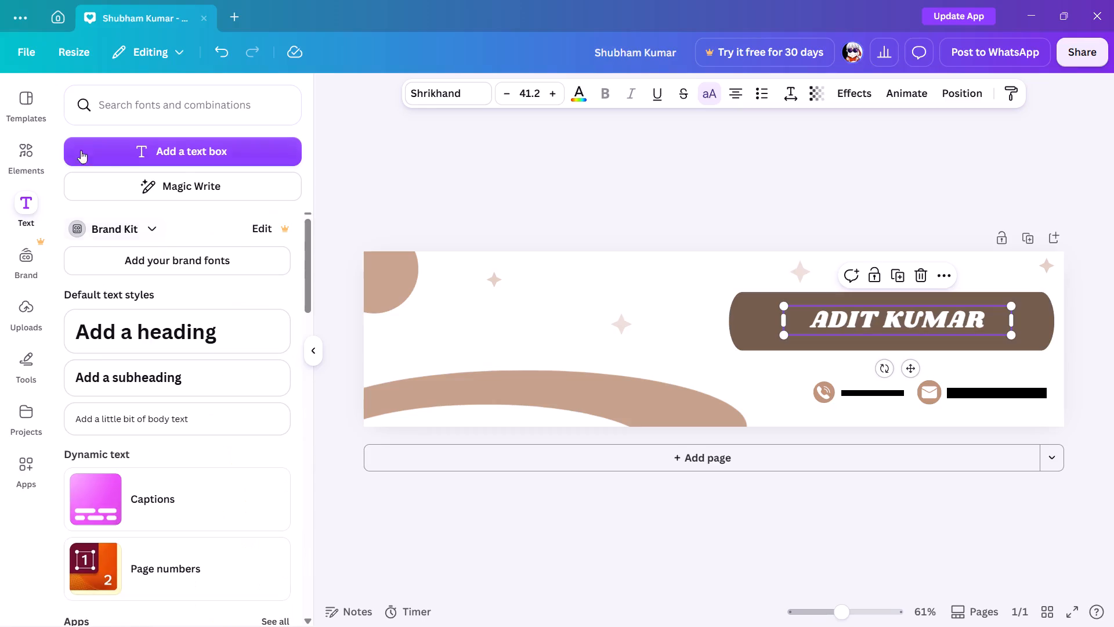
left_click(32, 200)
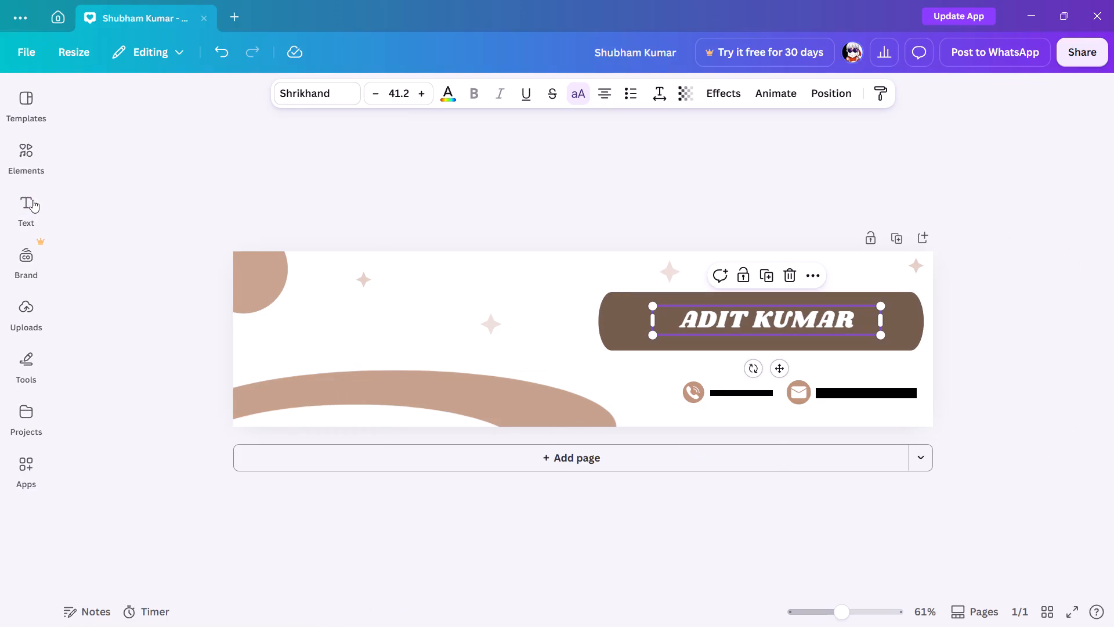
left_click(32, 200)
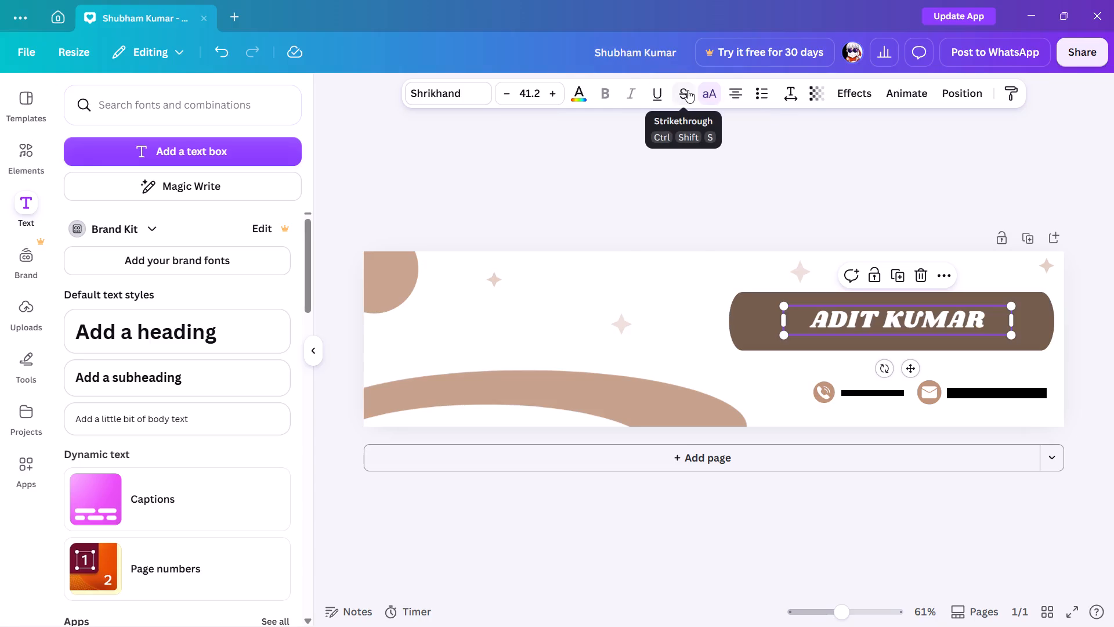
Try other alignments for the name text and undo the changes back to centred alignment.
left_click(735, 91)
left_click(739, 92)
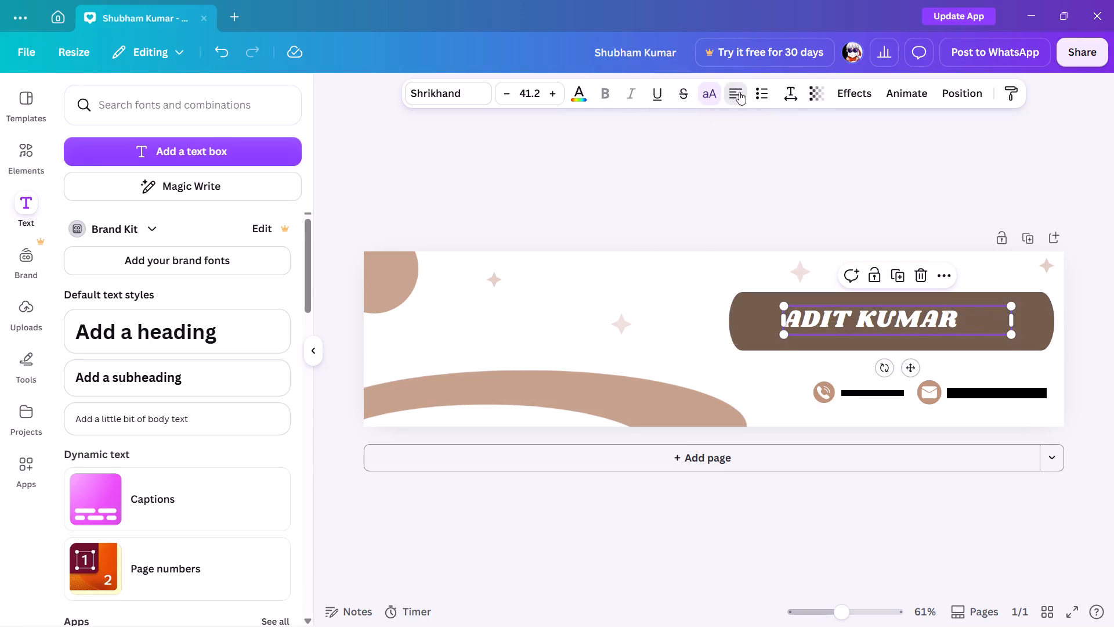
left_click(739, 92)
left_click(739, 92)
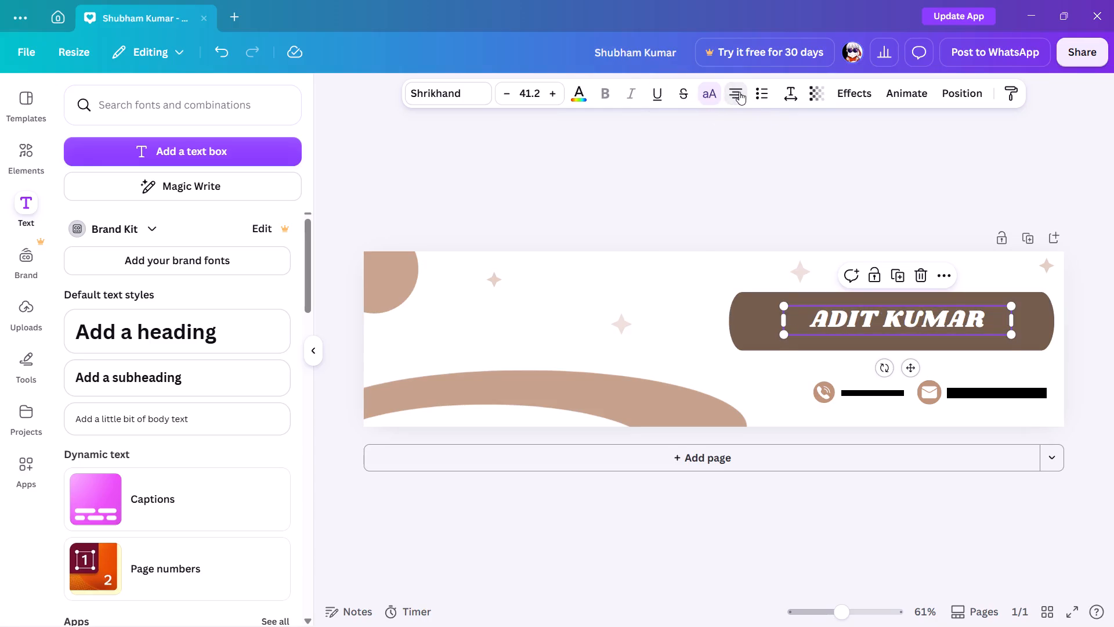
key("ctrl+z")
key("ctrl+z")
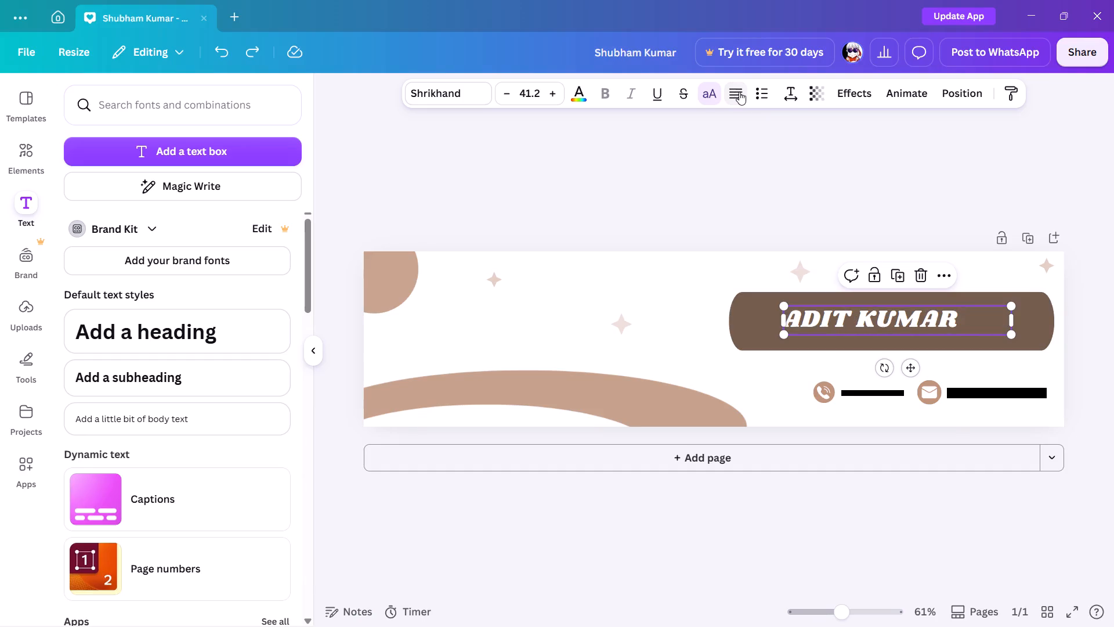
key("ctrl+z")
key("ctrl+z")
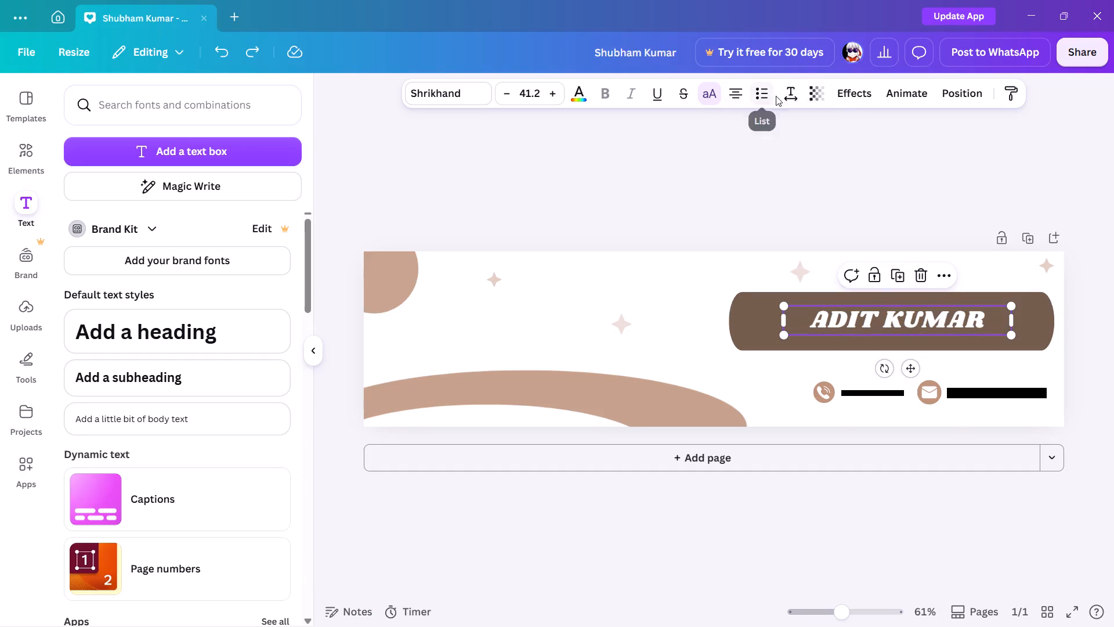
Examine the name text's letter and line spacing options and its advanced typography settings.
left_click(794, 93)
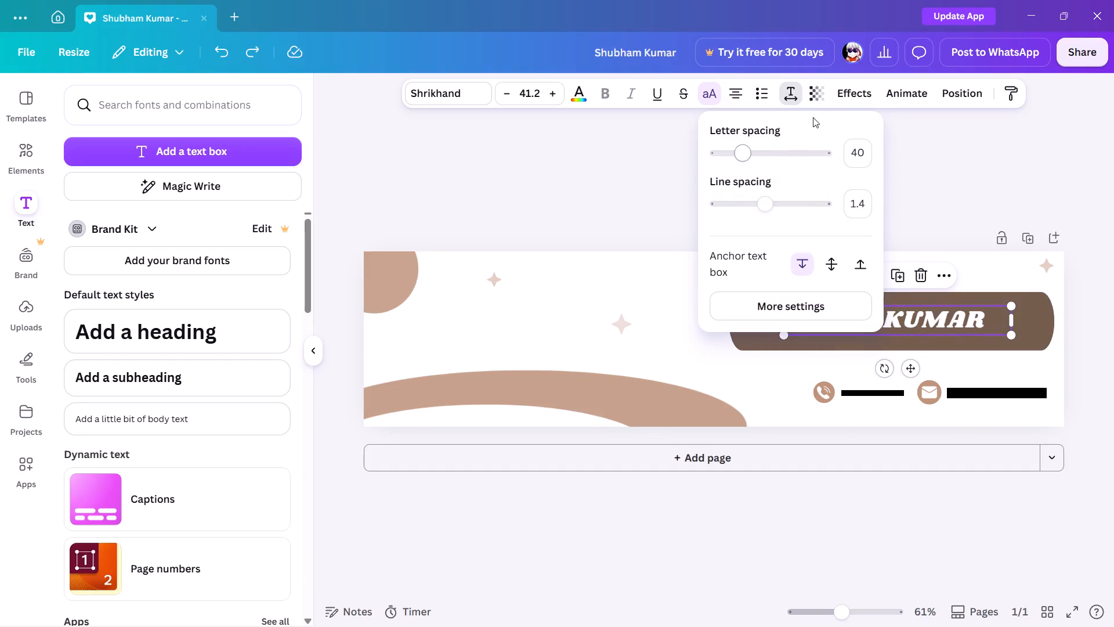
scroll(803, 206, "down", 2)
left_click(801, 299)
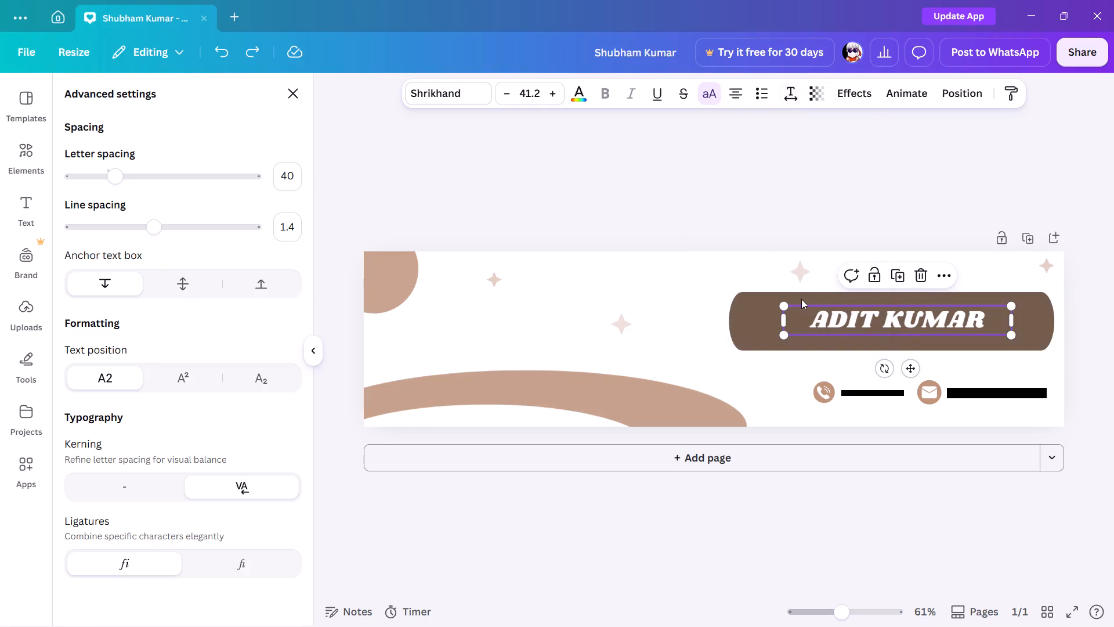
scroll(188, 243, "down", 3)
scroll(188, 243, "up", 4)
left_click(295, 93)
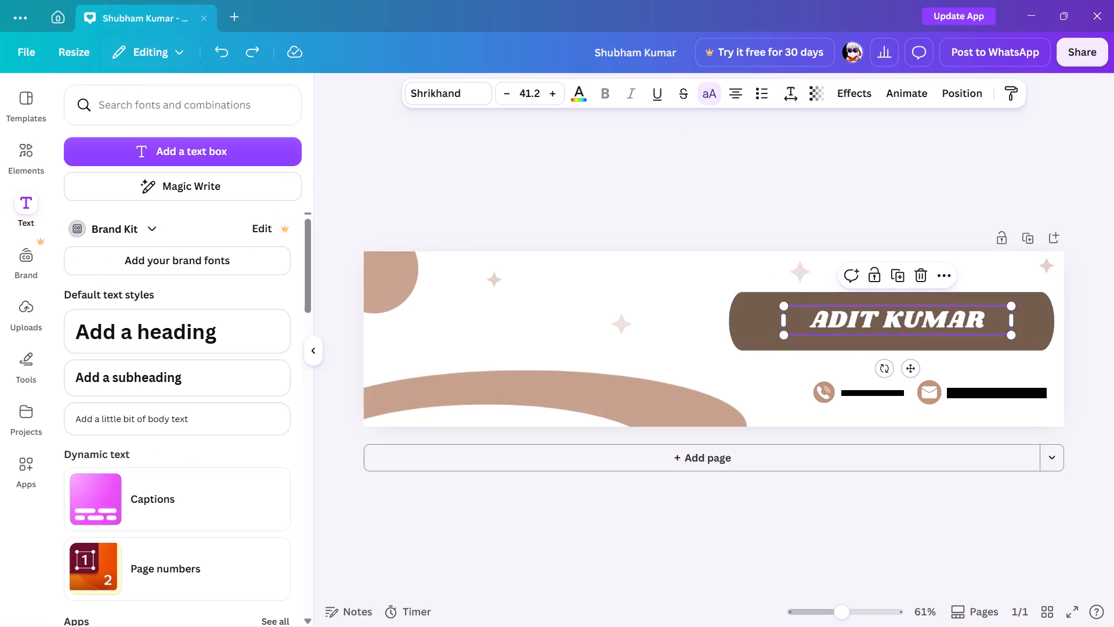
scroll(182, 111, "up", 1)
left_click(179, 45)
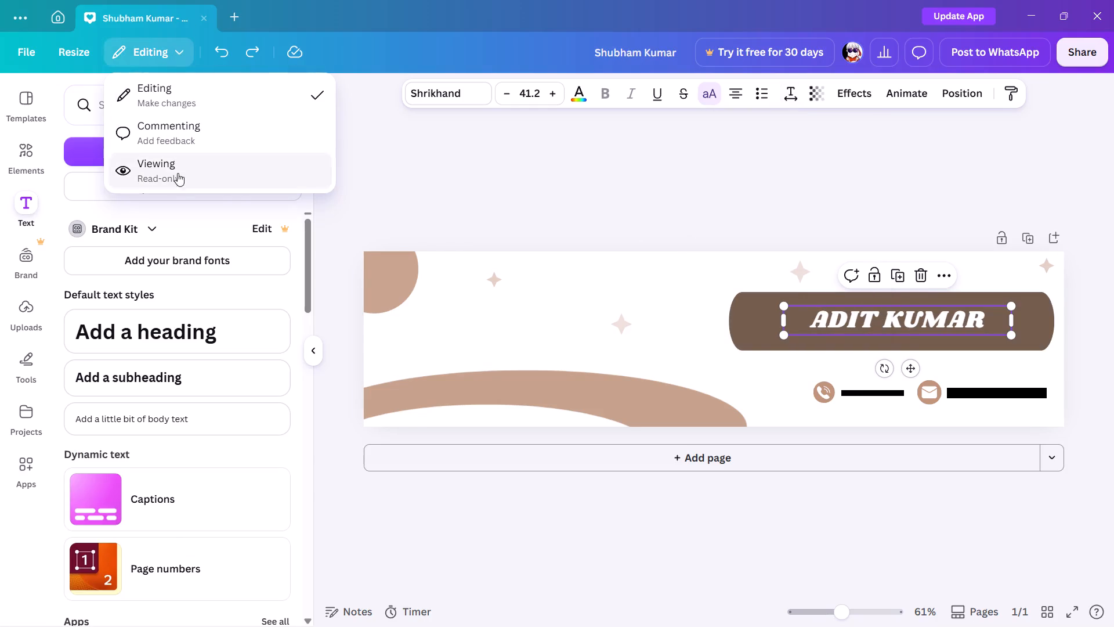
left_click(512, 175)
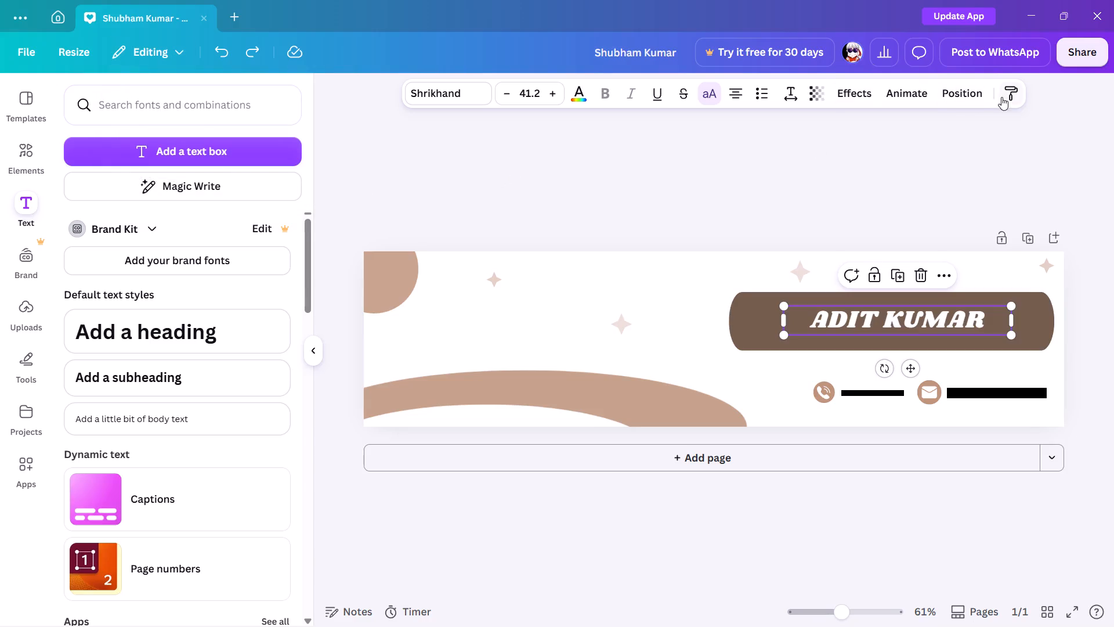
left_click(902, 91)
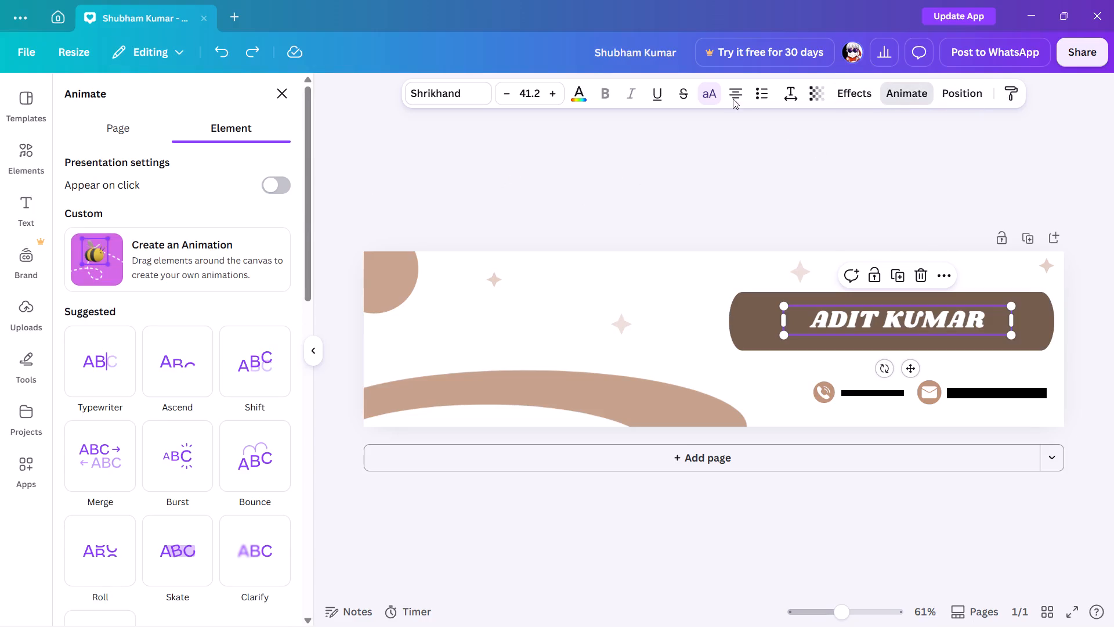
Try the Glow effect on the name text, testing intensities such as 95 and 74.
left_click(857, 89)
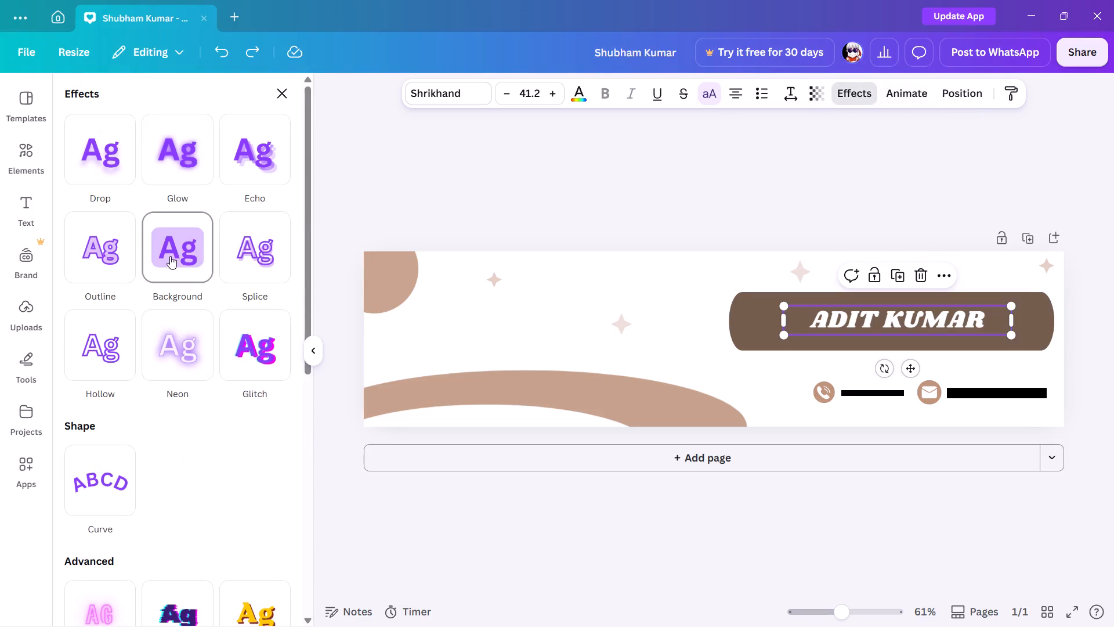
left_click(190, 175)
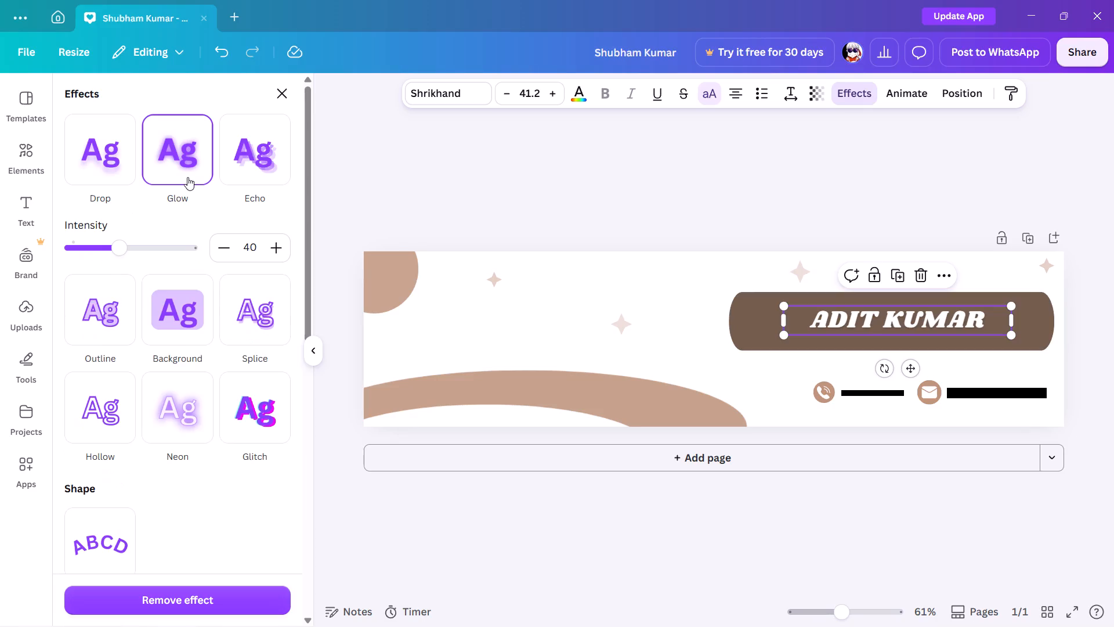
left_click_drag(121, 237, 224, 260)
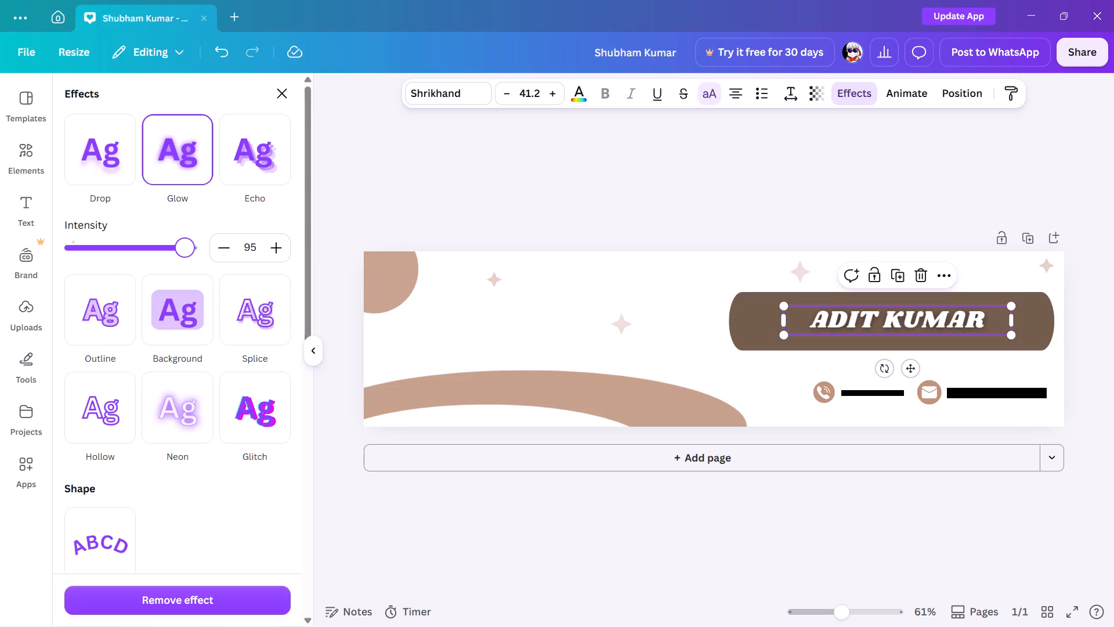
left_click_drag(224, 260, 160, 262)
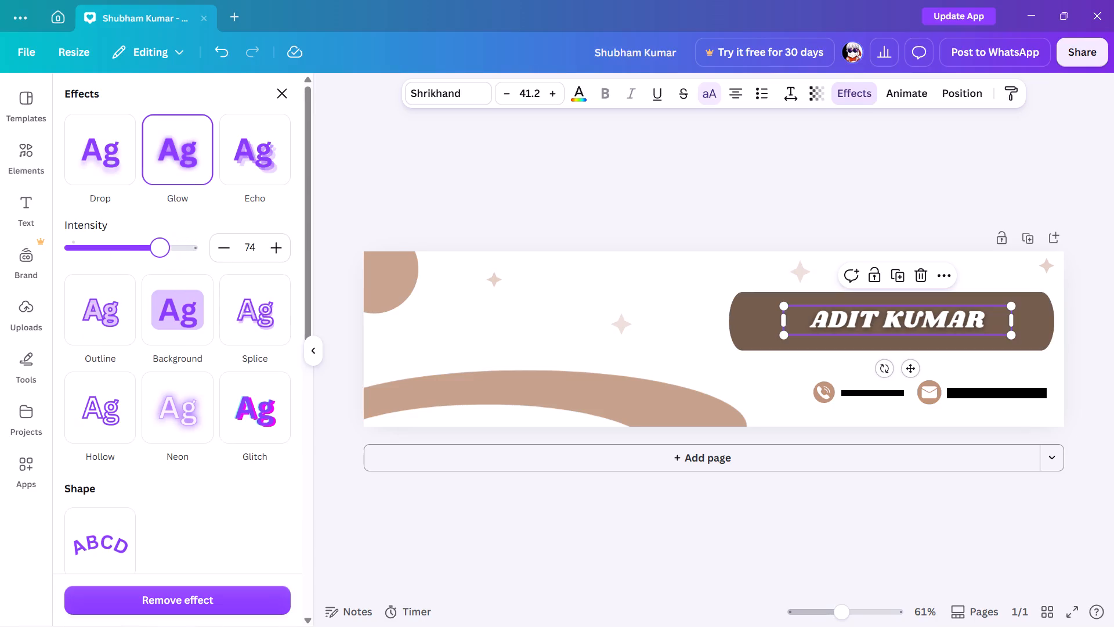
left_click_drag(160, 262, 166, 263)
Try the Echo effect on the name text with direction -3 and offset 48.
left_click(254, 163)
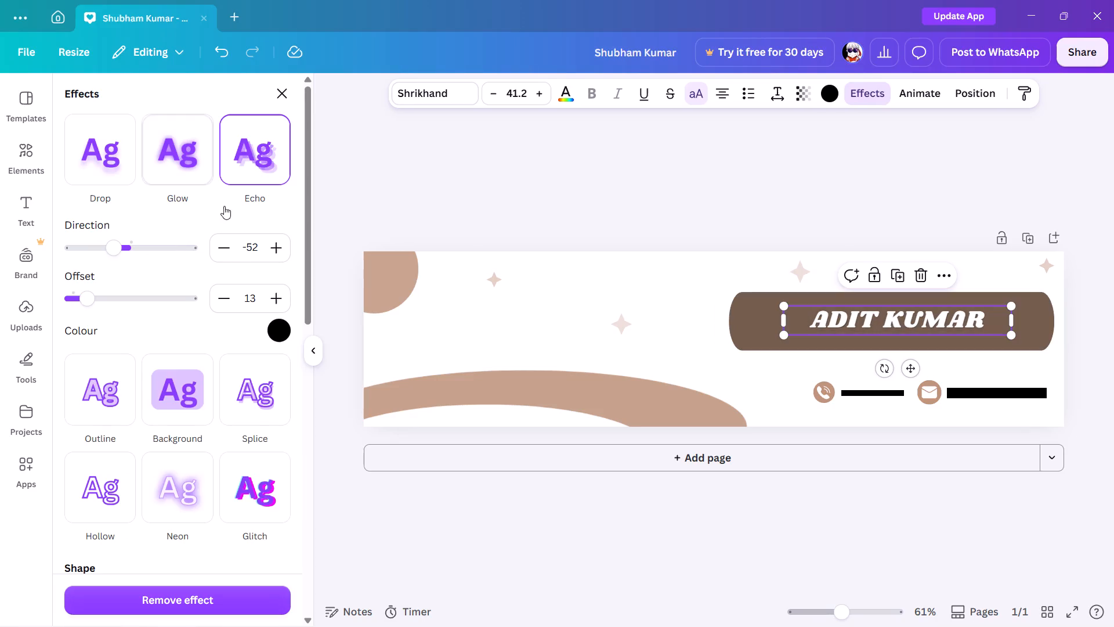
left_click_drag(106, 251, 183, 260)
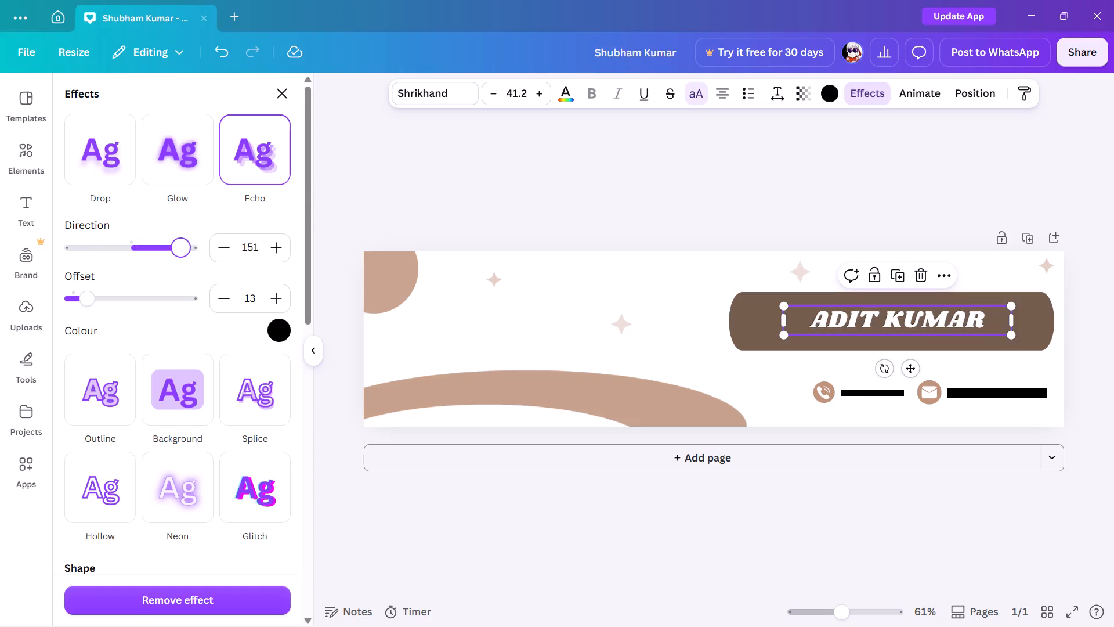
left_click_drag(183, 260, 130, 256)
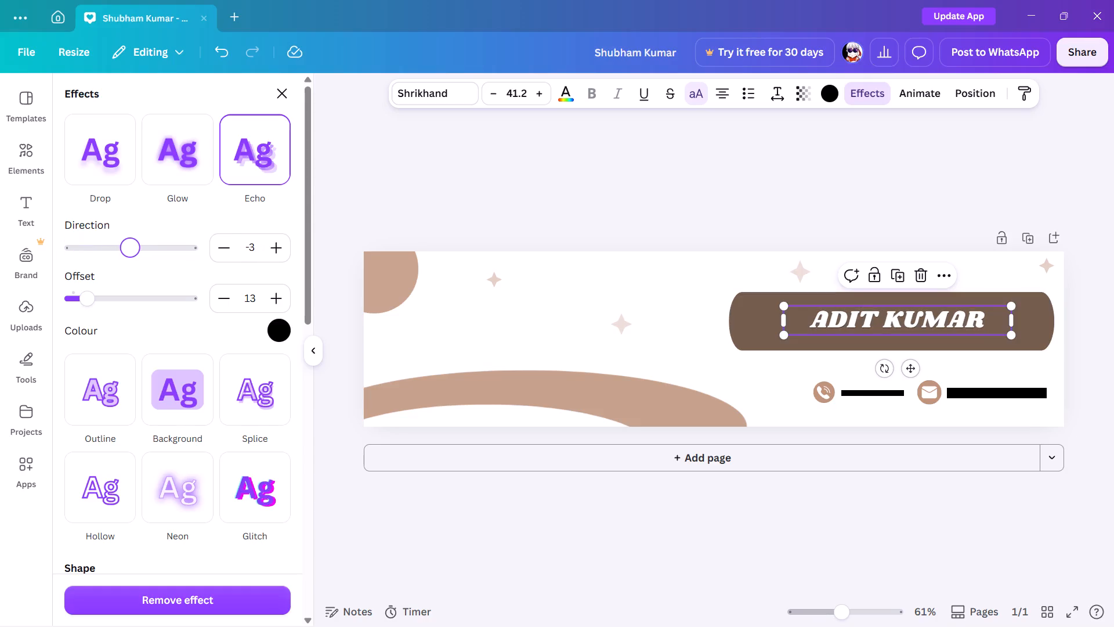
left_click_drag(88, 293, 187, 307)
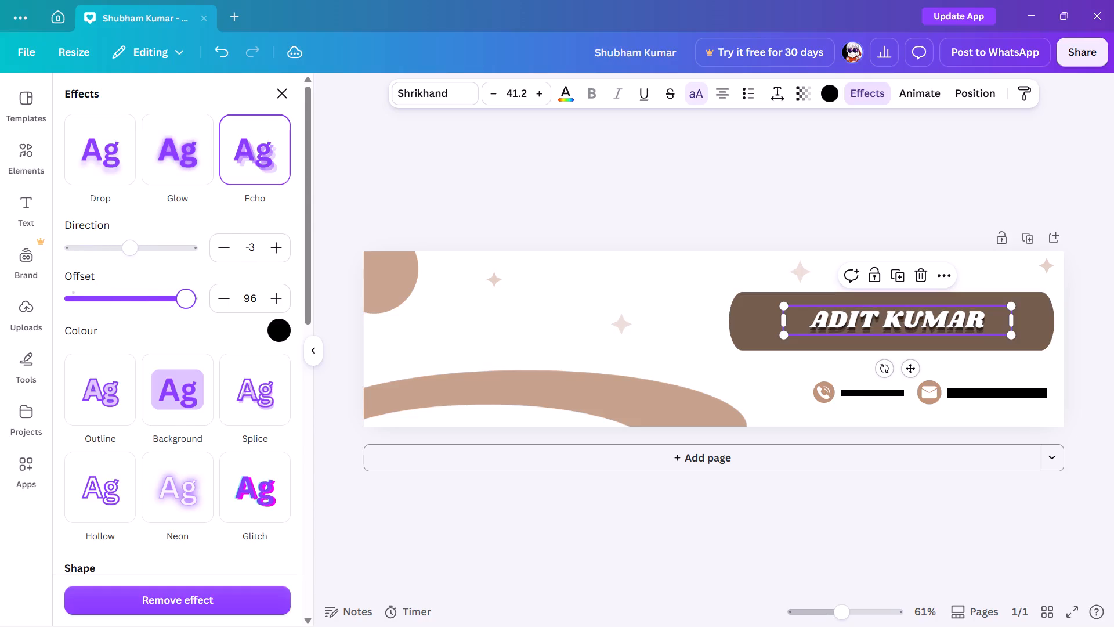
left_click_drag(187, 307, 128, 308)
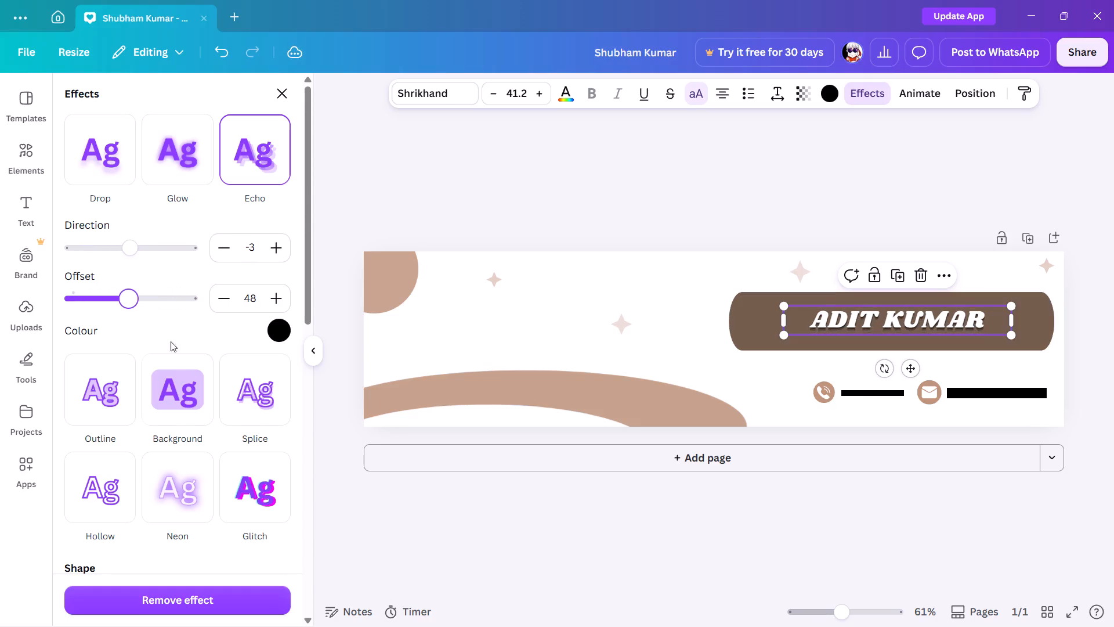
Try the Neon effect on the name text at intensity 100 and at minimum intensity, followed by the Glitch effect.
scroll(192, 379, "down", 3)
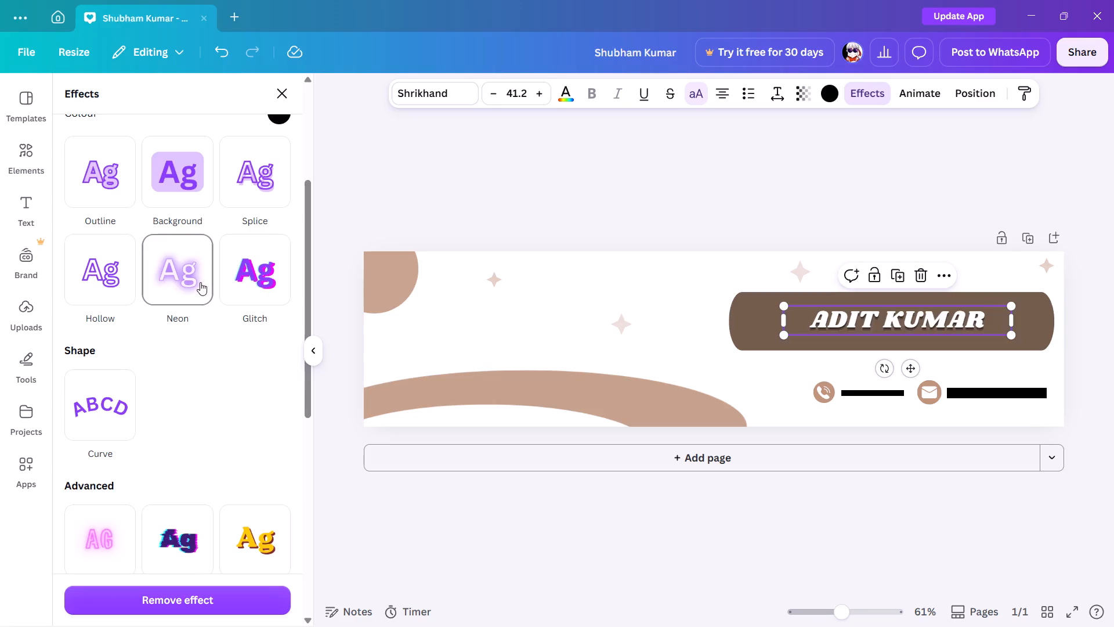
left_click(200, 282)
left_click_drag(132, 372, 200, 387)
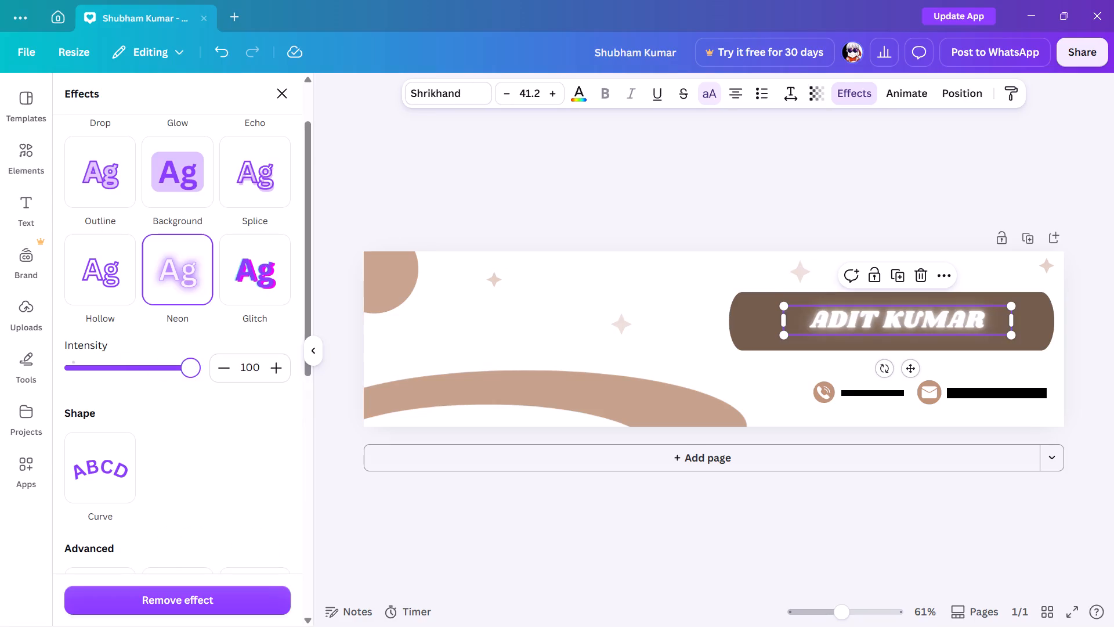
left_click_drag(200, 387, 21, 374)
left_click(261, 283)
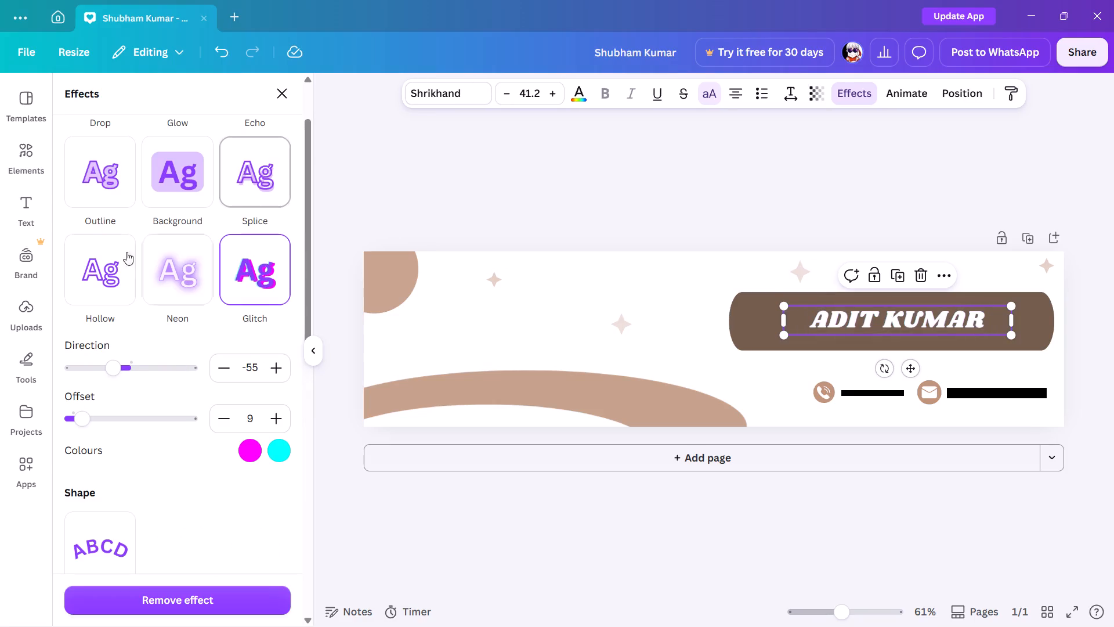
Apply the Splice effect to the name text on the brown pill.
left_click(248, 189)
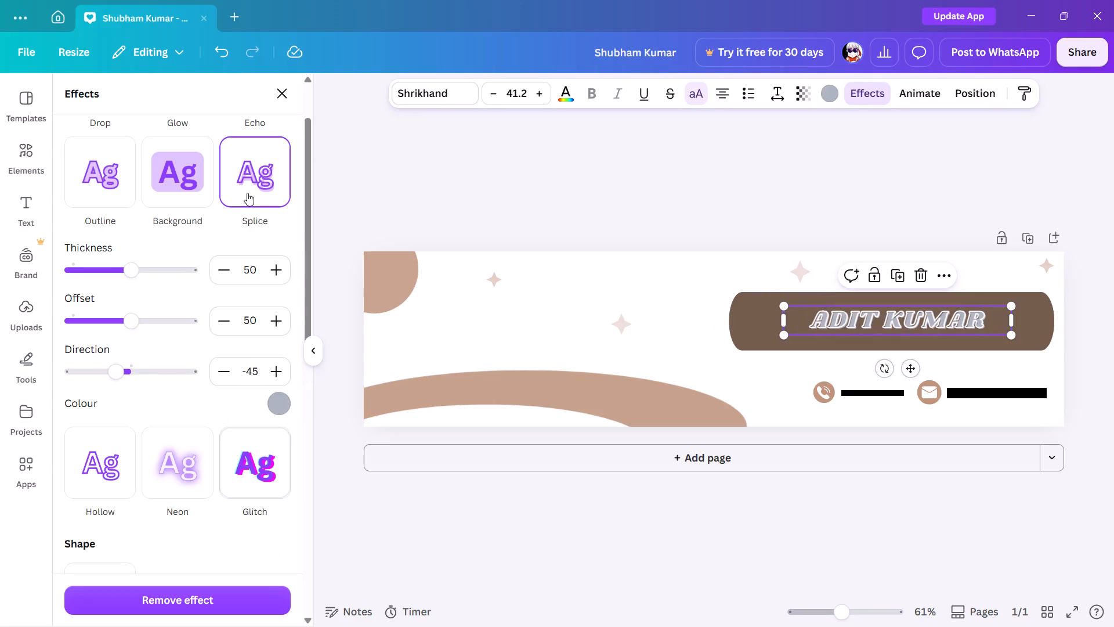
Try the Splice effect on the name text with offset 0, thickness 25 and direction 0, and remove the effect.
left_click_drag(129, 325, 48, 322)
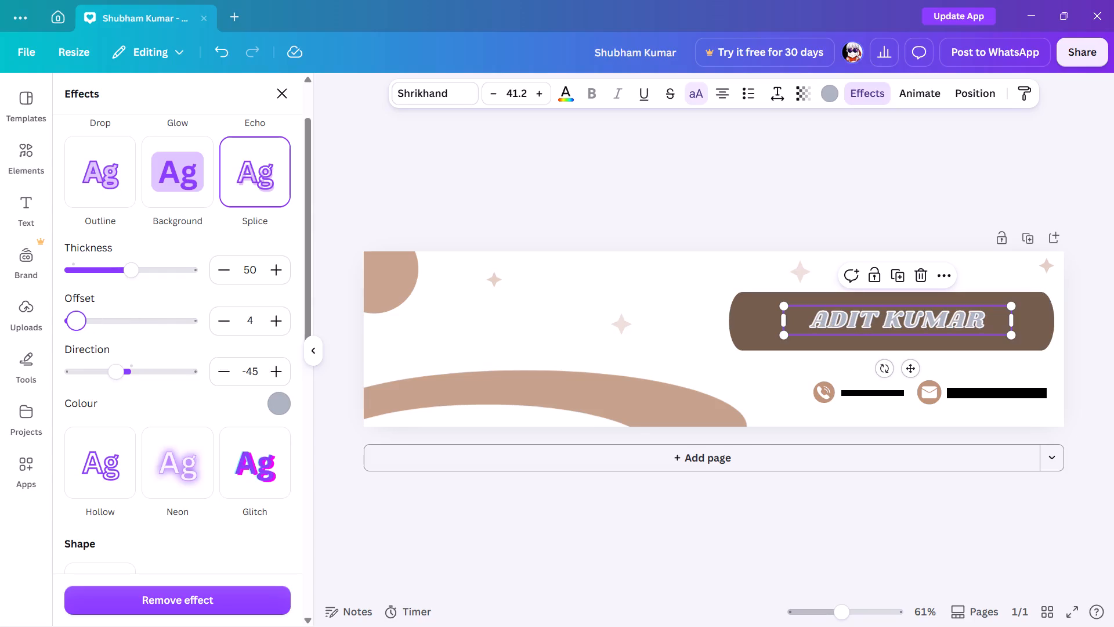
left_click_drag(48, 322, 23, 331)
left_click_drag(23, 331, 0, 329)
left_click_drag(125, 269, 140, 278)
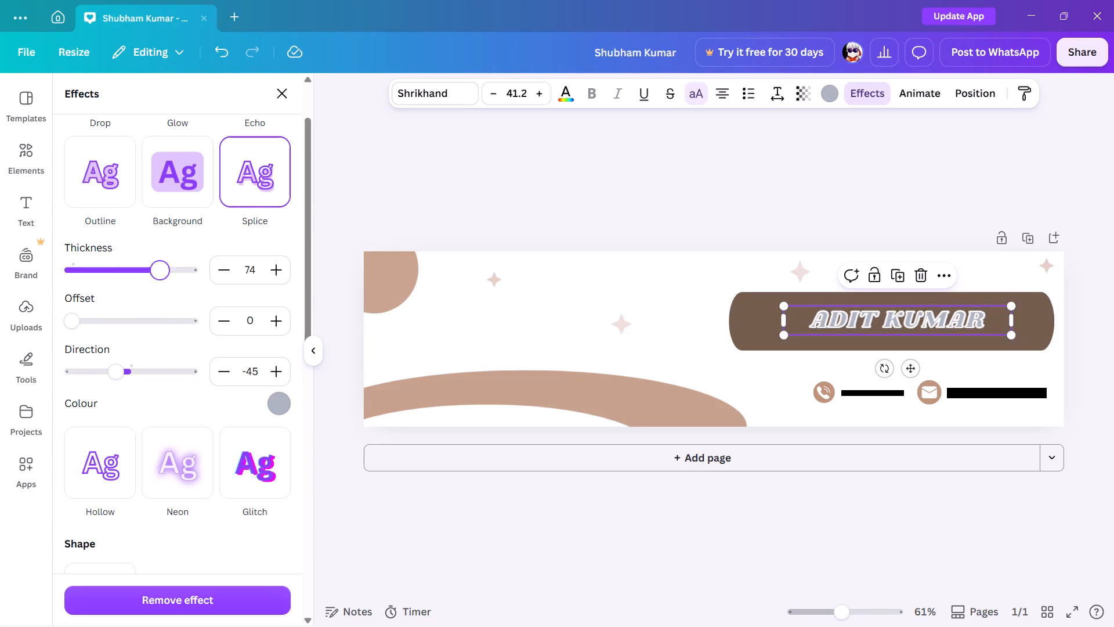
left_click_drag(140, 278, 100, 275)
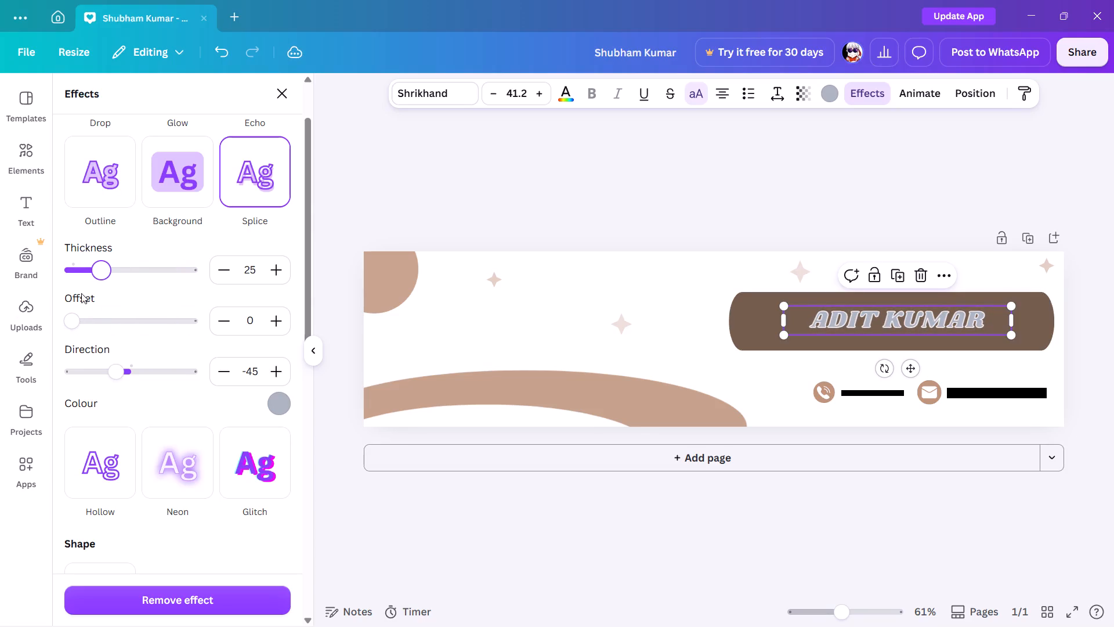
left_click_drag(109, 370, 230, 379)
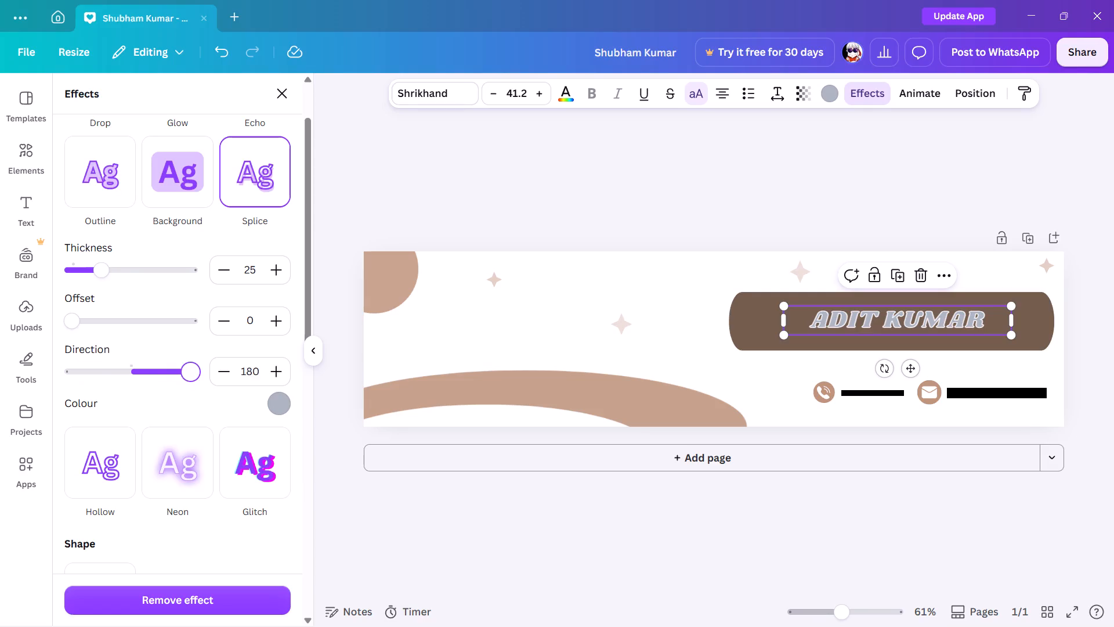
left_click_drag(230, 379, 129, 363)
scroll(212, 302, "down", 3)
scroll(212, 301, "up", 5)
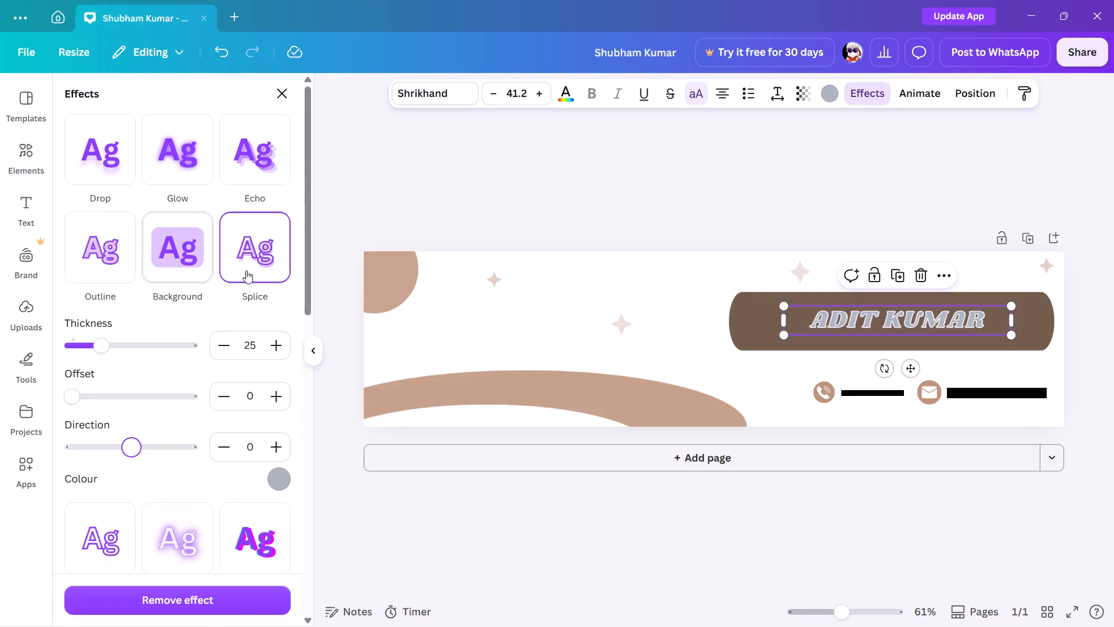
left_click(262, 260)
Apply the Glow effect to the name text on the brown pill at maximum intensity.
scroll(180, 307, "down", 3)
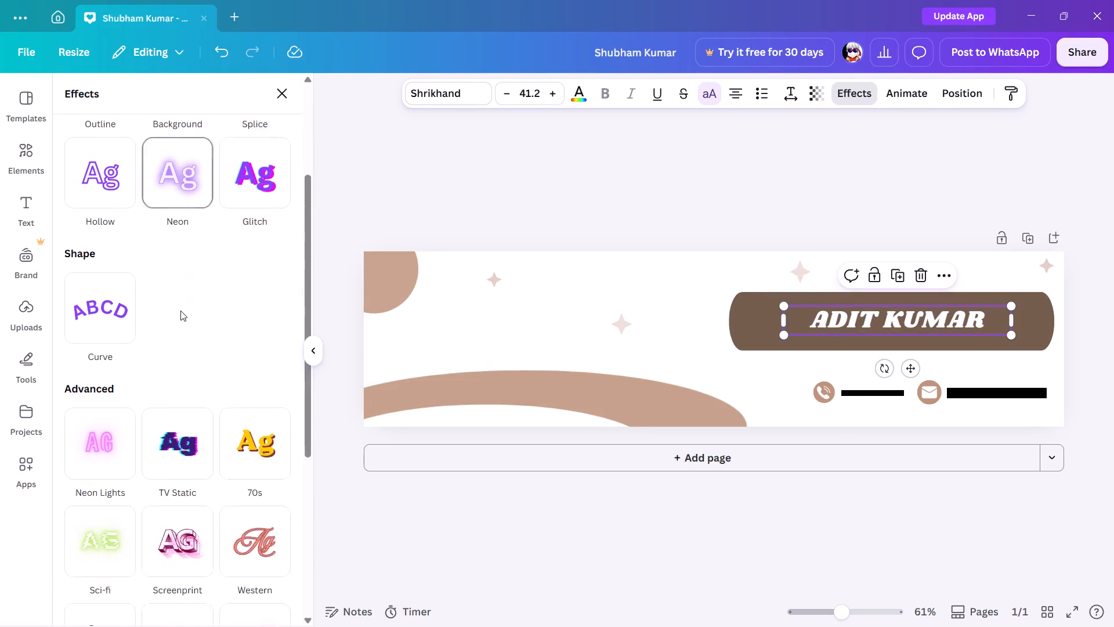
scroll(179, 312, "down", 2)
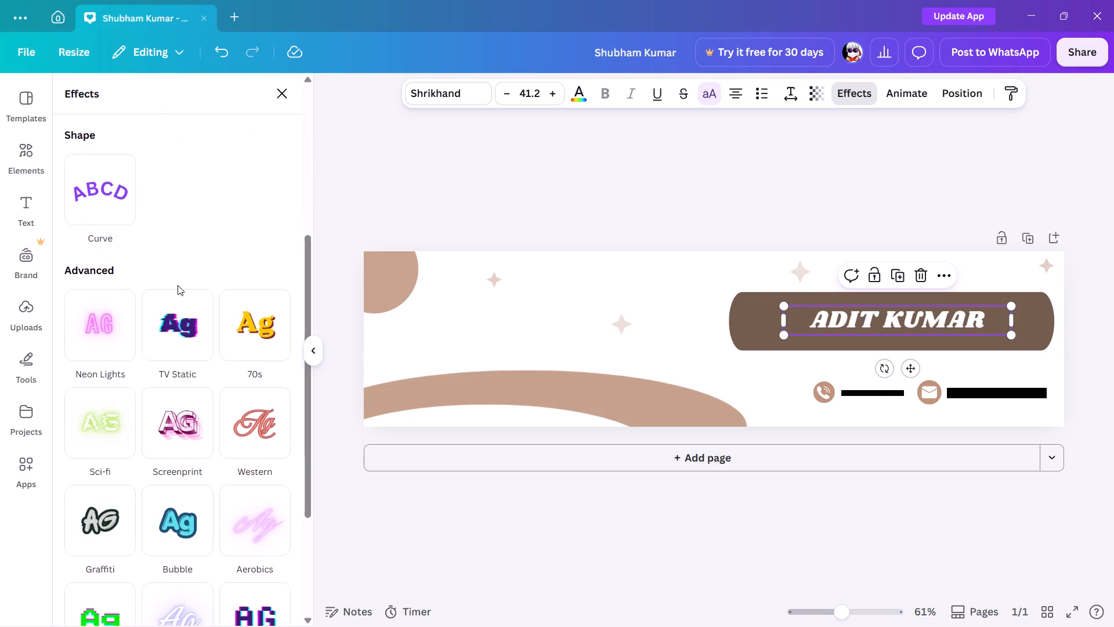
scroll(178, 285, "down", 5)
scroll(175, 272, "up", 8)
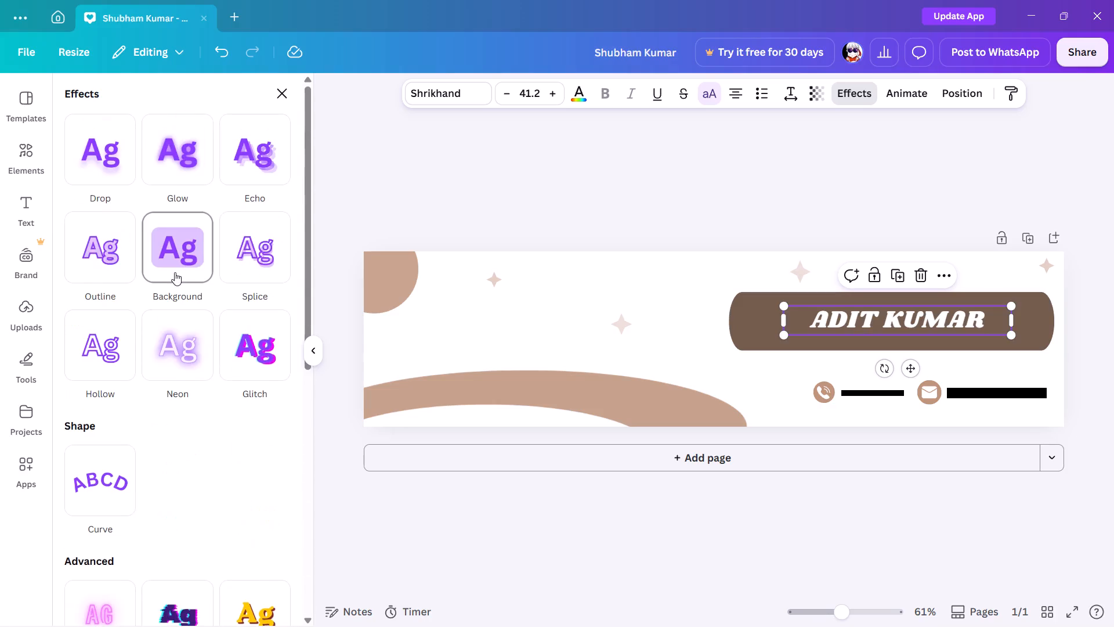
scroll(175, 272, "up", 4)
left_click(194, 161)
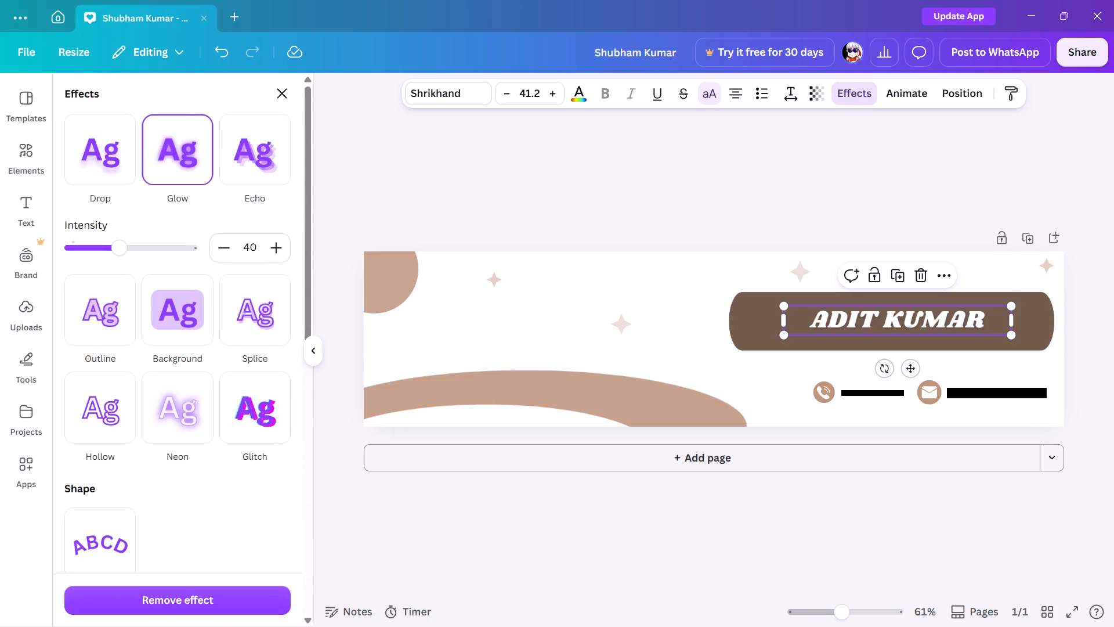
left_click_drag(113, 244, 178, 255)
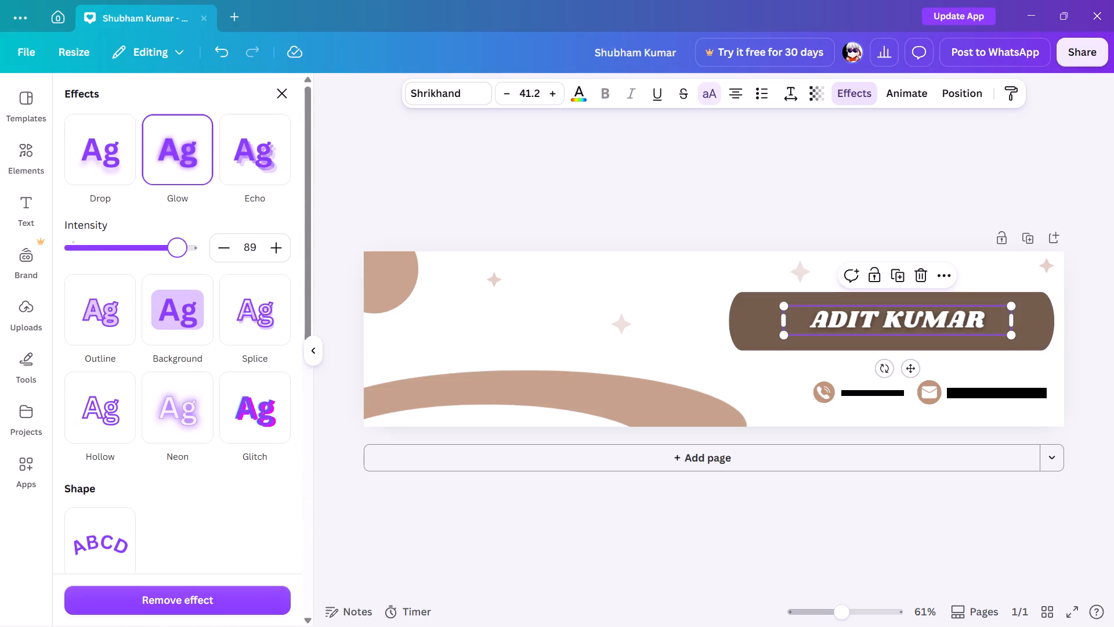
left_click_drag(178, 255, 253, 258)
left_click(667, 305)
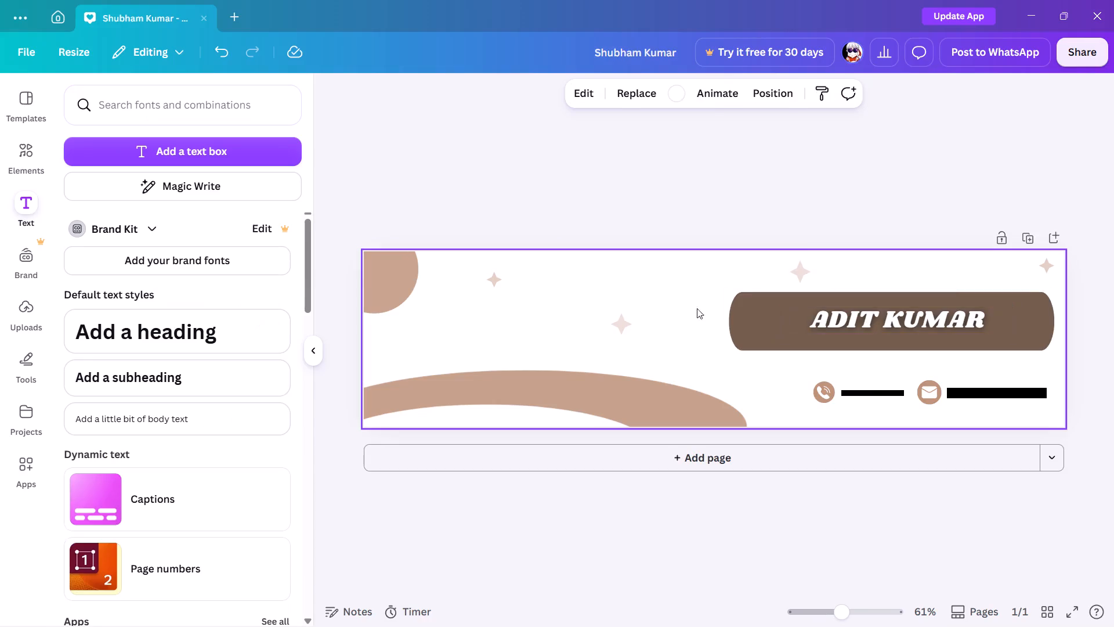
Enlarge the name text to size 44.4 and recentre it on the brown pill.
left_click(937, 313)
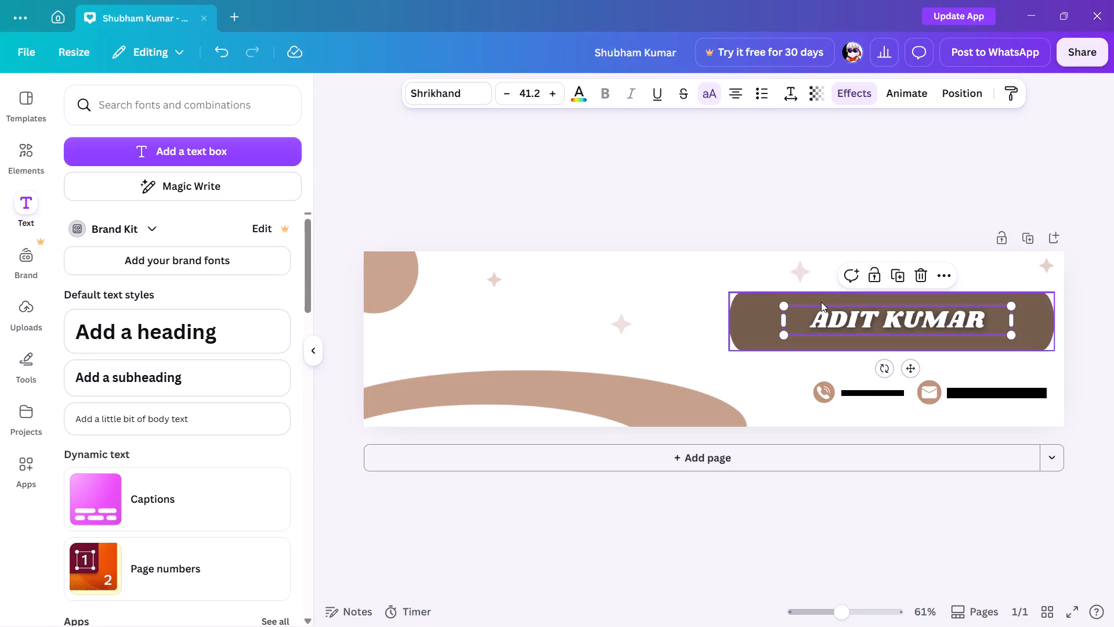
left_click_drag(781, 304, 762, 302)
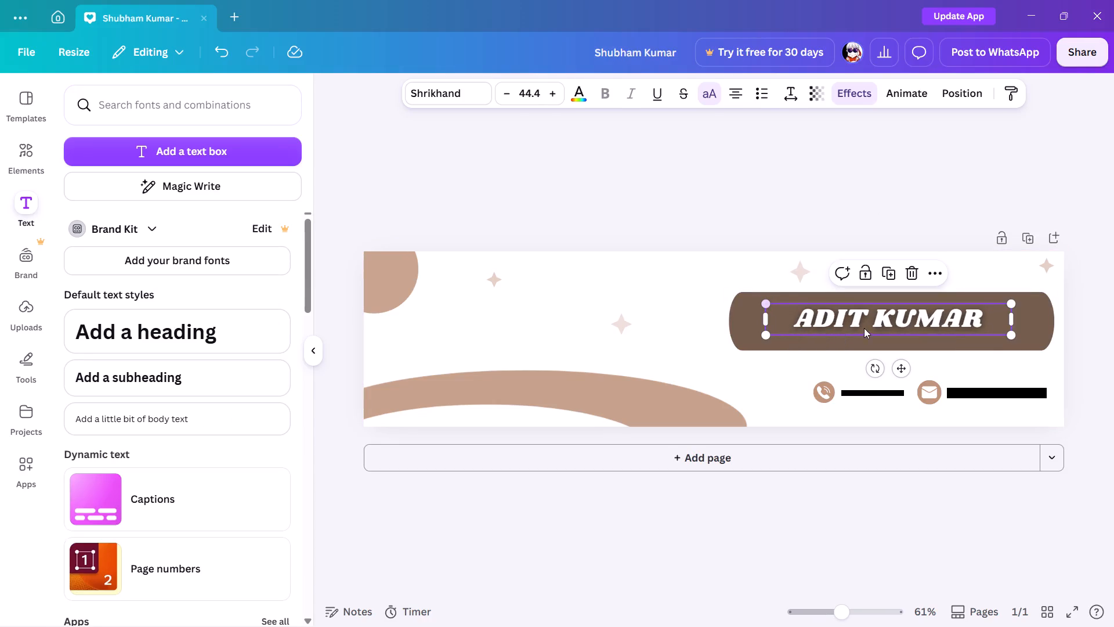
left_click_drag(870, 319, 882, 323)
left_click(743, 319)
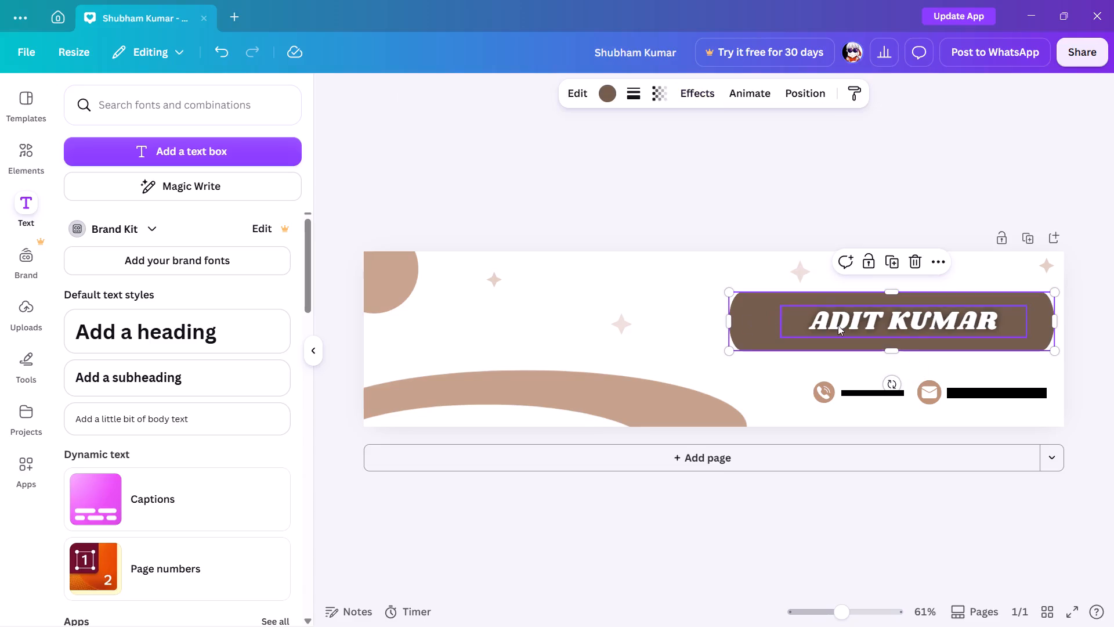
left_click(963, 155)
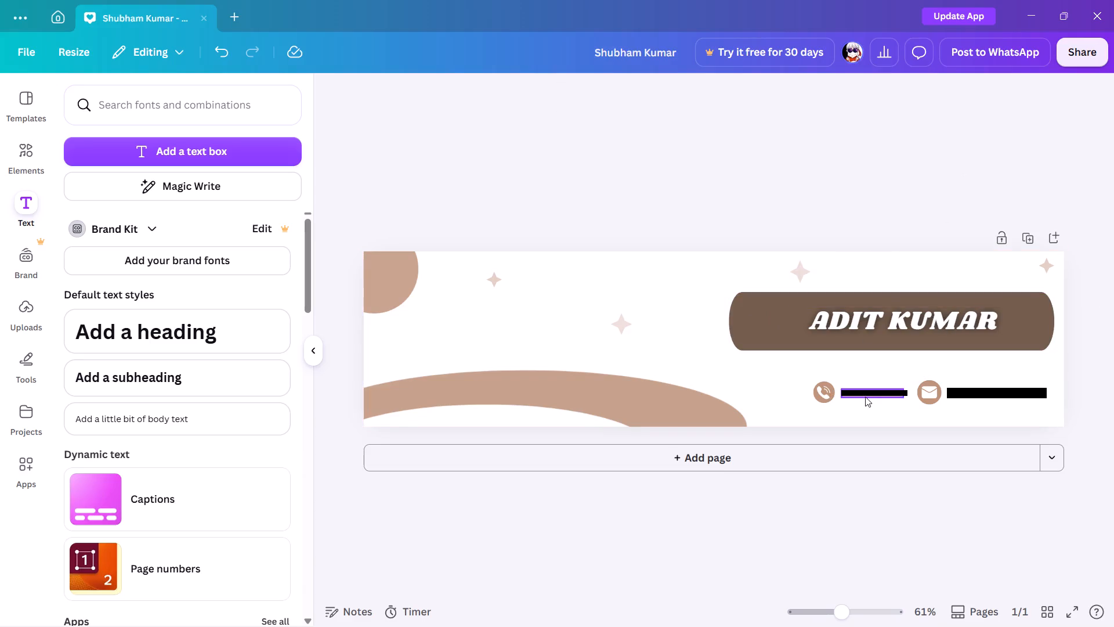
Enlarge the phone icon in the contact row to about 55 by 55.
left_click(824, 387)
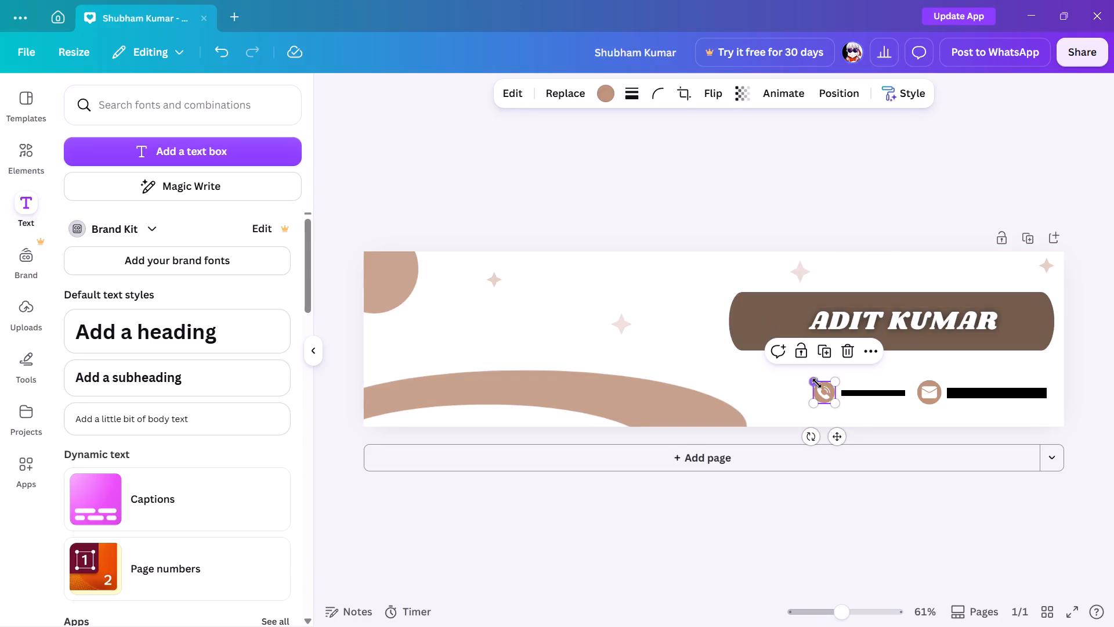
left_click_drag(814, 383, 805, 377)
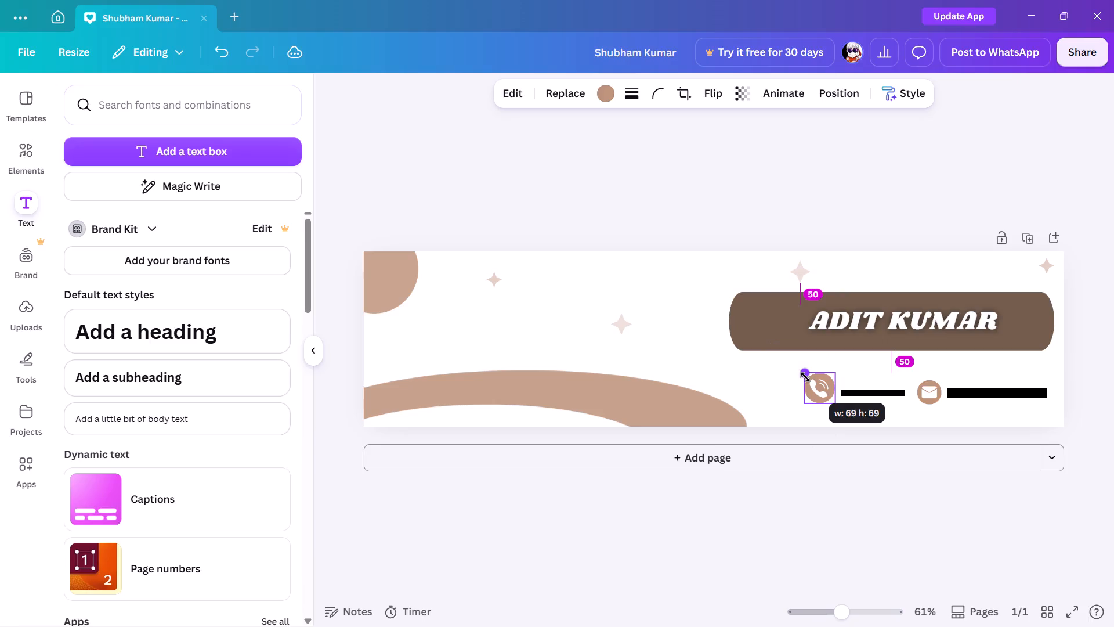
left_click_drag(805, 377, 806, 380)
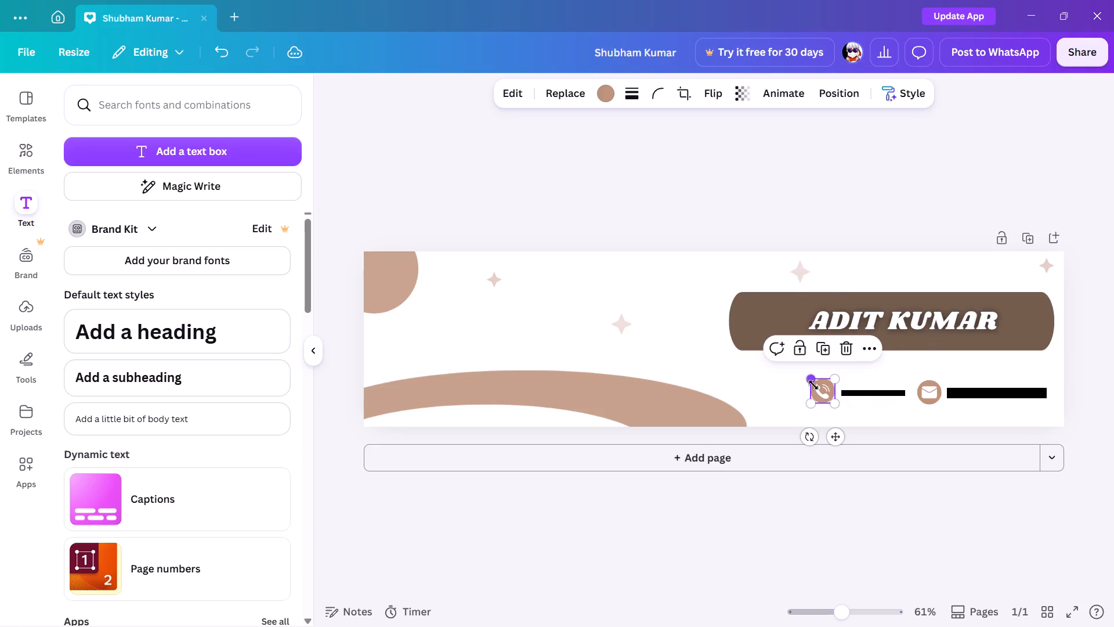
Delete the phone number text beside the phone icon.
left_click(855, 392)
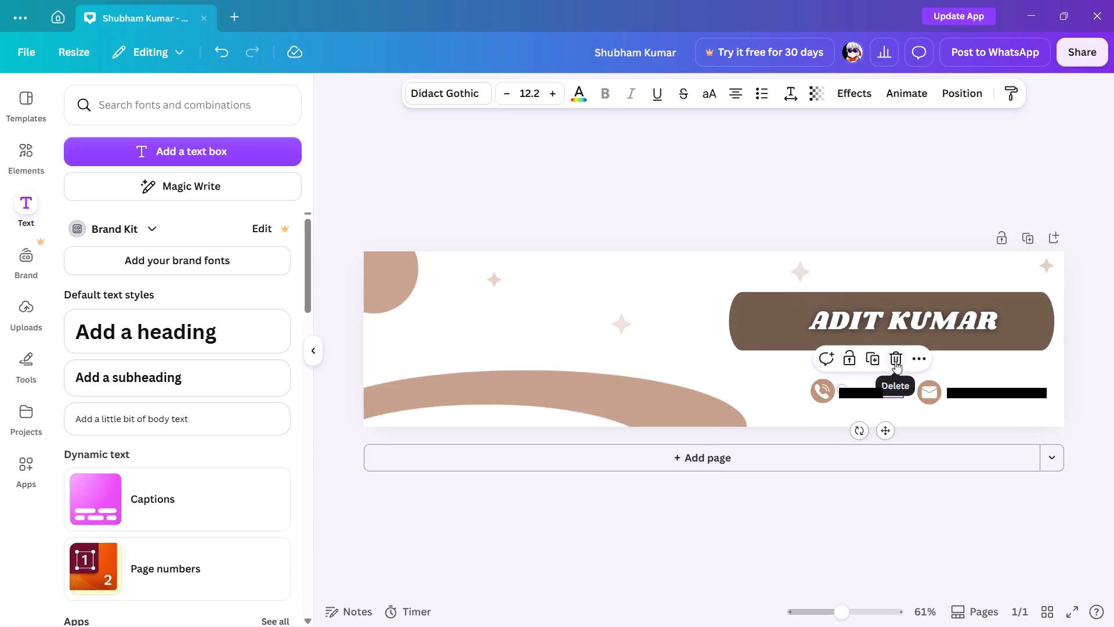
left_click(895, 361)
Enlarge the email icon slightly to match the phone icon's size.
left_click(931, 392)
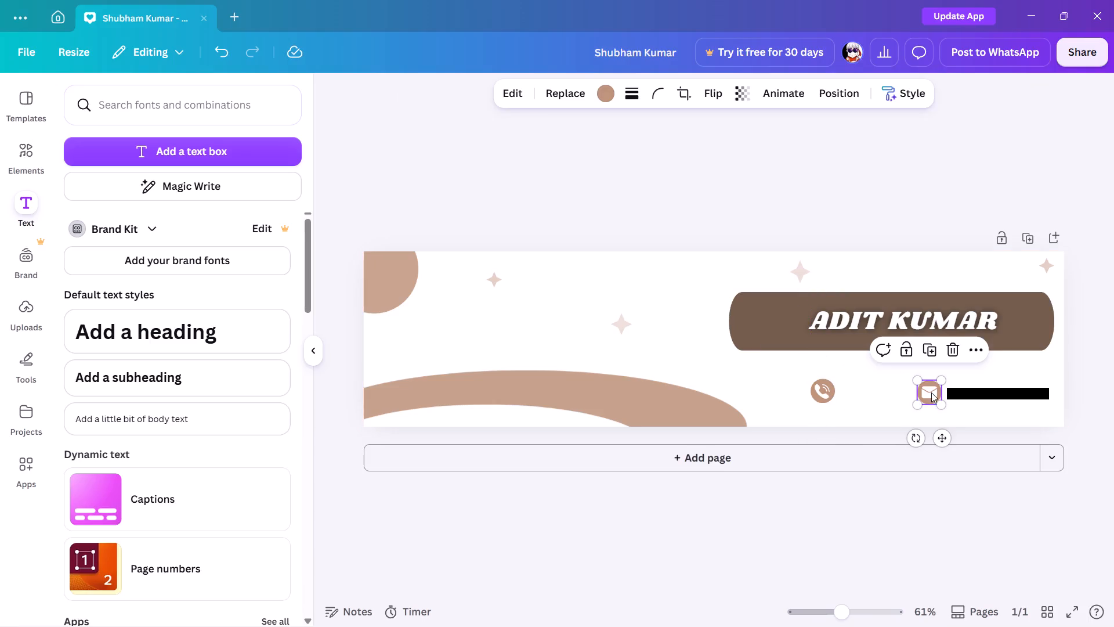
left_click(827, 386)
left_click(812, 378)
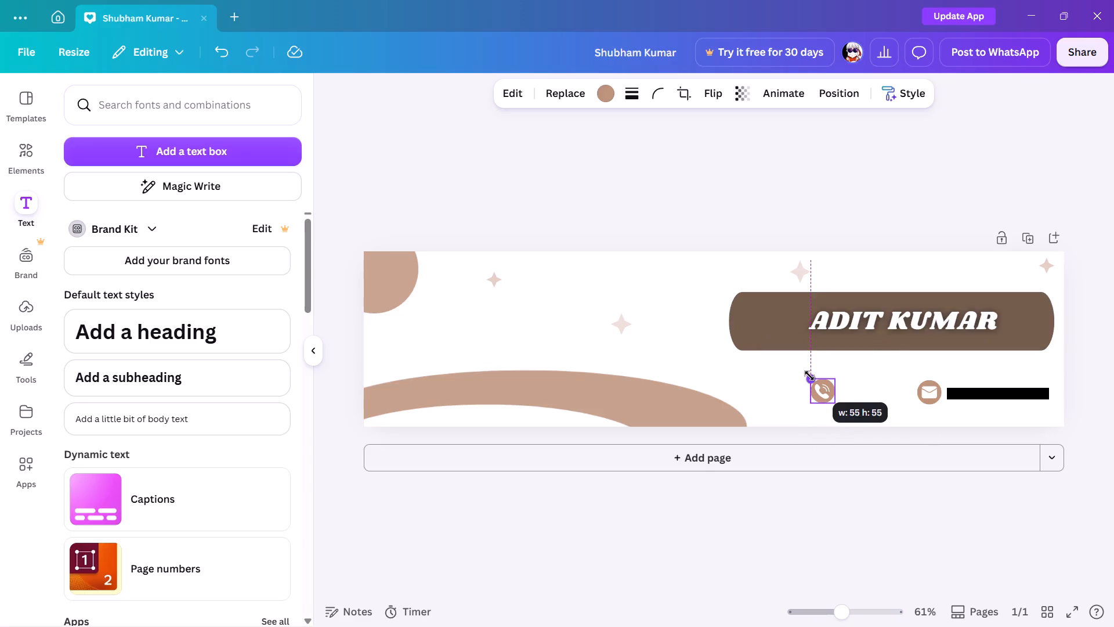
left_click(923, 391)
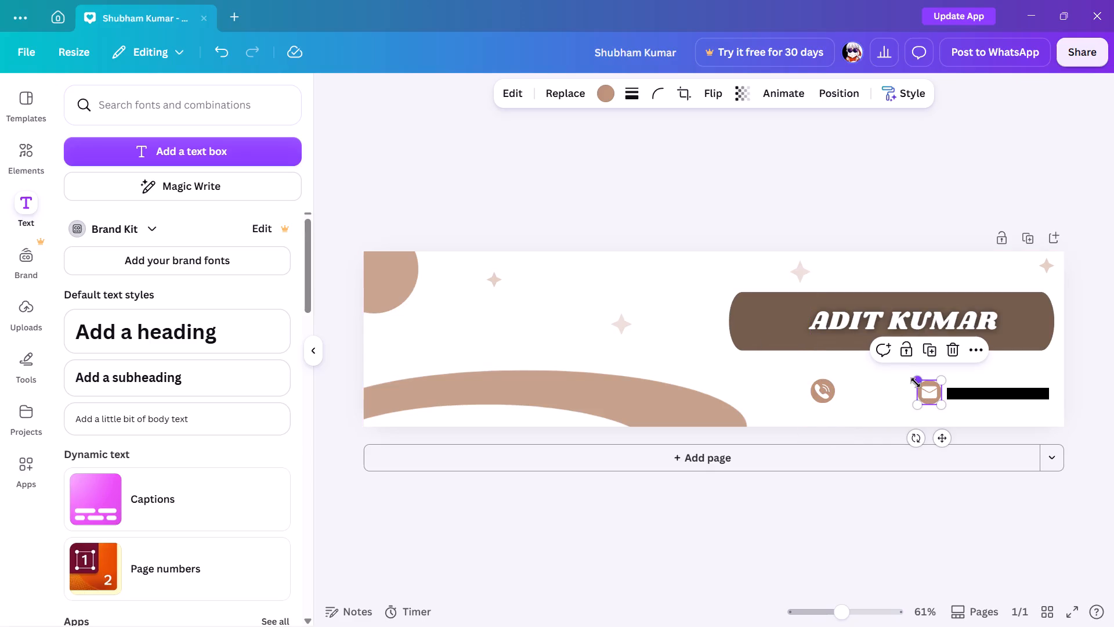
left_click(915, 381)
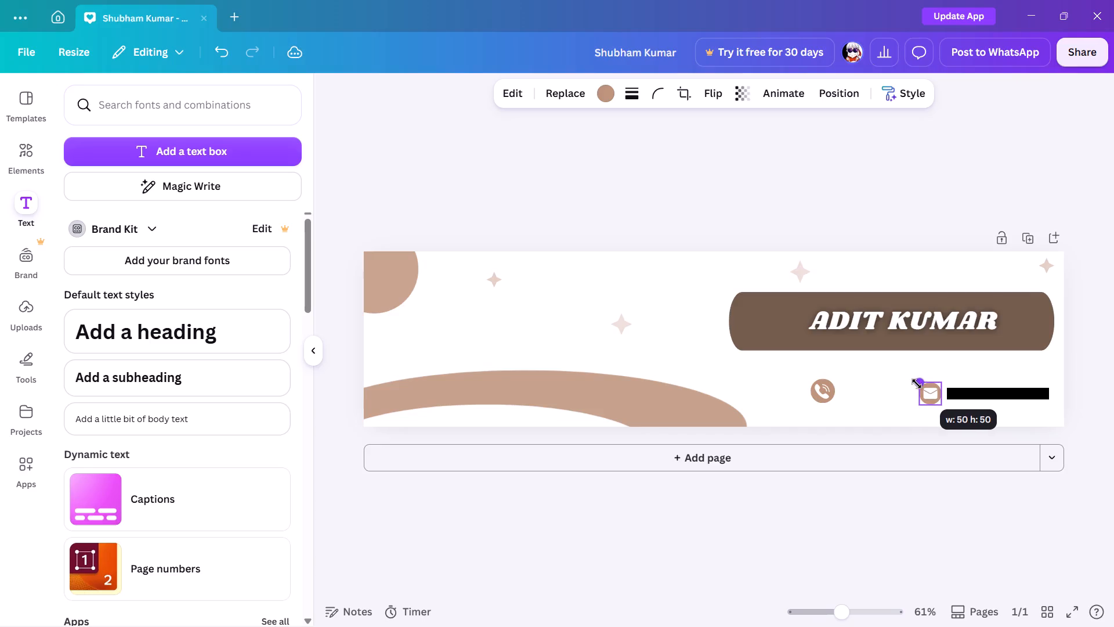
Delete the email address text beside the email icon.
left_click(1007, 398)
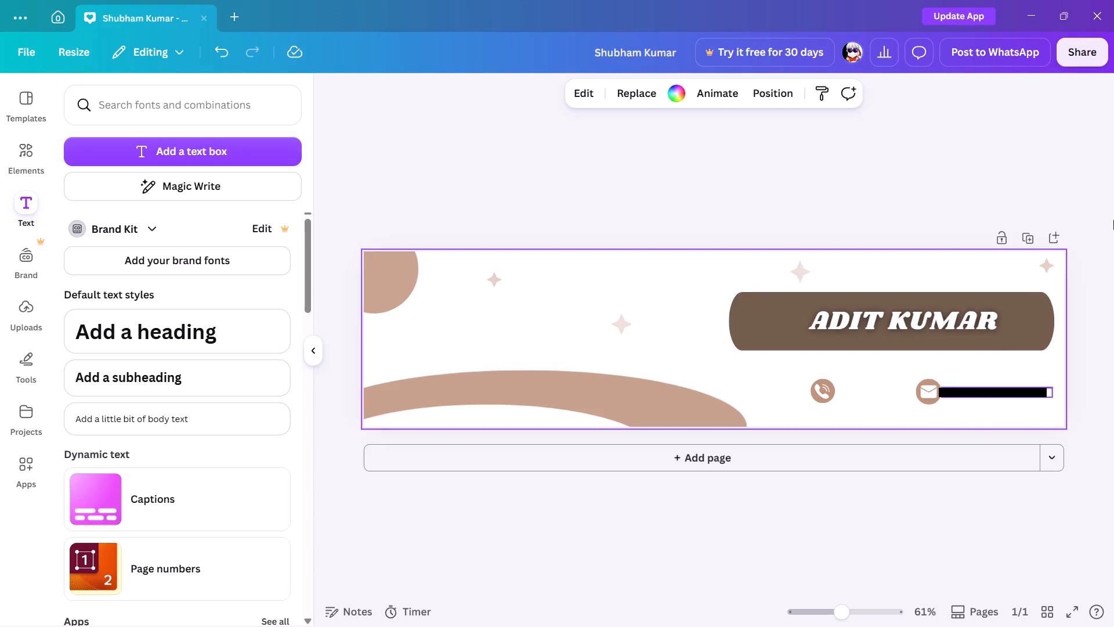
left_click(999, 390)
key("BackSpace")
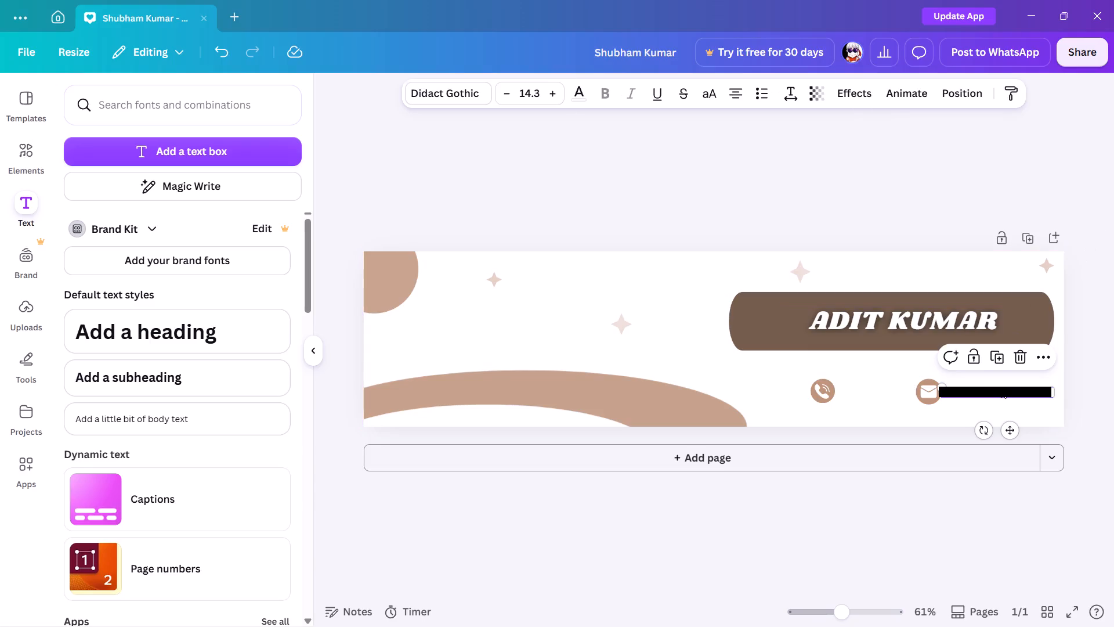
Add a new text box to the banner for the contact row.
right_click(859, 389)
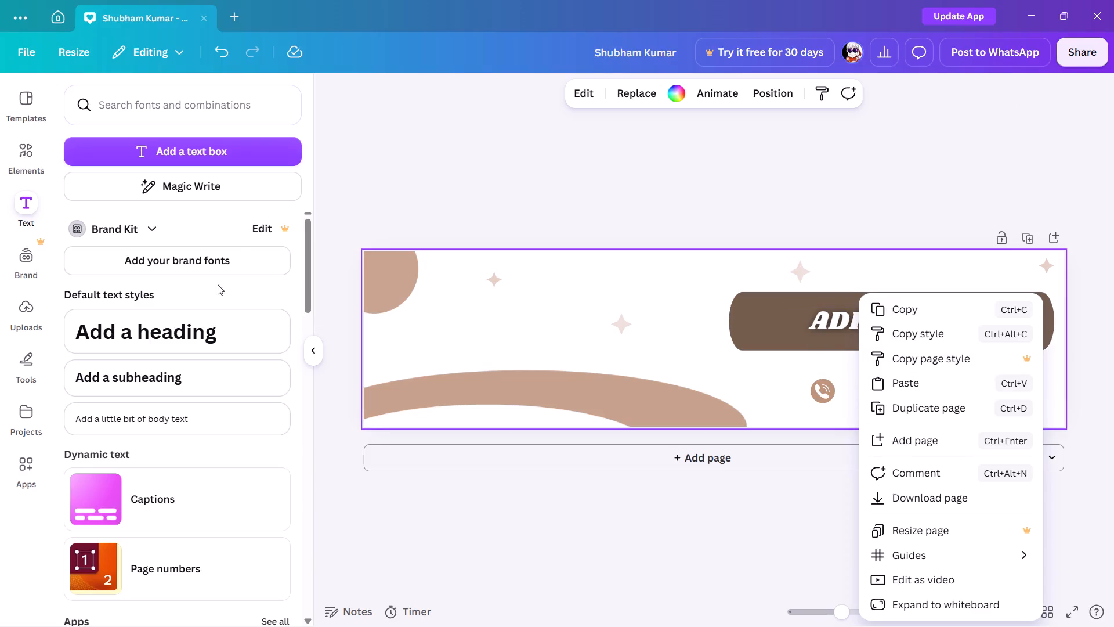
left_click(144, 147)
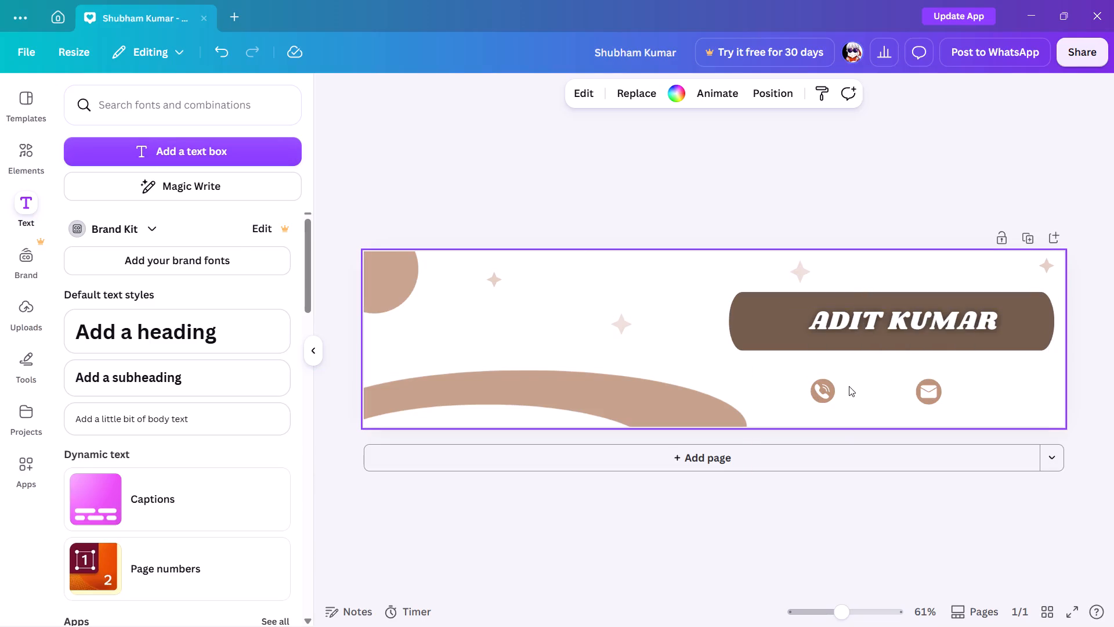
left_click(849, 386)
left_click(253, 165)
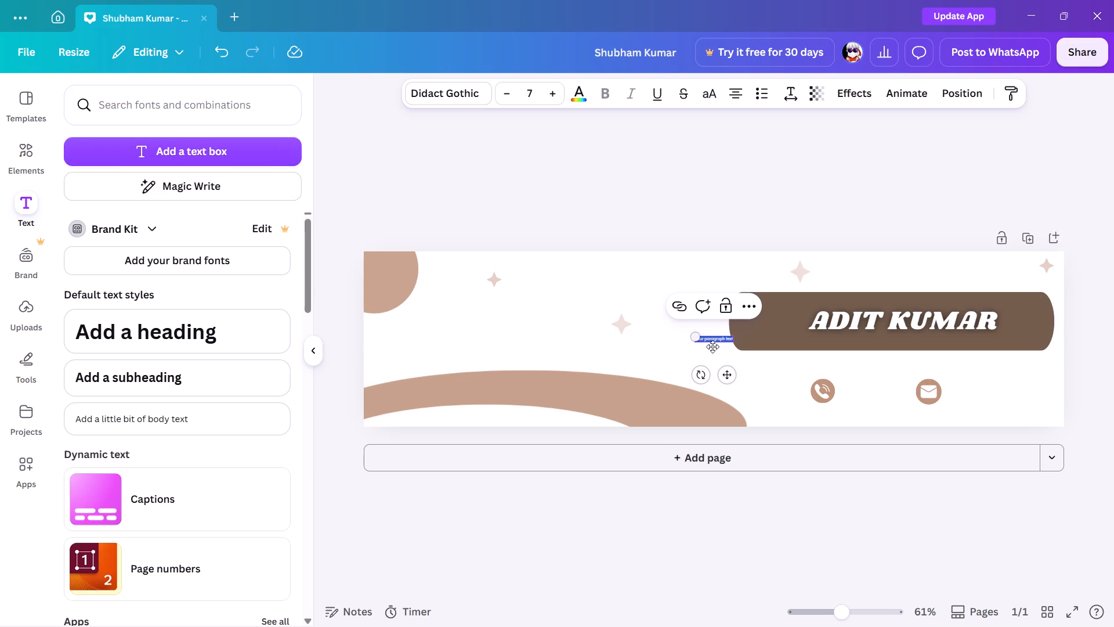
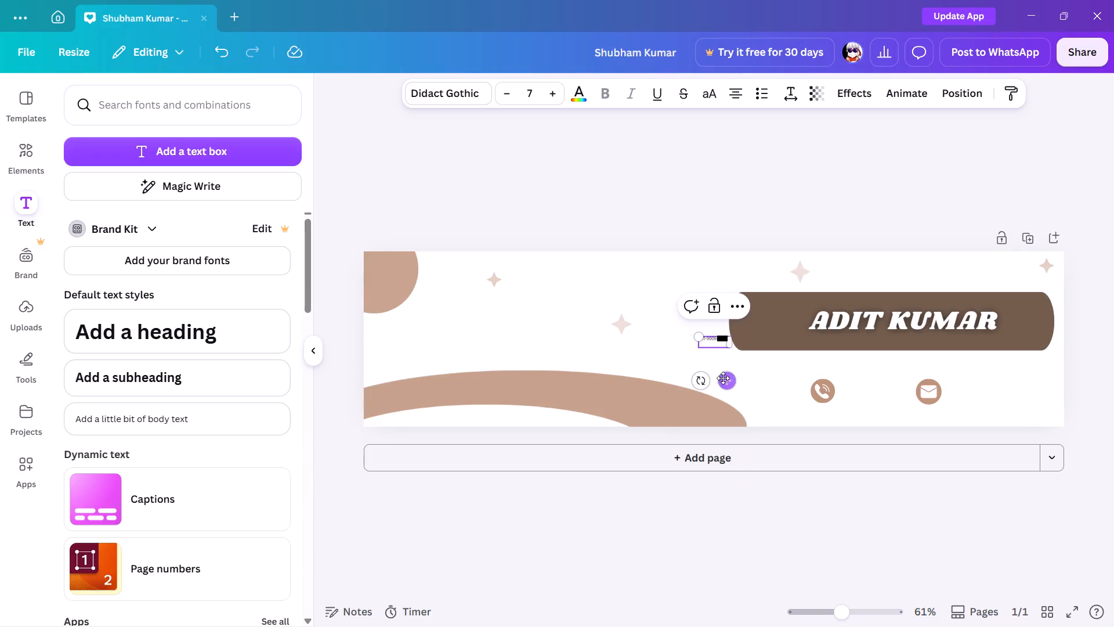
Move the new contact text box level between the phone and email icons and widen it to span the gap.
left_click_drag(723, 378, 870, 426)
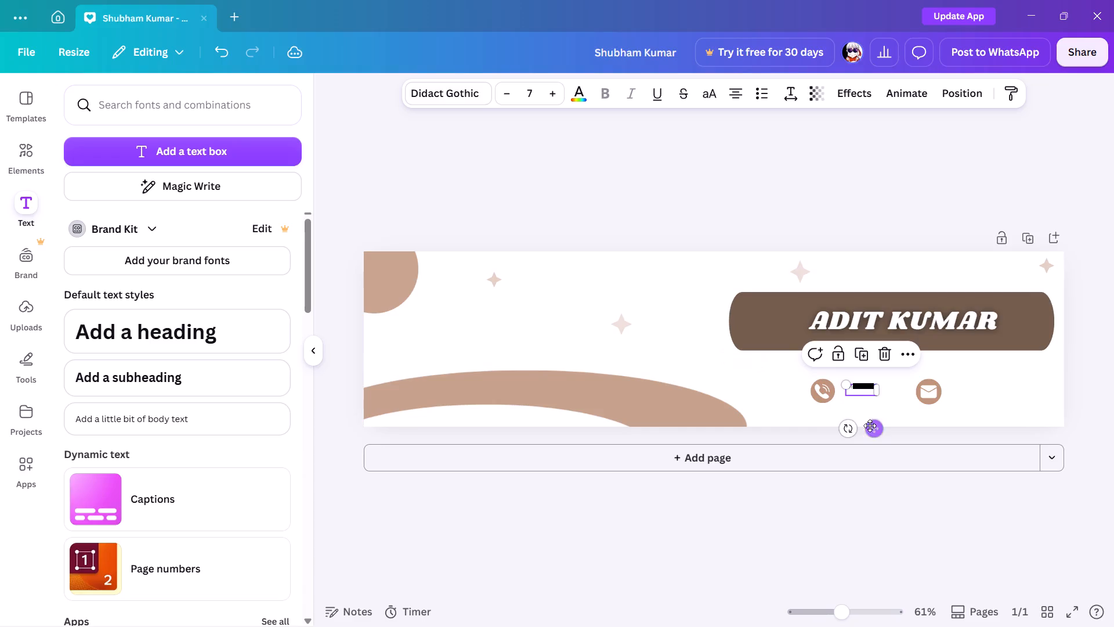
left_click(851, 431)
left_click_drag(851, 431, 844, 438)
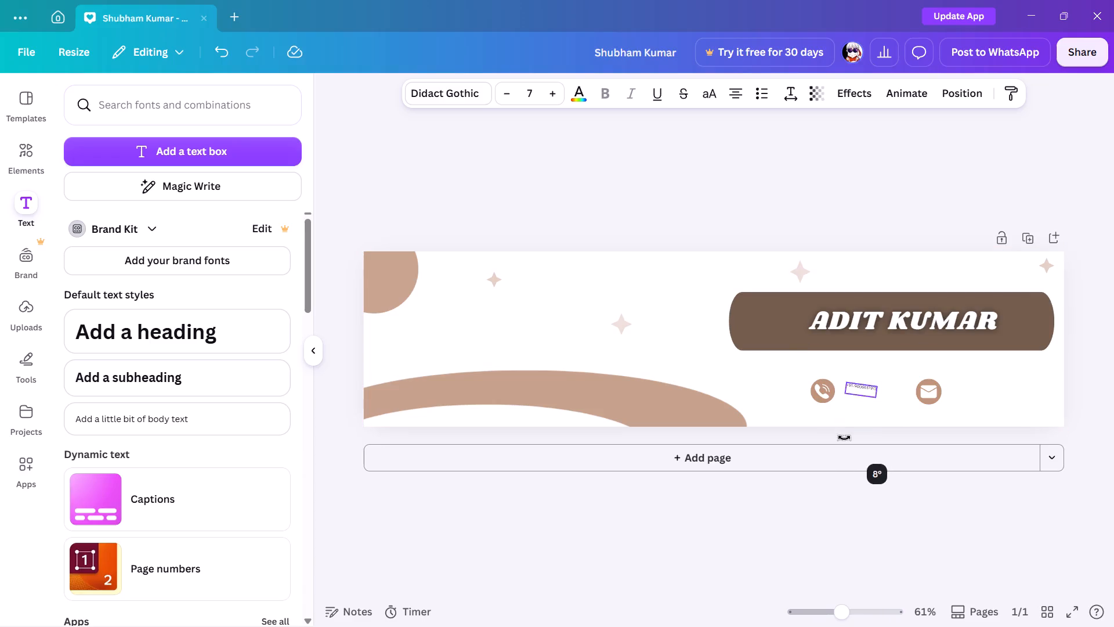
left_click_drag(844, 438, 851, 439)
left_click_drag(877, 389, 905, 390)
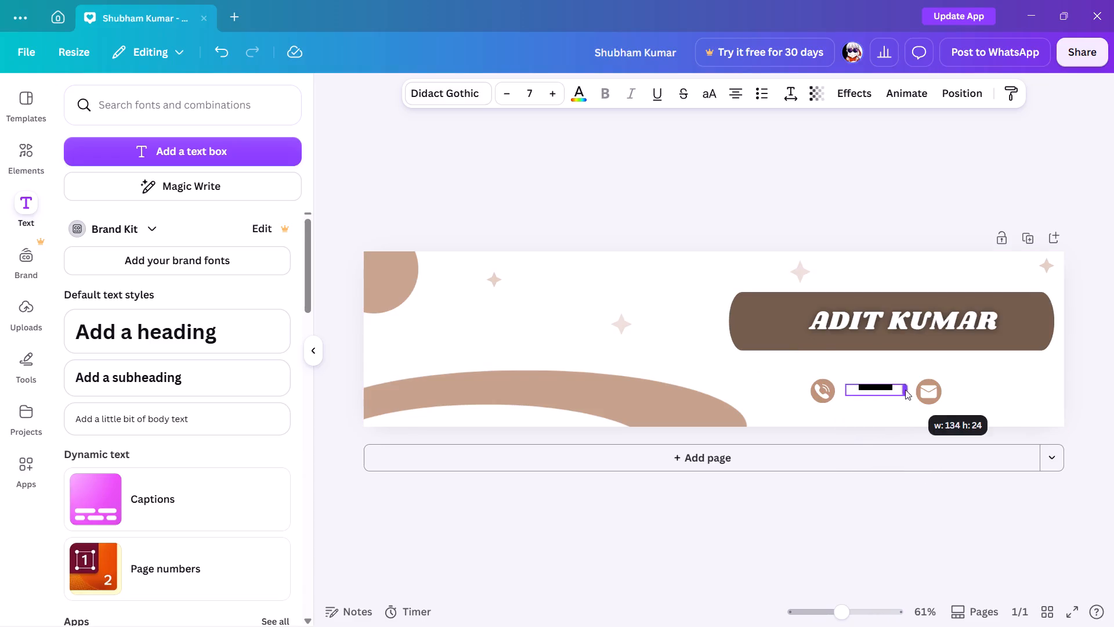
left_click_drag(905, 390, 915, 390)
left_click_drag(890, 429, 892, 442)
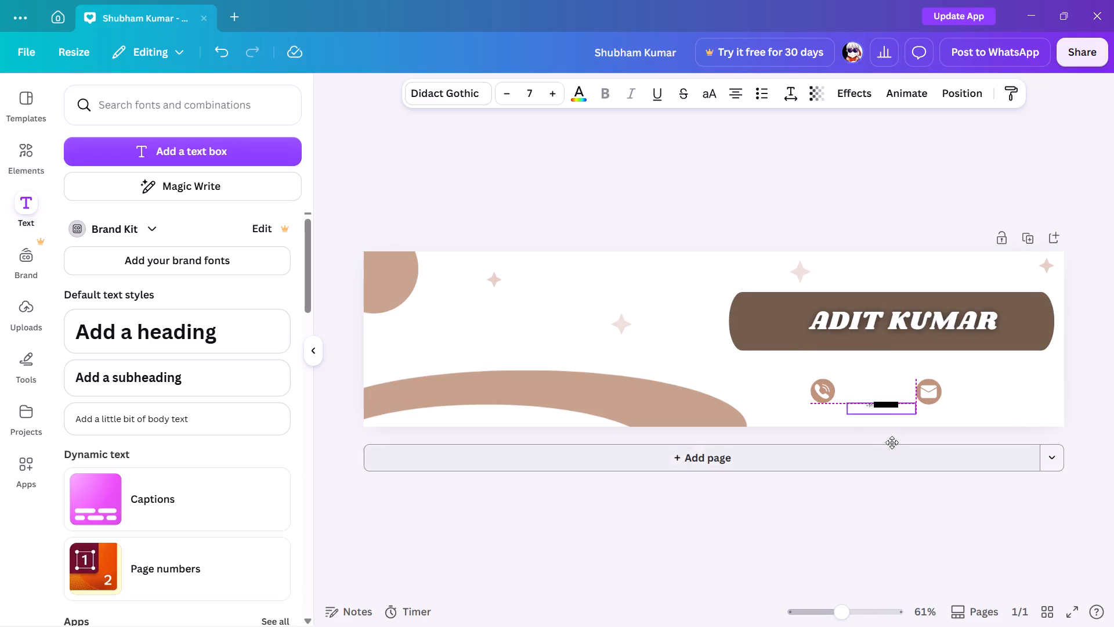
left_click_drag(892, 442, 886, 436)
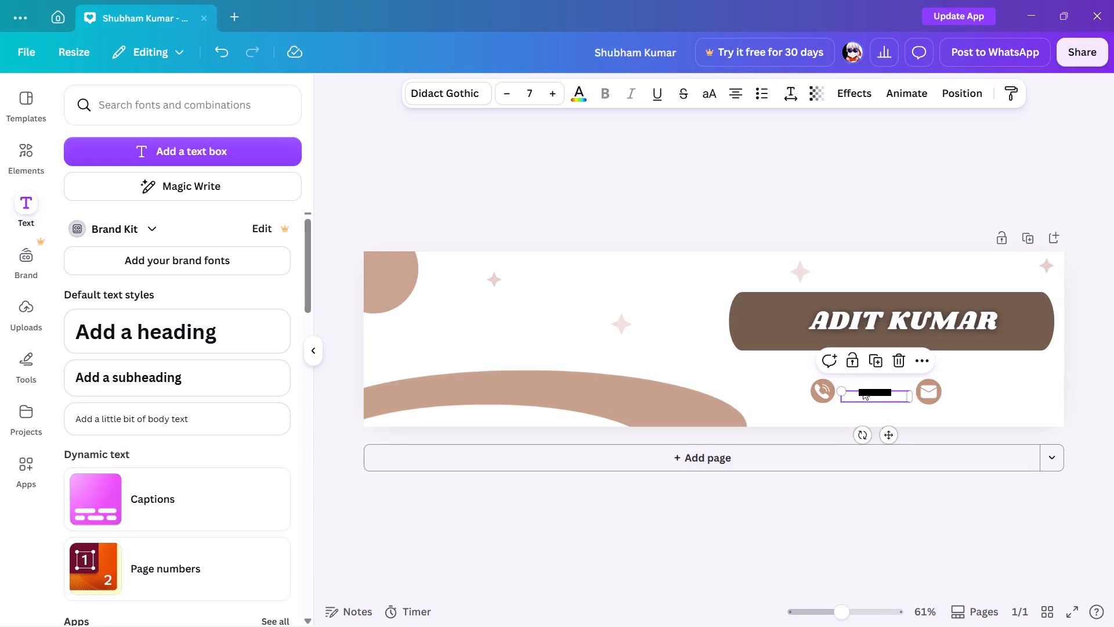
Enlarge the contact text to size 16.8 and position it across the gap between the phone and email icons.
left_click_drag(834, 391, 769, 379)
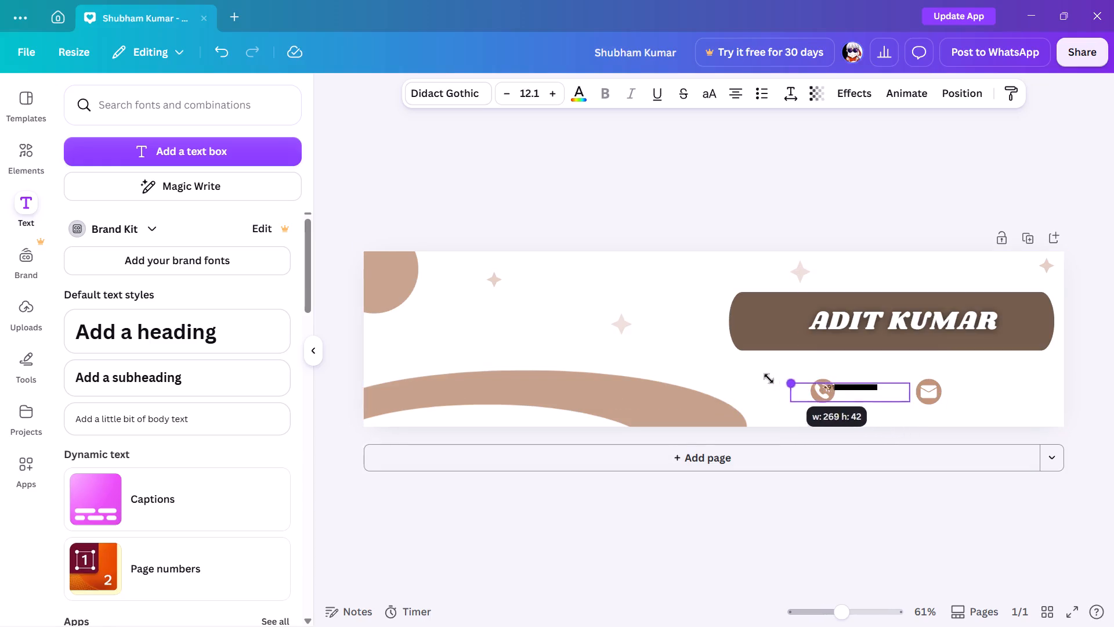
left_click_drag(769, 379, 738, 377)
left_click_drag(863, 389, 905, 400)
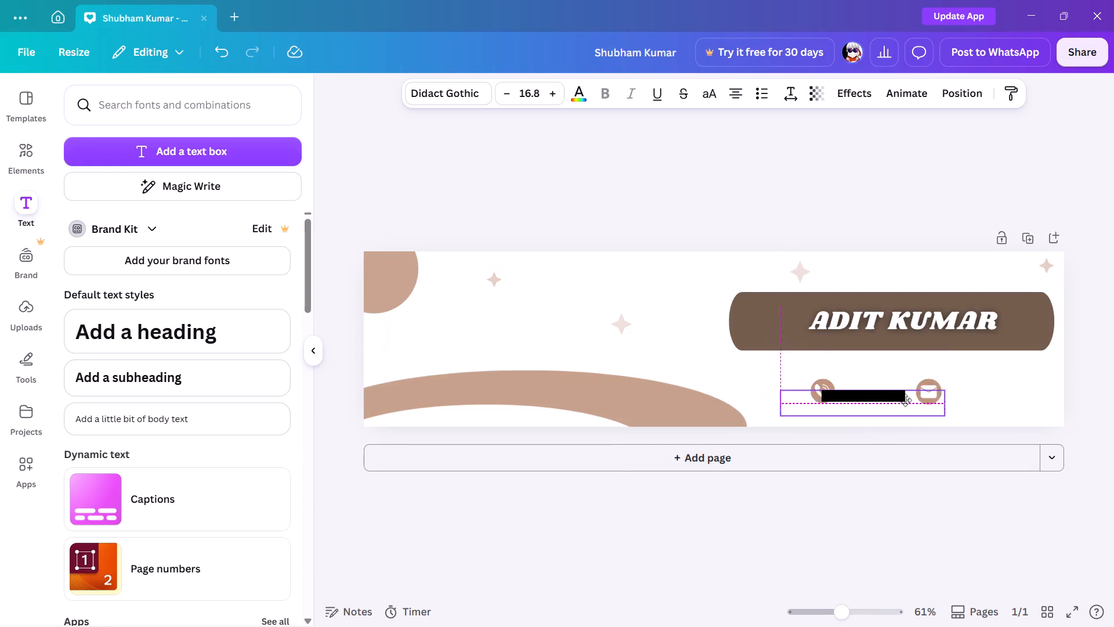
left_click_drag(905, 400, 912, 396)
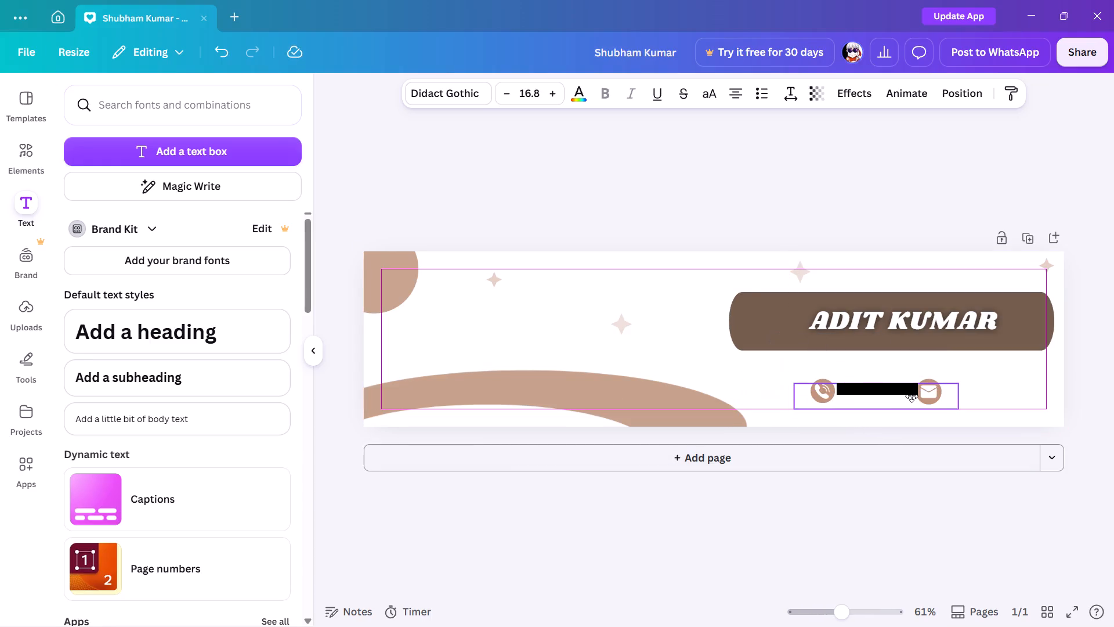
left_click_drag(912, 396, 911, 397)
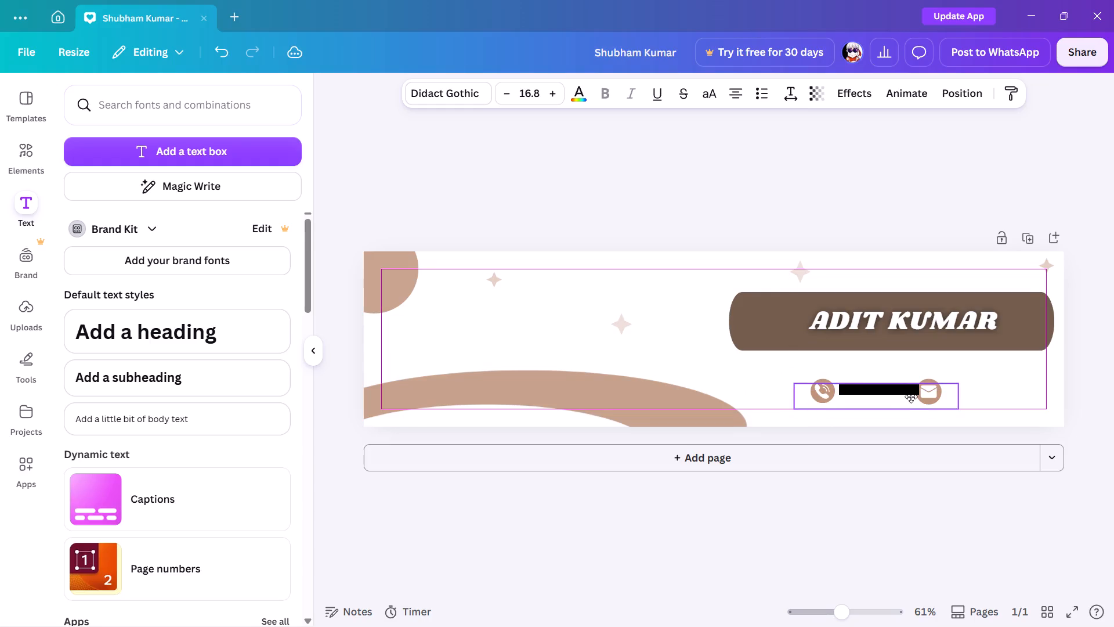
left_click_drag(911, 397, 912, 401)
Remove the extra empty line from the contact text box.
left_click(912, 399)
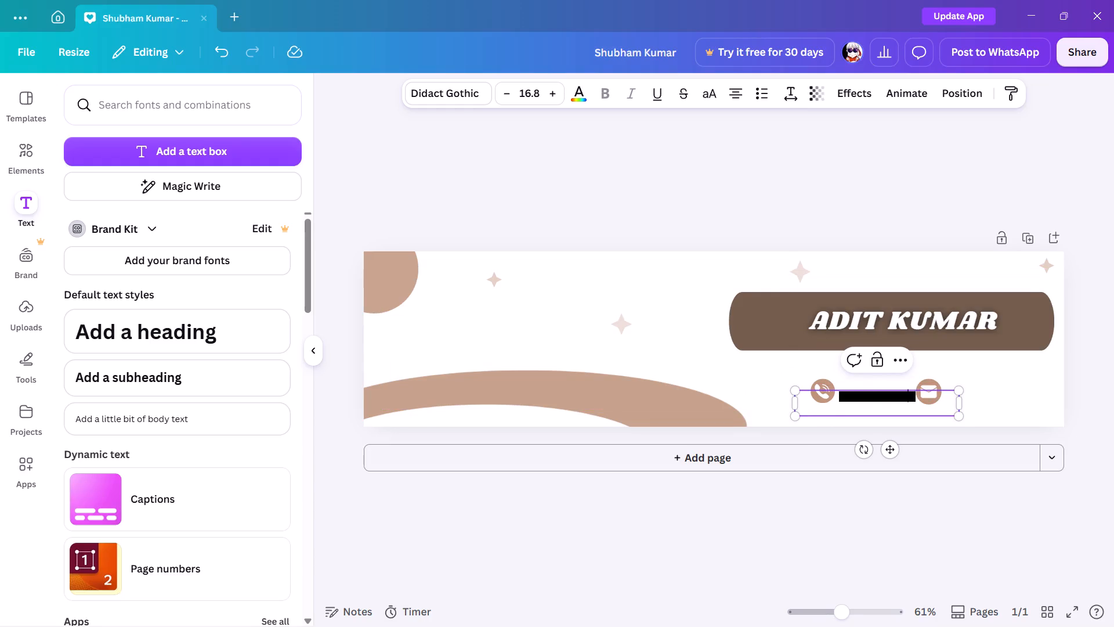
left_click(924, 409)
key("BackSpace")
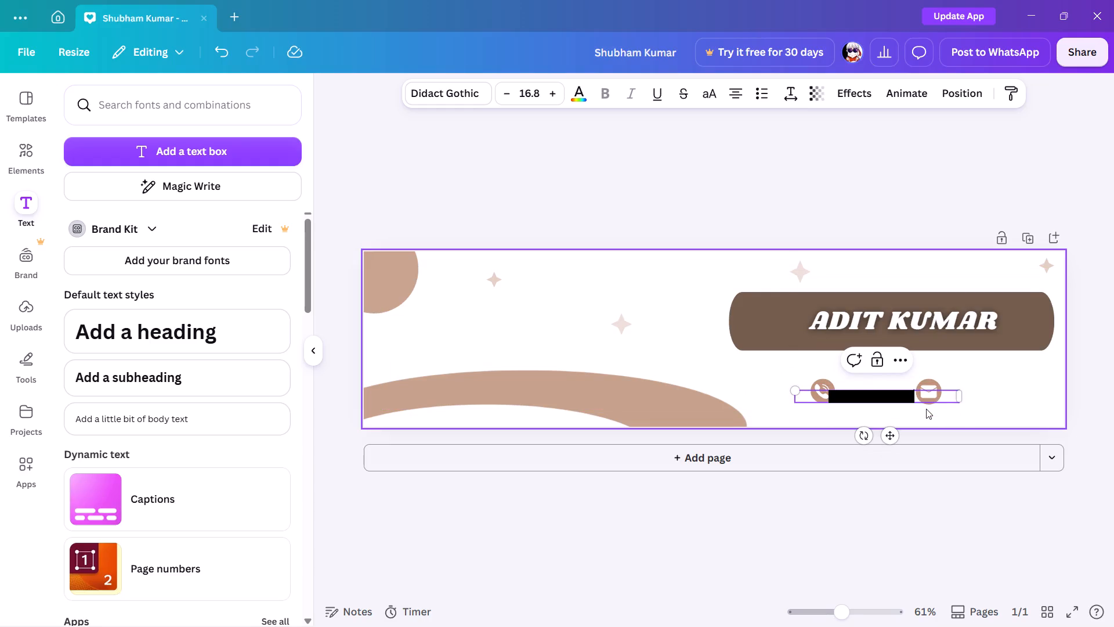
left_click(924, 401)
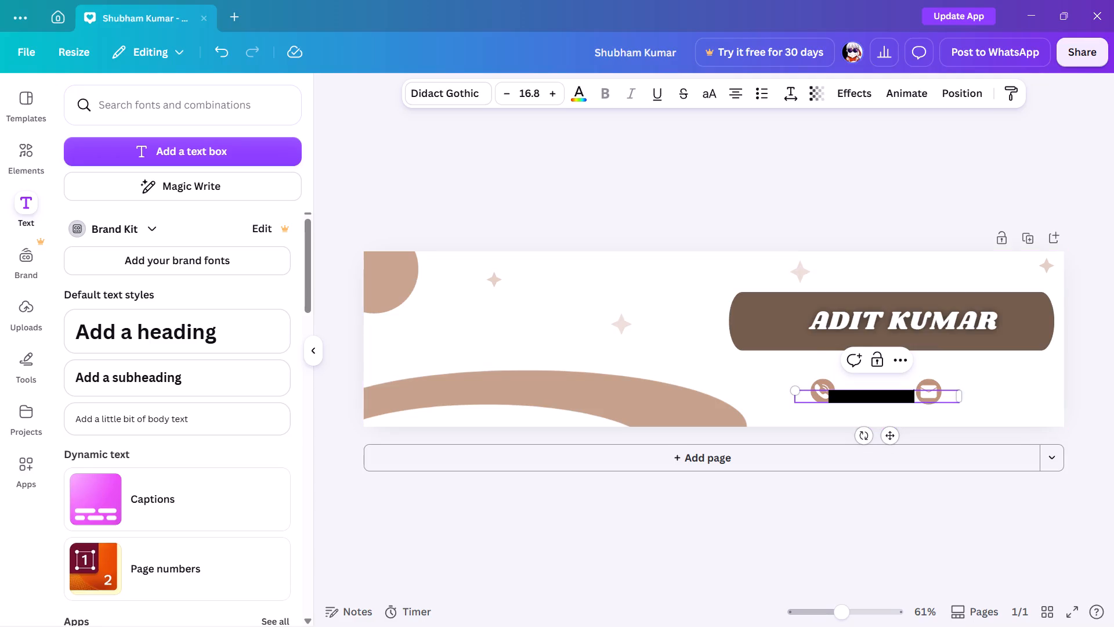
Narrow the contact text box slightly and align it vertically with the phone and email icons.
left_click_drag(961, 398, 959, 400)
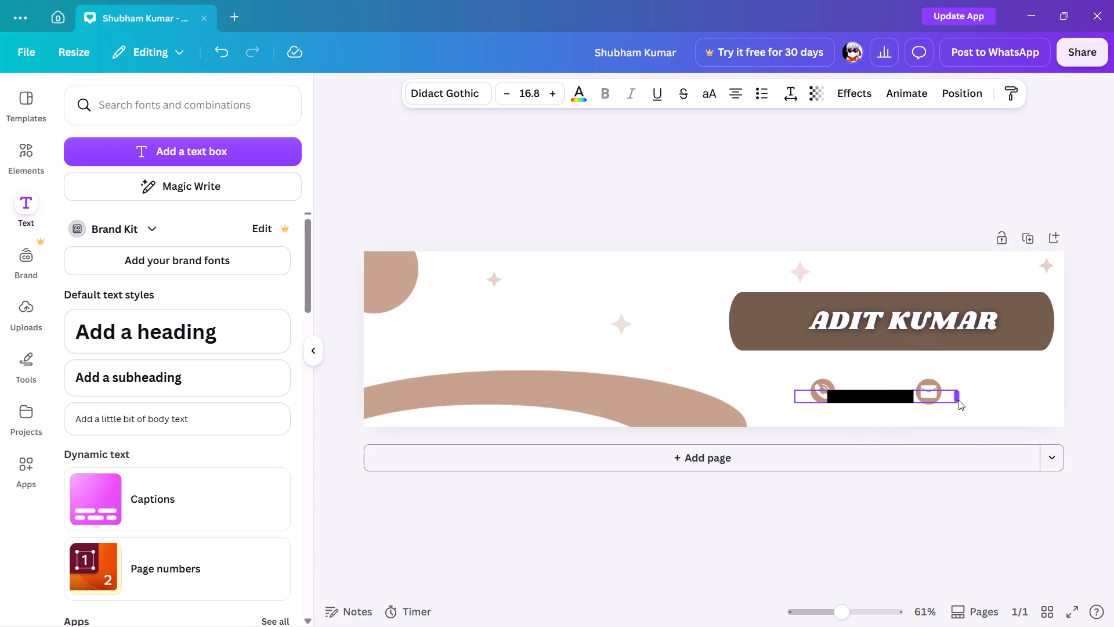
left_click_drag(959, 400, 950, 402)
left_click(878, 396)
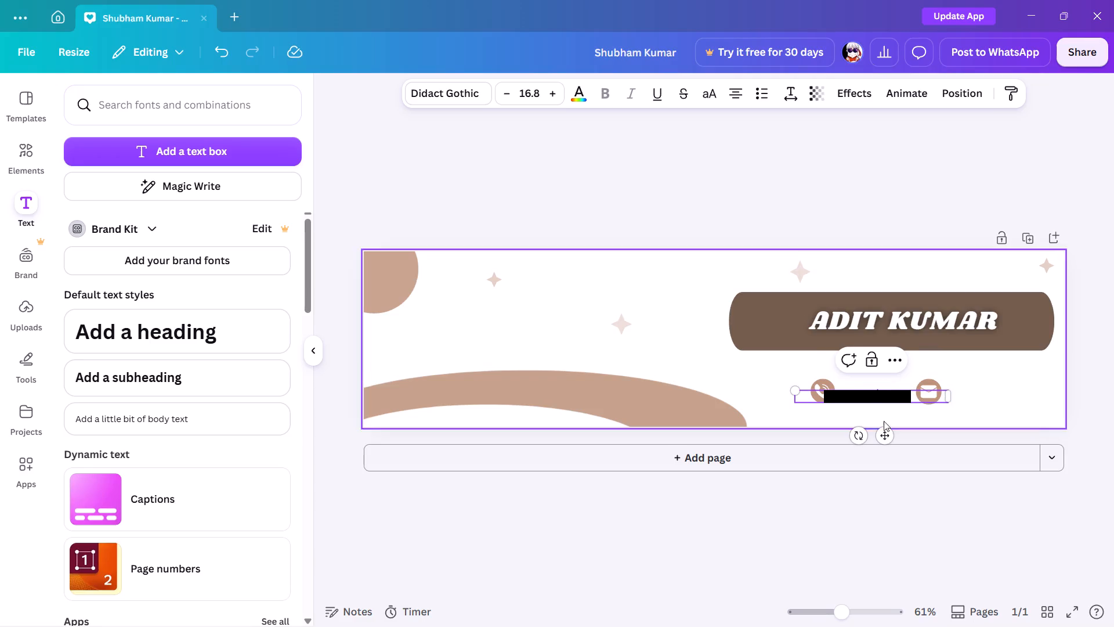
left_click_drag(882, 434, 884, 428)
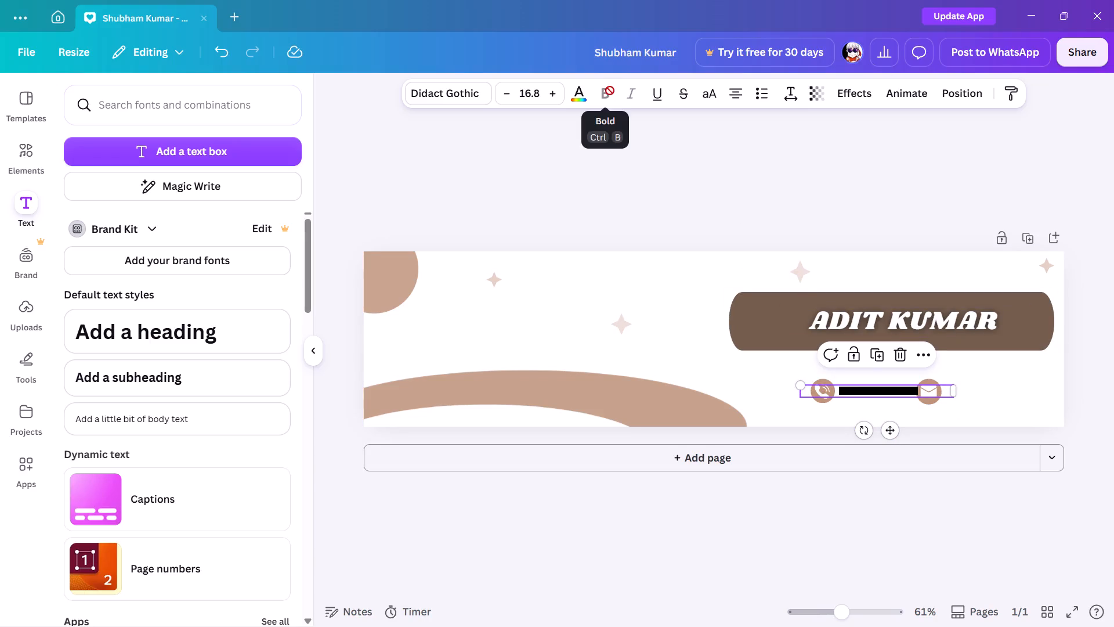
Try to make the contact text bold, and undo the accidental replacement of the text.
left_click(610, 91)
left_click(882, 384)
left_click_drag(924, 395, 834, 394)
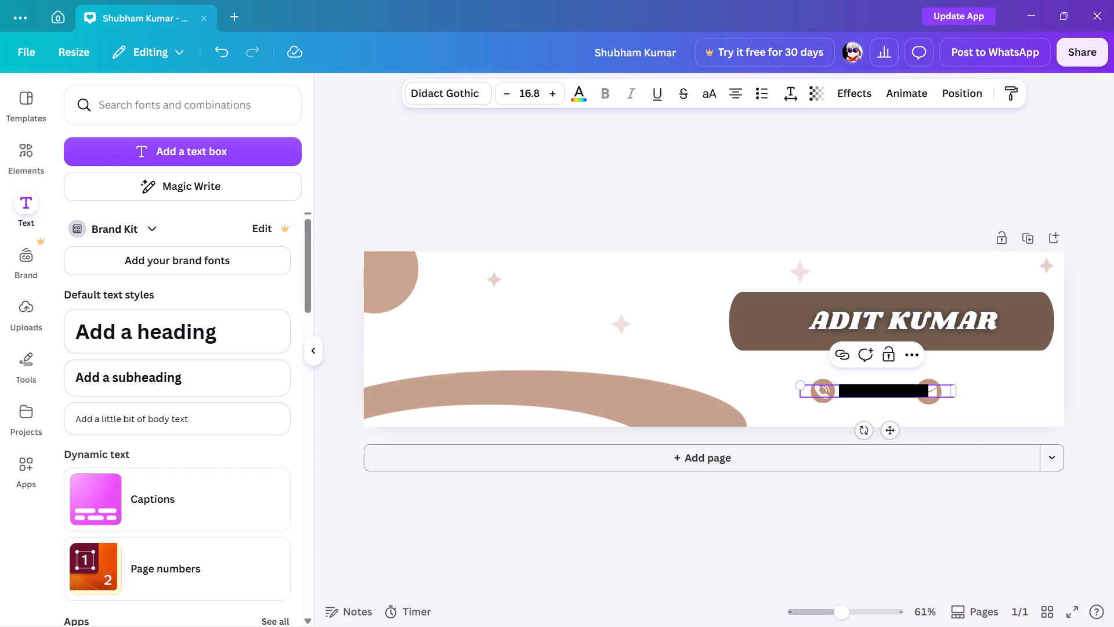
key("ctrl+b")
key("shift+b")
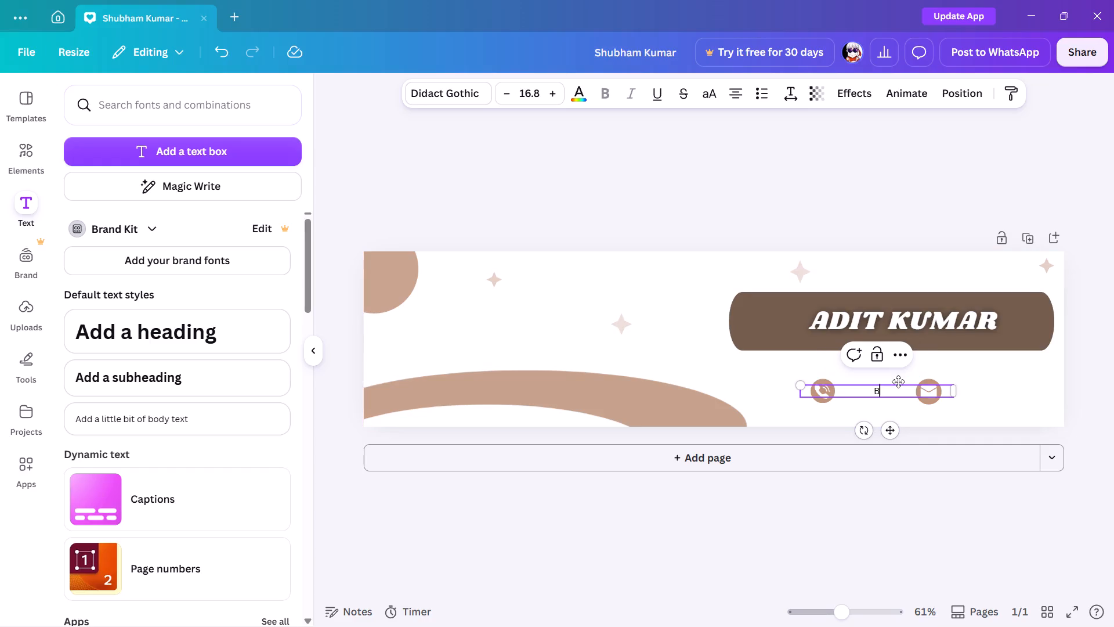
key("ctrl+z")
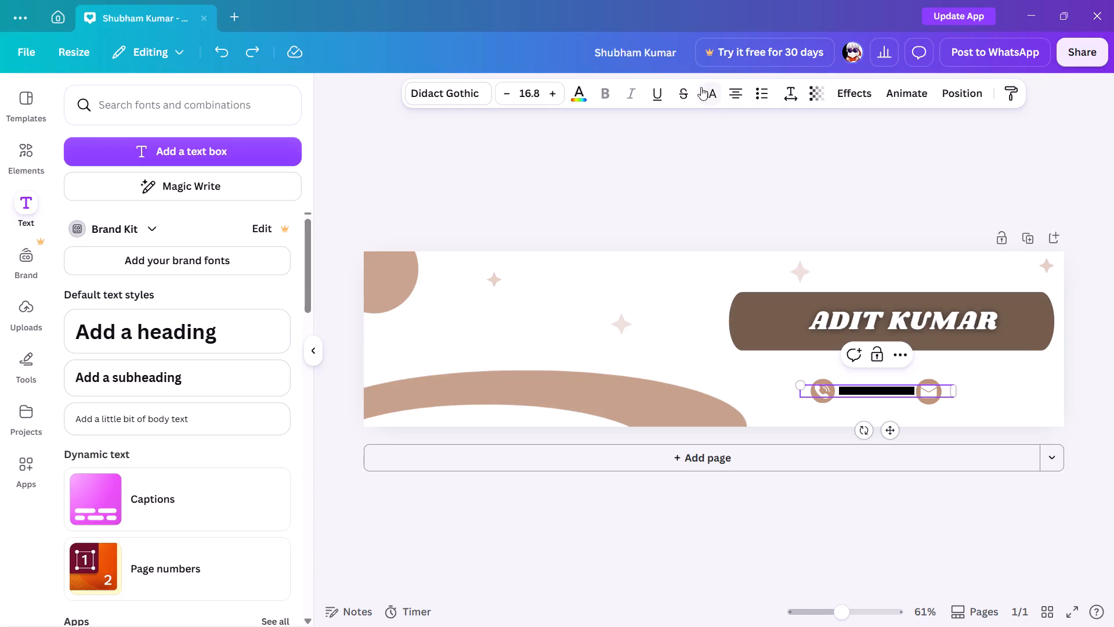
Set the contact text's font to Shrikhand.
left_click(444, 100)
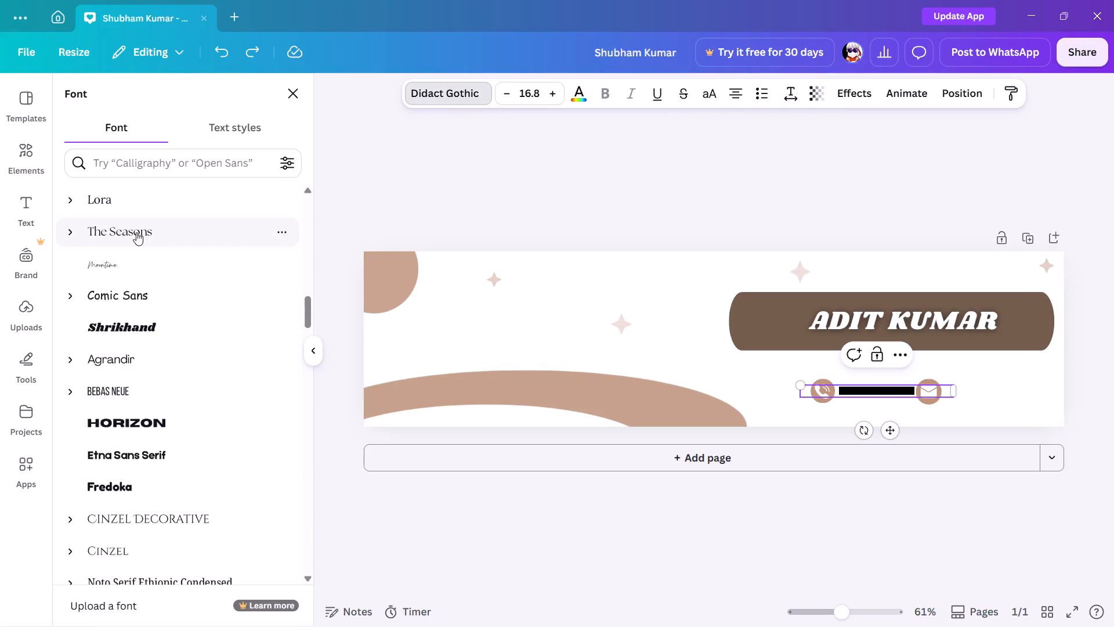
left_click(171, 327)
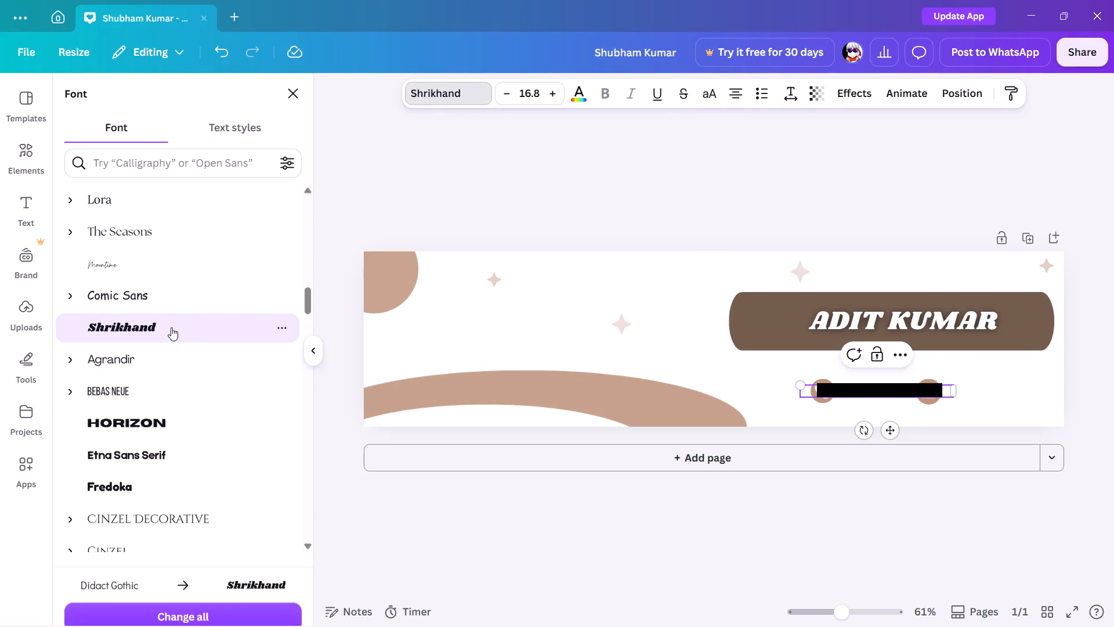
left_click(759, 357)
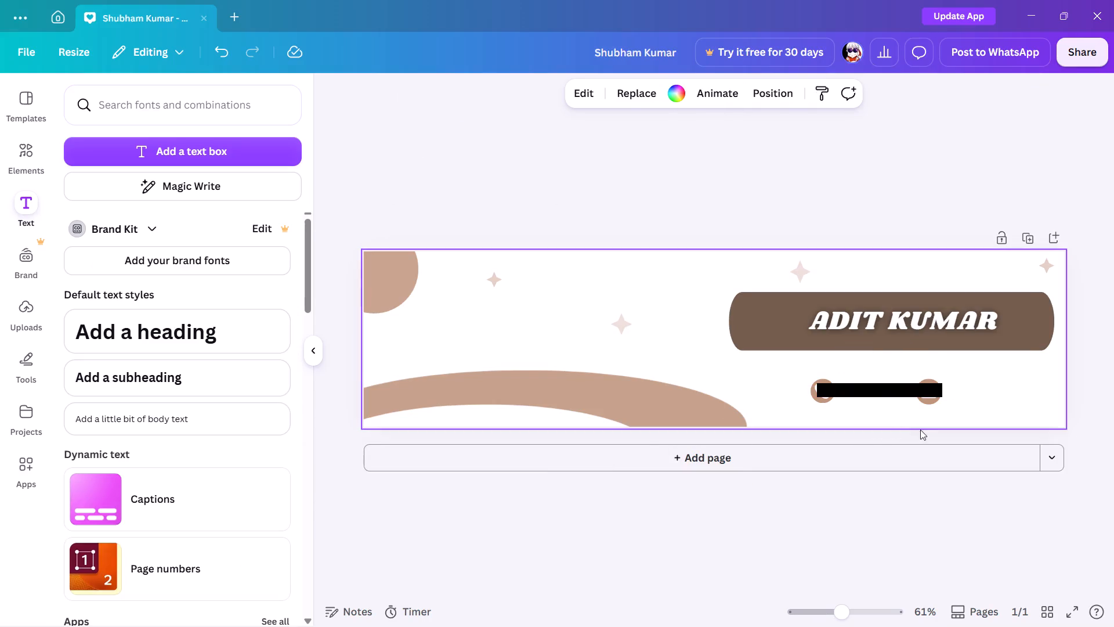
Narrow the contact text box from both ends and reduce its text to size 15.5.
left_click(902, 387)
left_click_drag(956, 390, 950, 394)
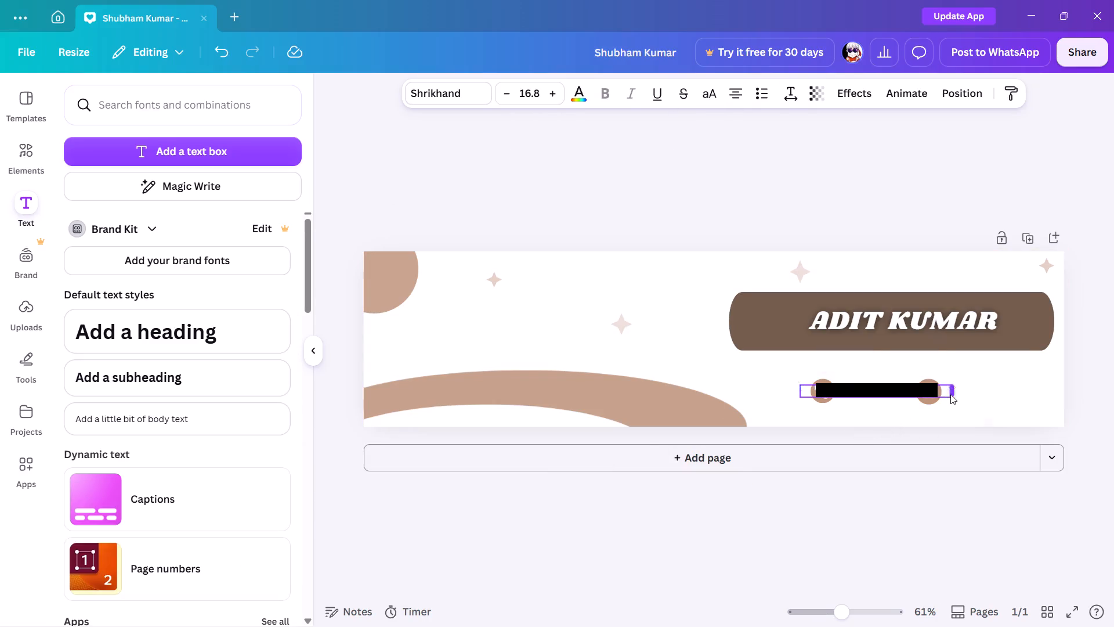
left_click_drag(950, 394, 946, 395)
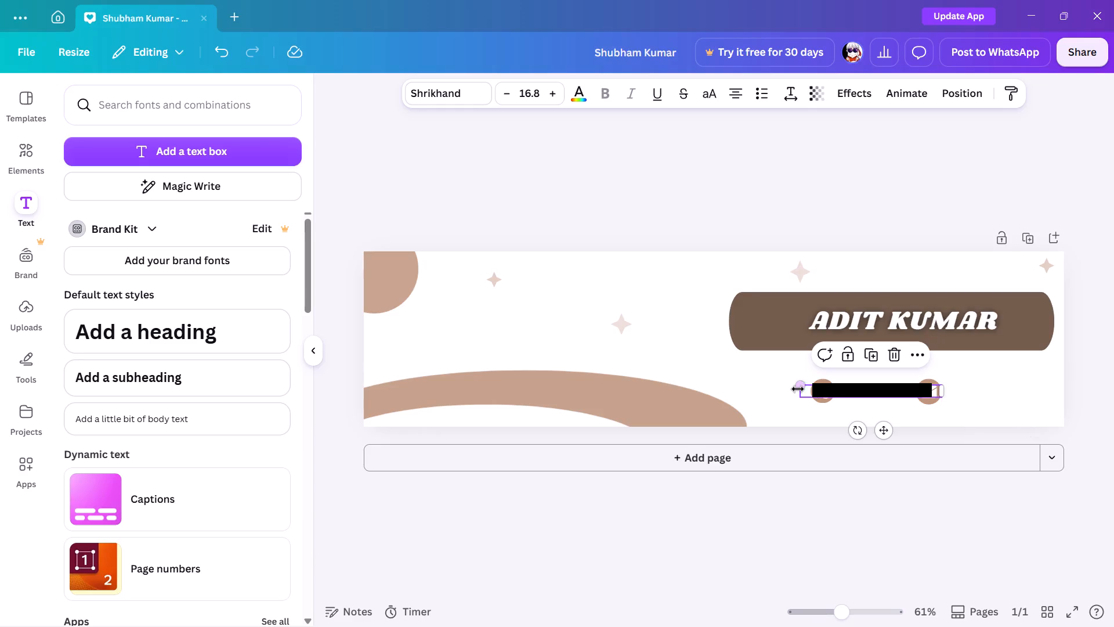
left_click_drag(798, 389, 805, 389)
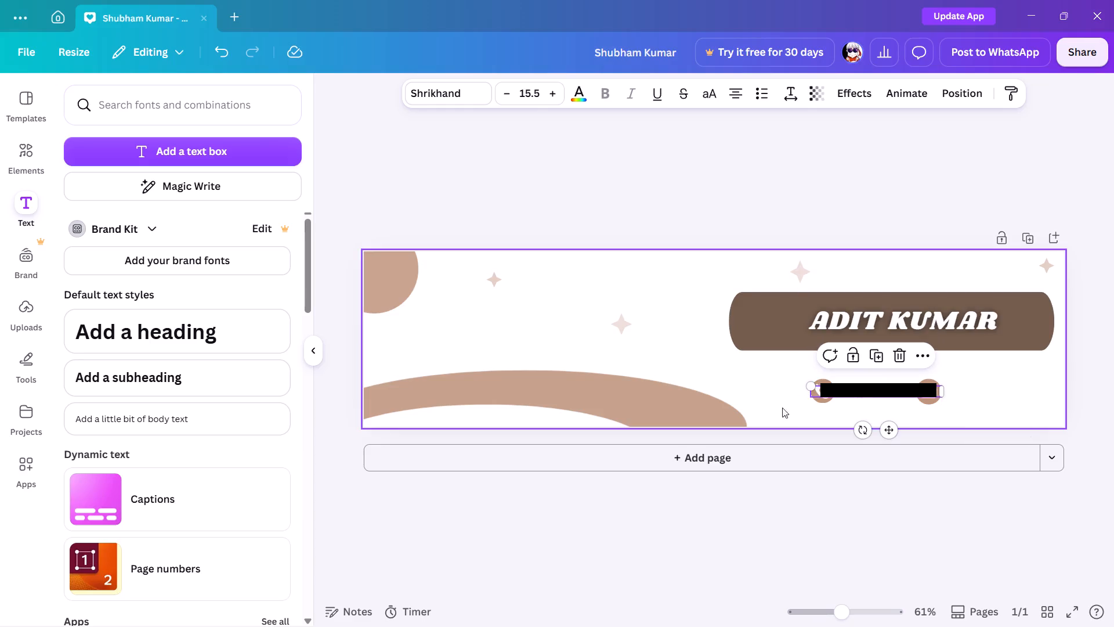
left_click(784, 377)
Move the phone icon further left, clear of the contact text.
left_click_drag(824, 392, 863, 392)
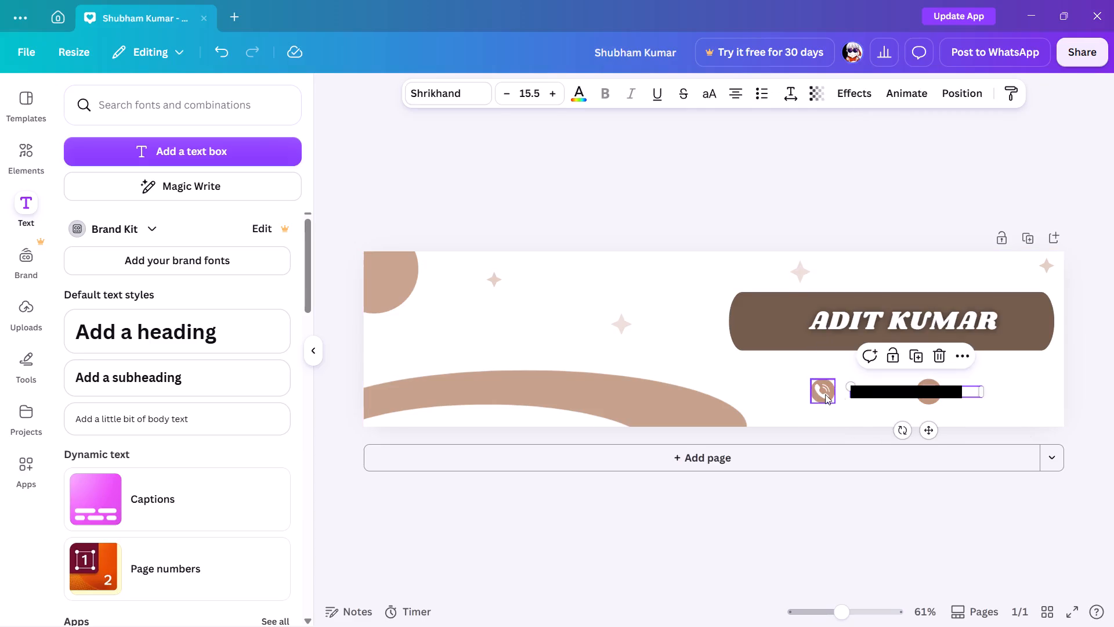
left_click_drag(825, 394, 789, 398)
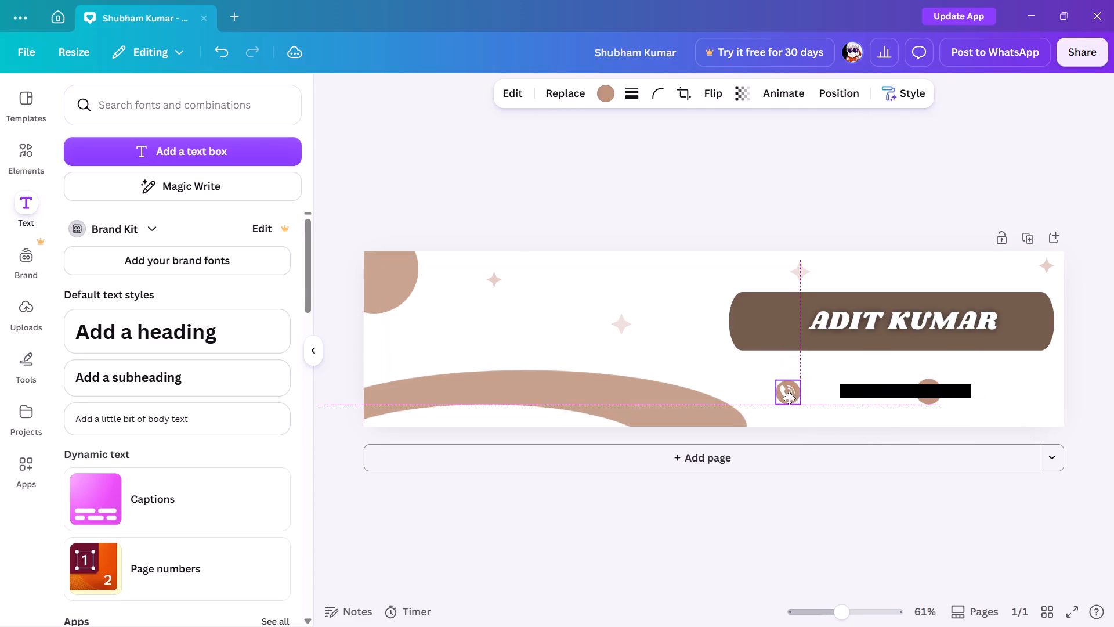
left_click_drag(789, 398, 789, 398)
Arrange the contact text, phone icon and email icon in one tight row nearer the banner's bottom edge, with the text between the icons.
left_click_drag(870, 395, 832, 398)
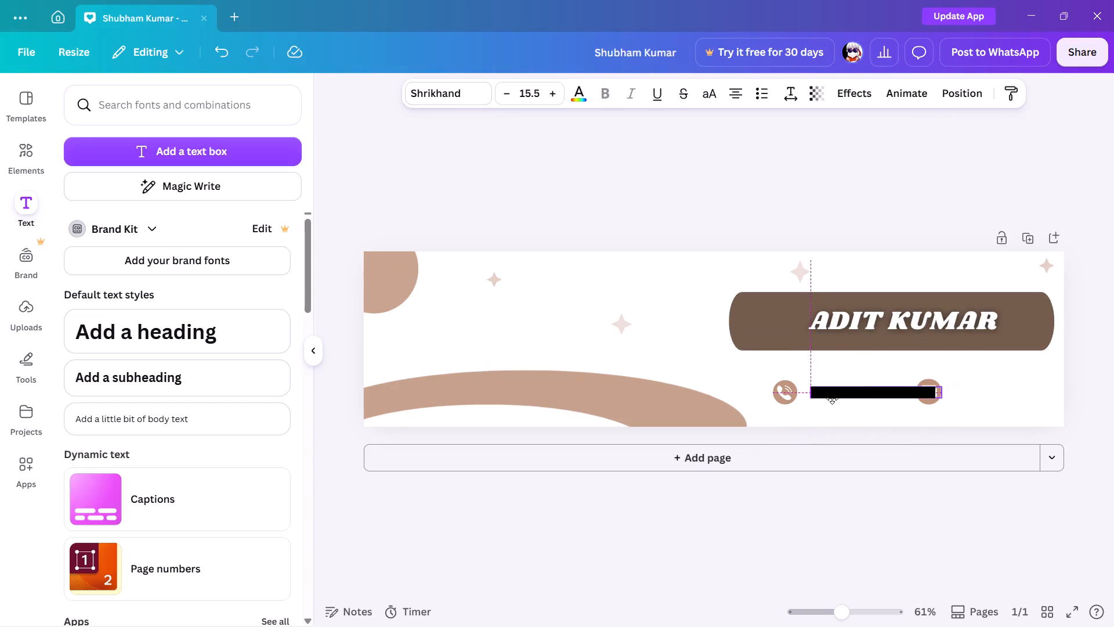
left_click_drag(832, 398, 802, 395)
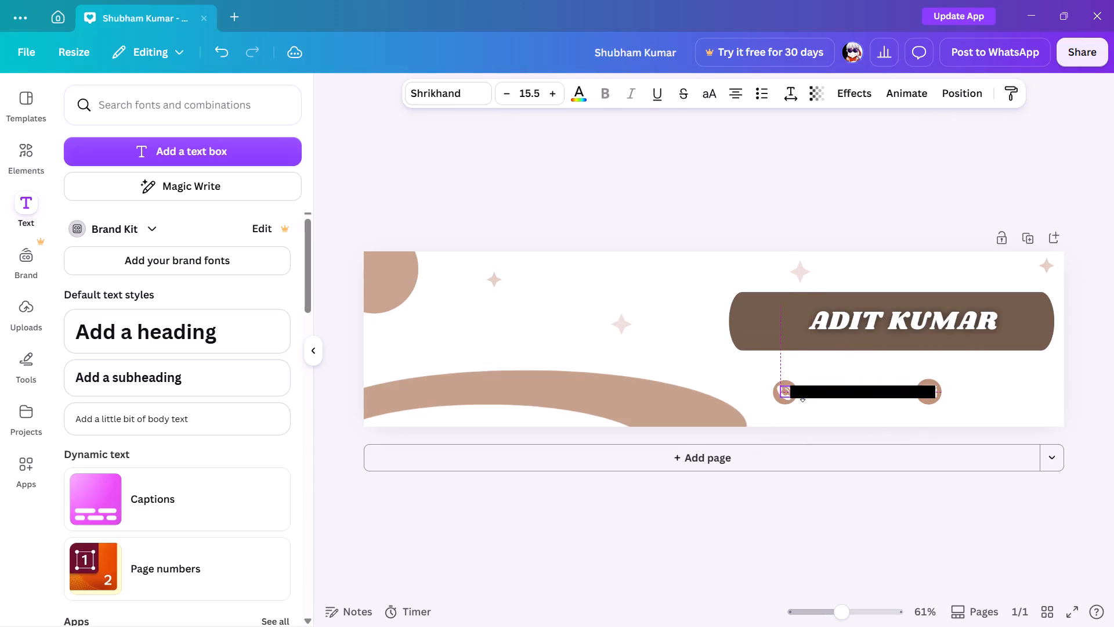
left_click_drag(802, 395, 801, 408)
left_click_drag(778, 390, 771, 401)
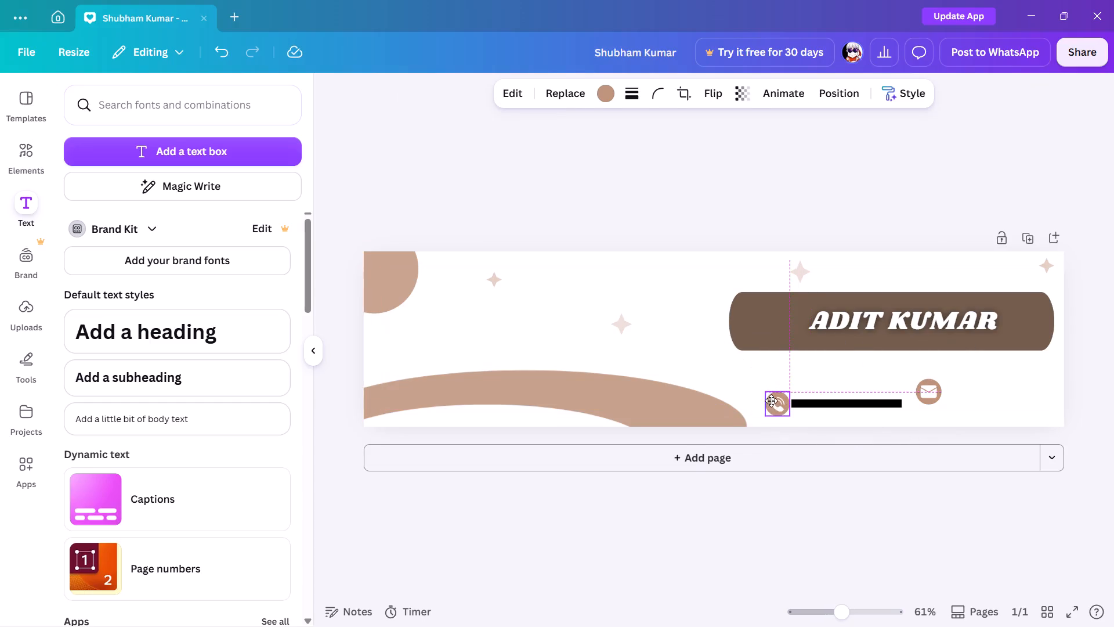
left_click_drag(771, 401, 777, 401)
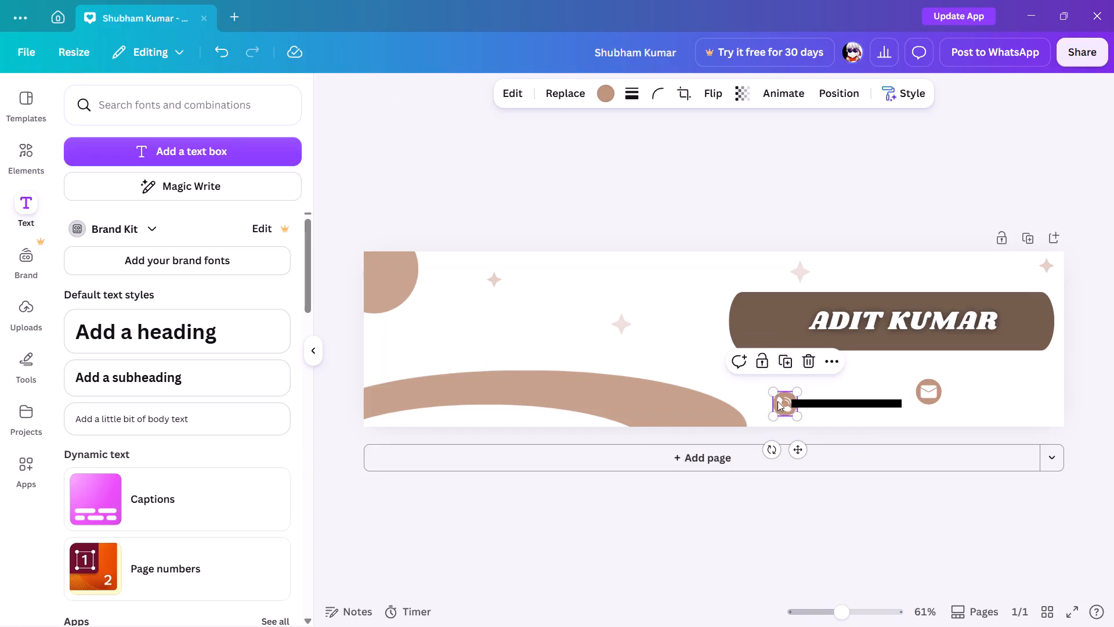
left_click_drag(933, 394, 917, 408)
left_click(856, 401)
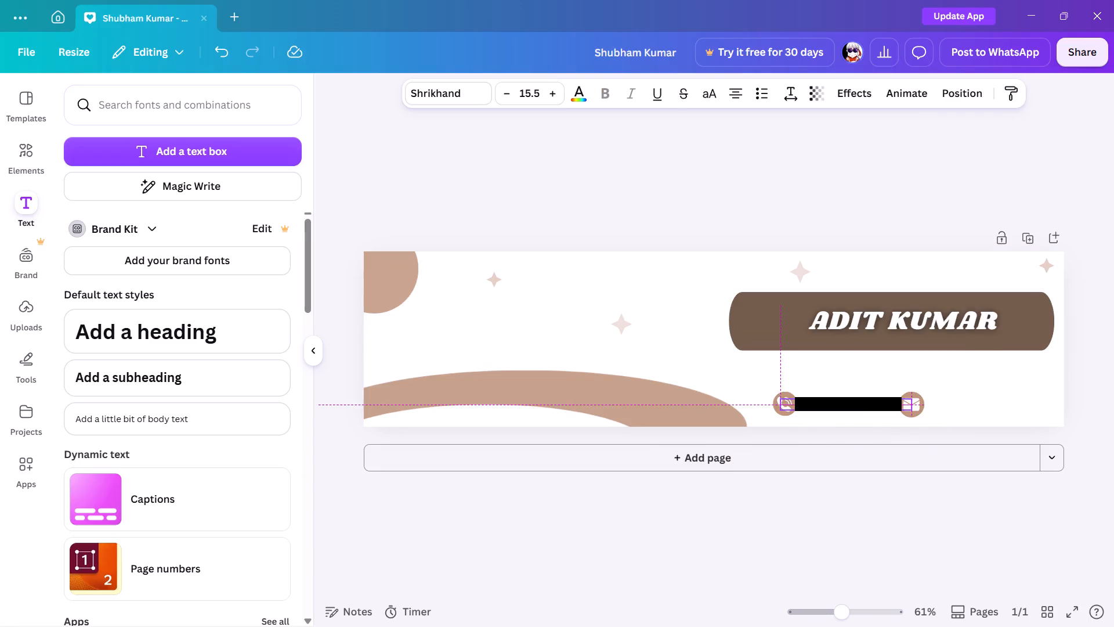
left_click(934, 372)
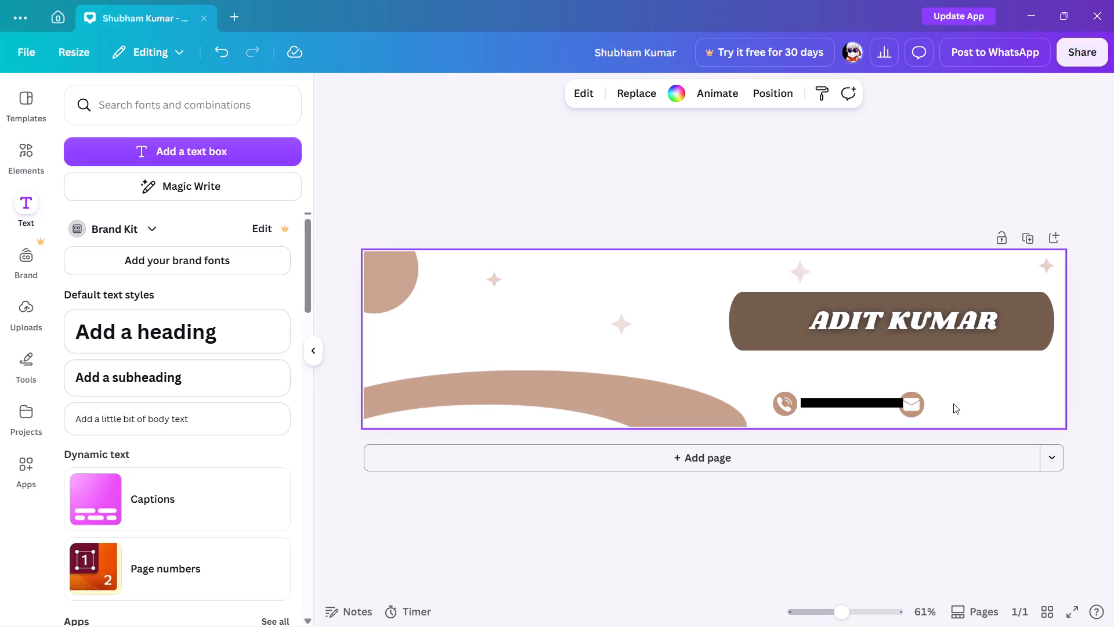
Set the contact text's font to Fredoka.
left_click(865, 406)
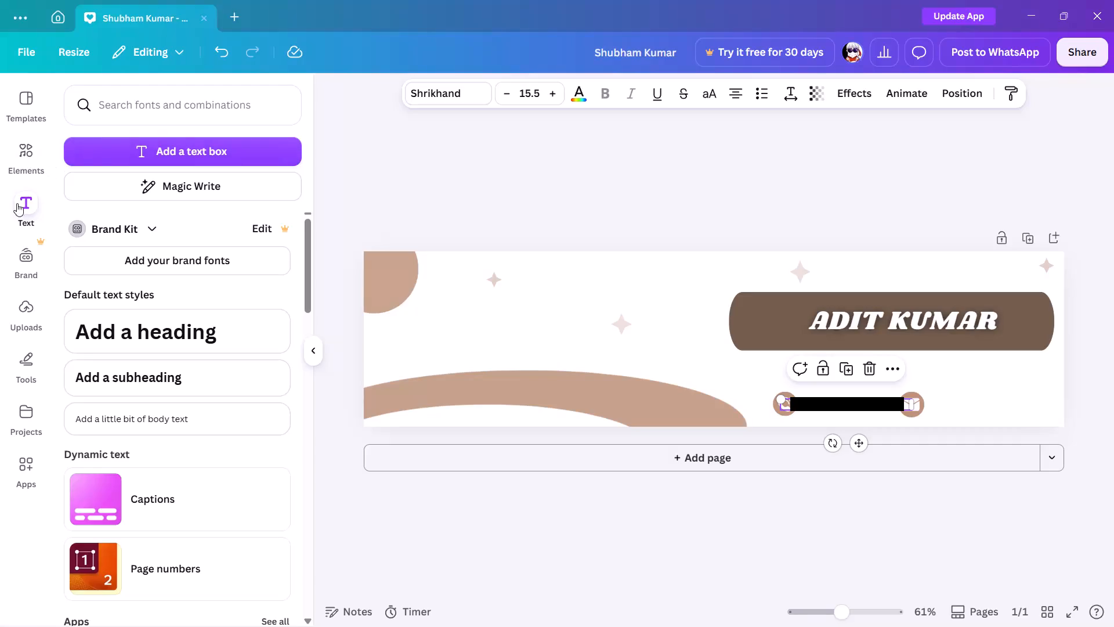
left_click(444, 104)
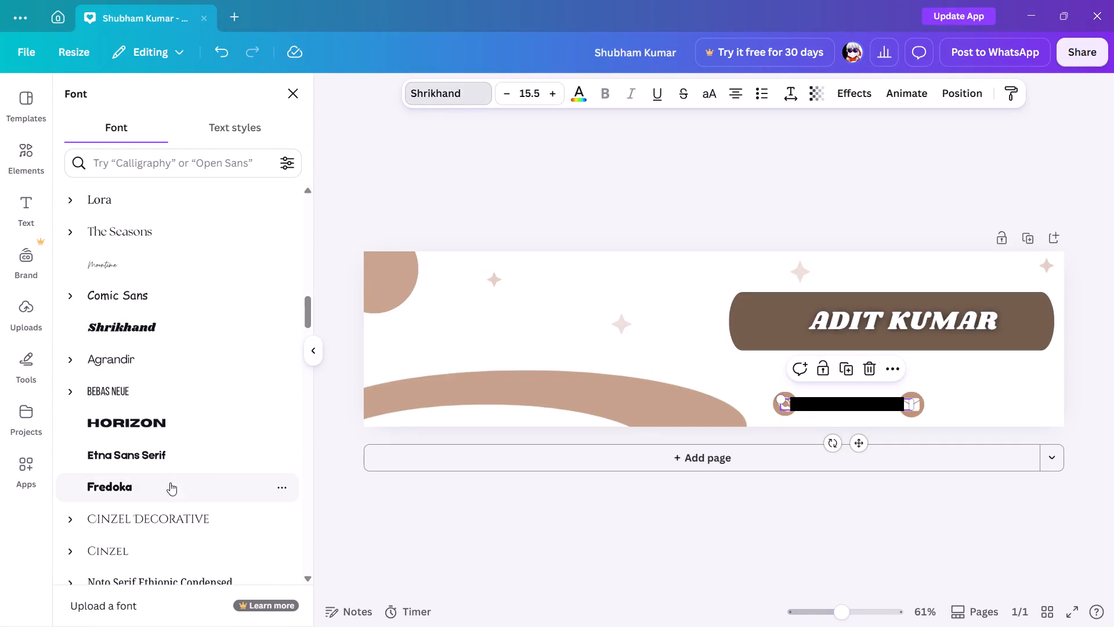
left_click(170, 482)
left_click(547, 283)
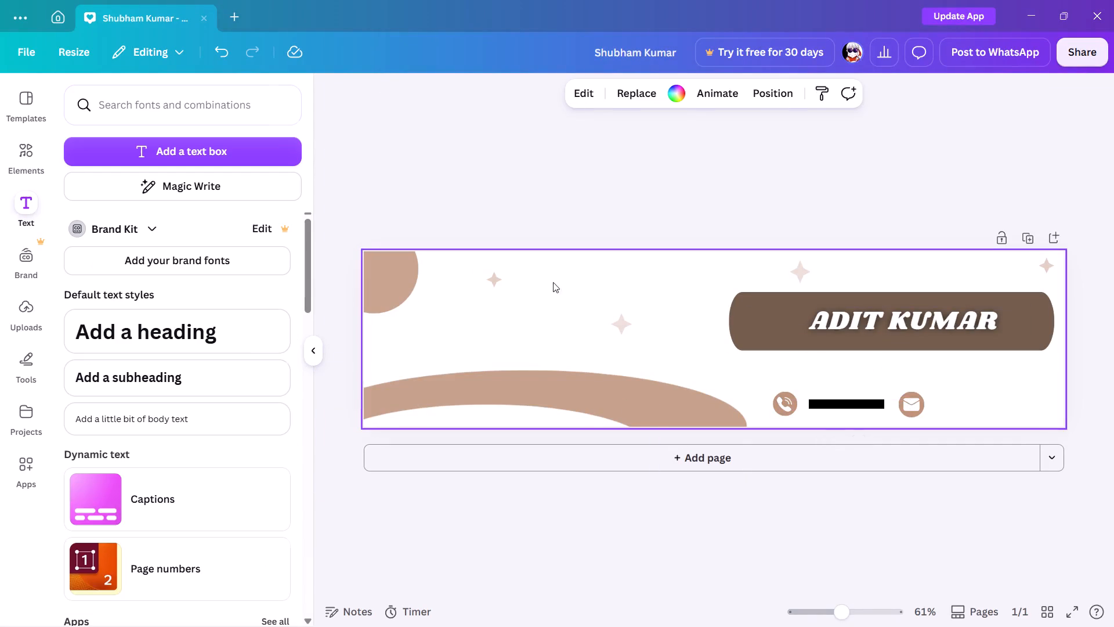
Tighten the contact row by moving the contact text closer to the phone icon and the email icon closer to the text.
left_click_drag(829, 406, 822, 408)
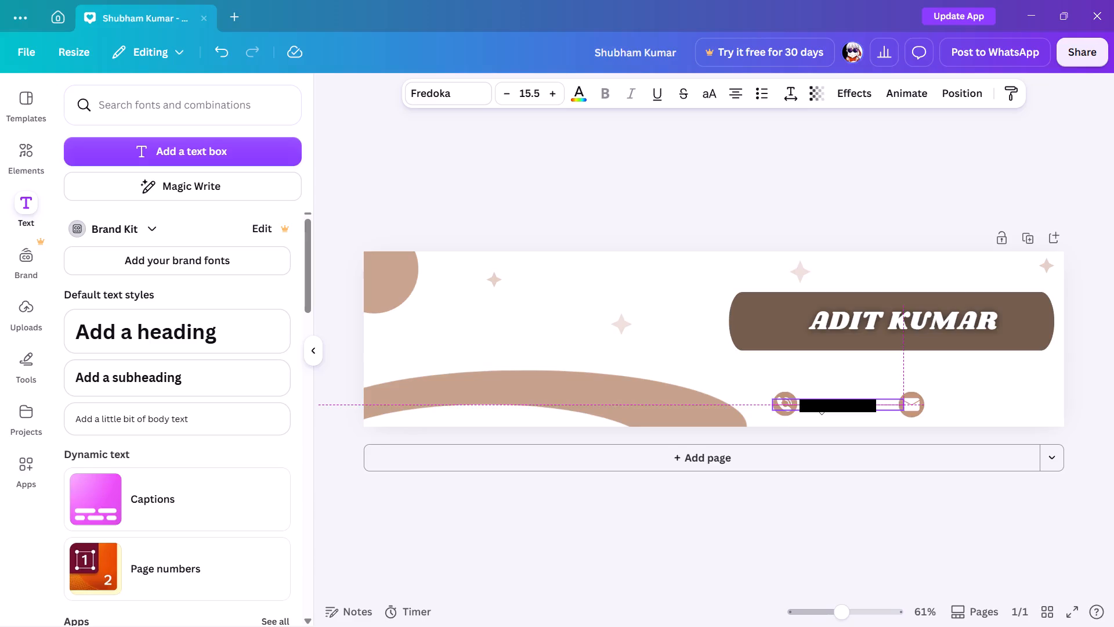
left_click_drag(822, 408, 822, 405)
left_click(923, 404)
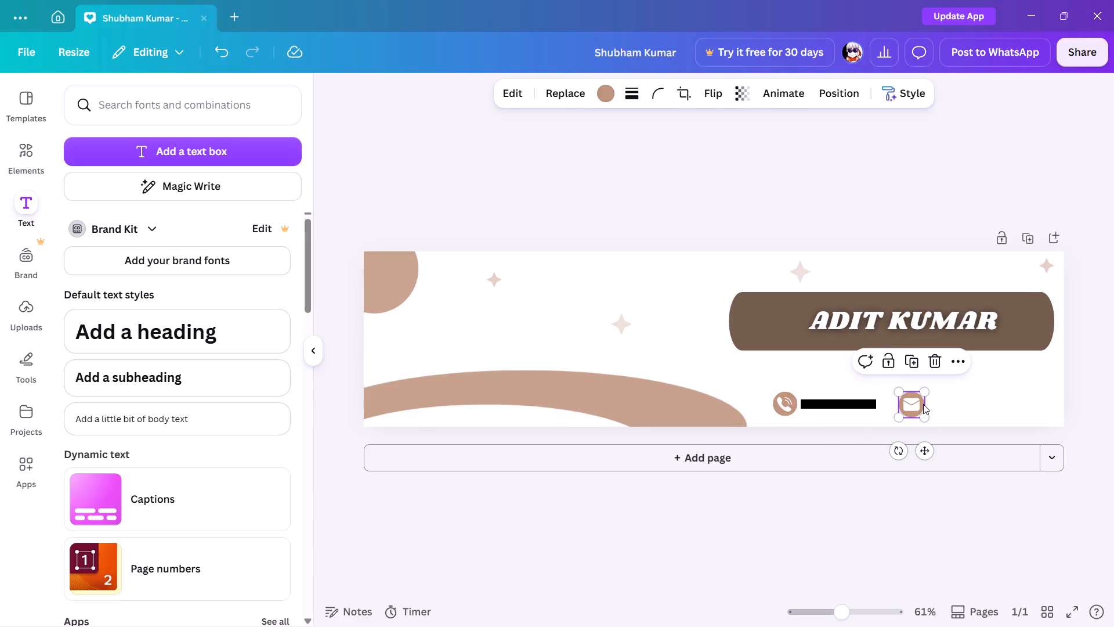
left_click_drag(918, 404, 910, 402)
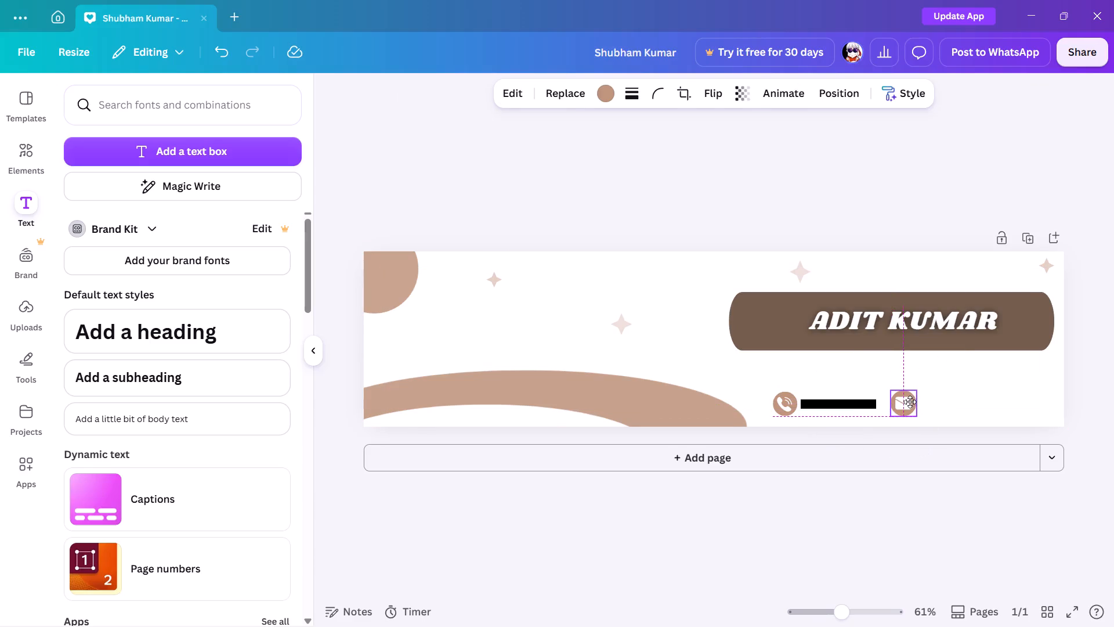
left_click_drag(910, 402, 909, 402)
left_click(956, 408)
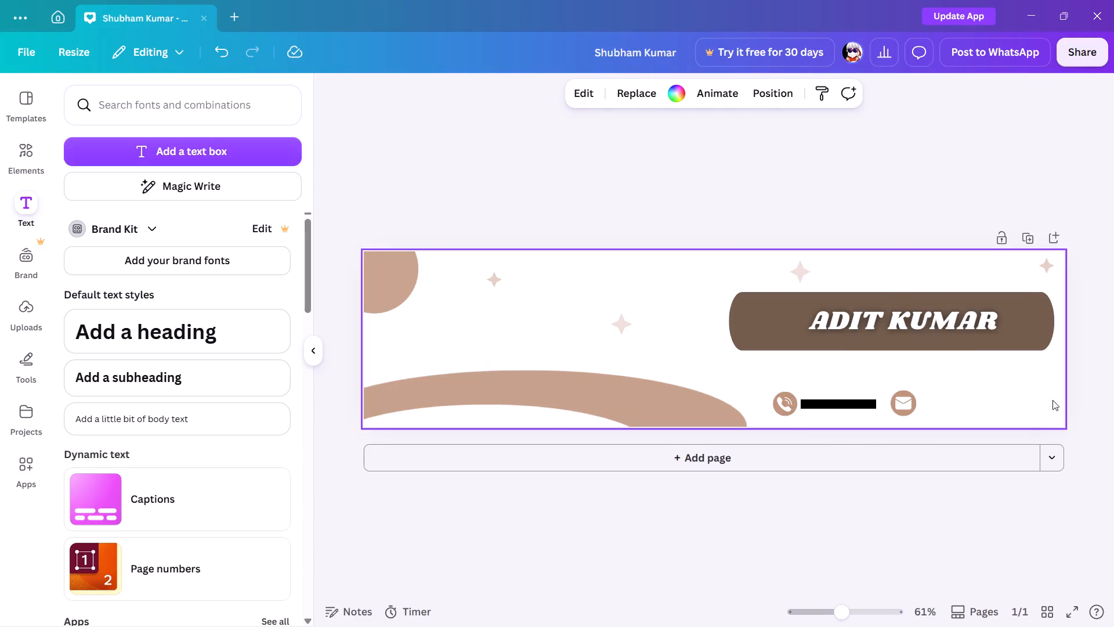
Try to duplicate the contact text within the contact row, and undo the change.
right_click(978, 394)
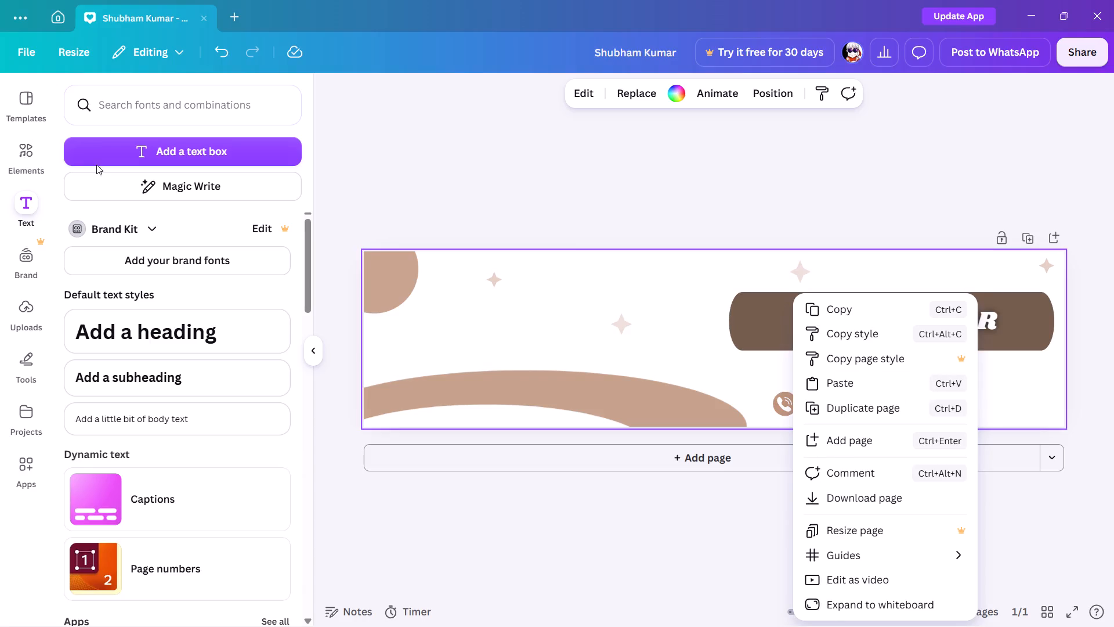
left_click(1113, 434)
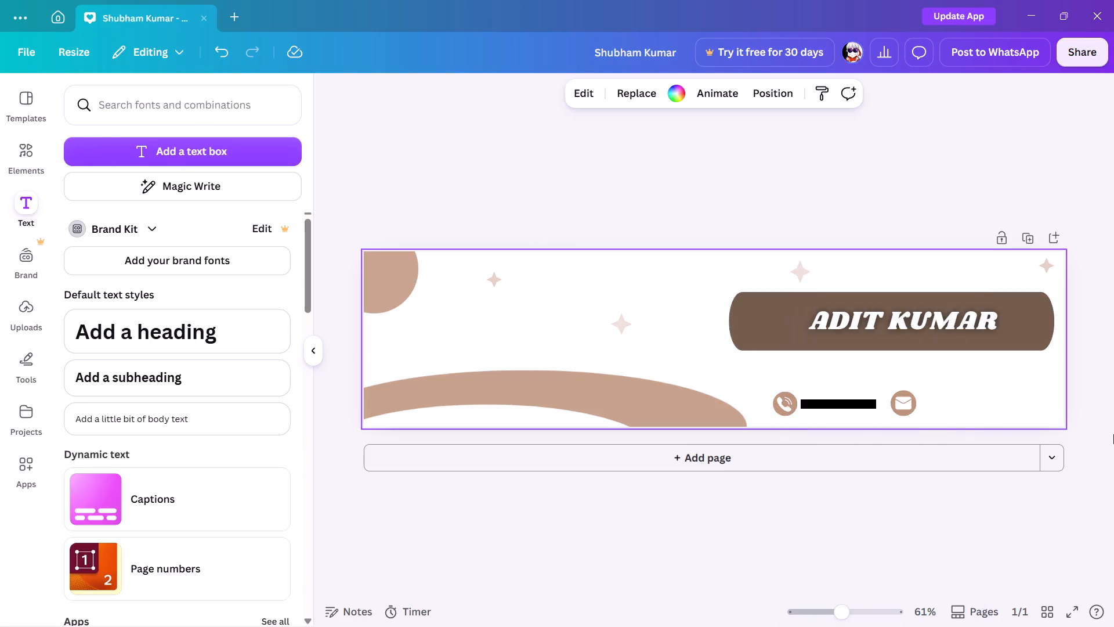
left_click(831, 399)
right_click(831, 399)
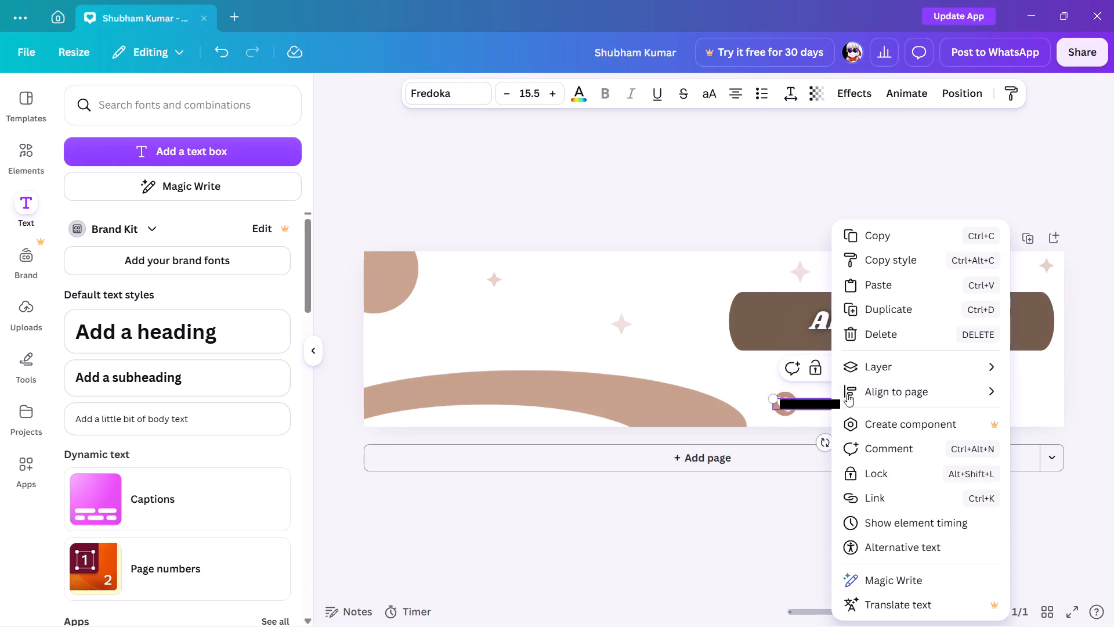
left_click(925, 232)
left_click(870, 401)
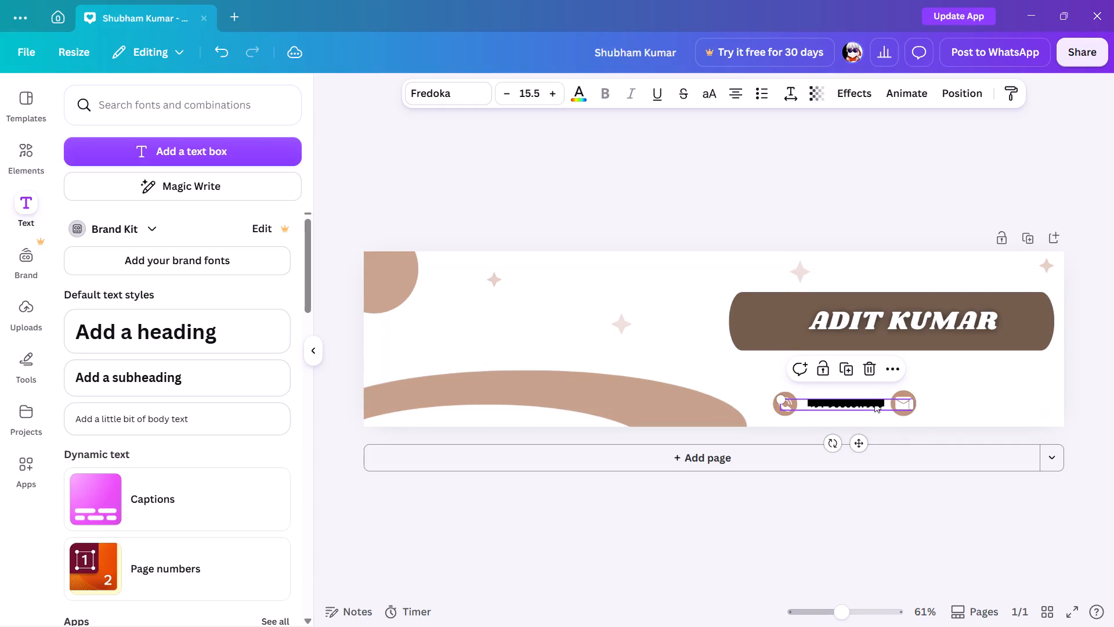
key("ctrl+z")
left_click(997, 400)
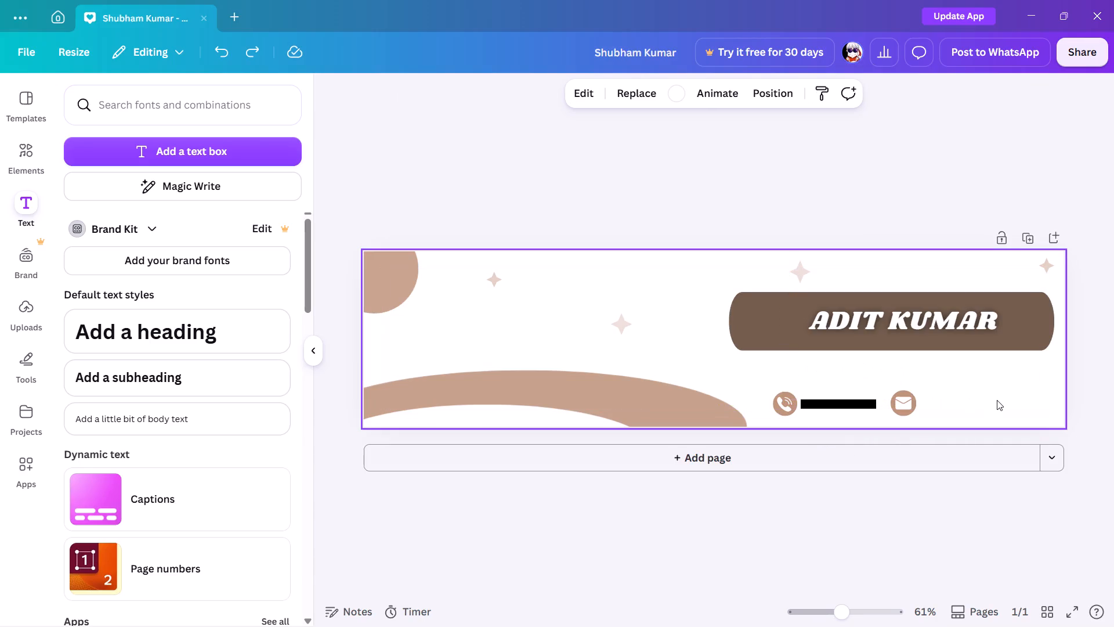
Paste a copy of the contact text and place it in the contact row beside the email icon, opposite the phone text.
key("ctrl+v")
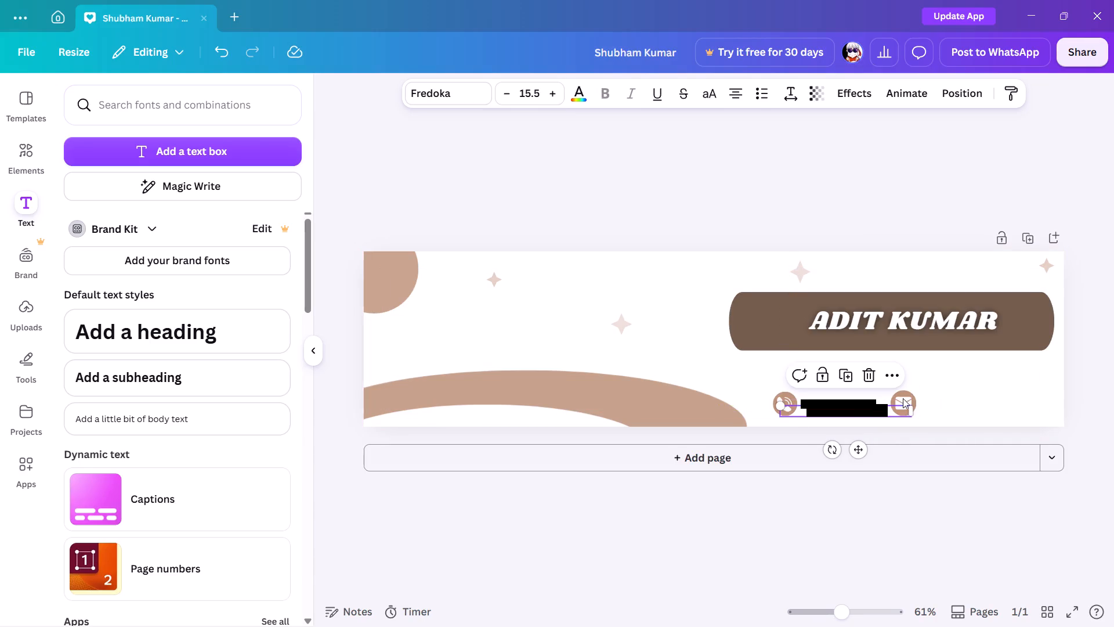
left_click_drag(870, 409, 999, 402)
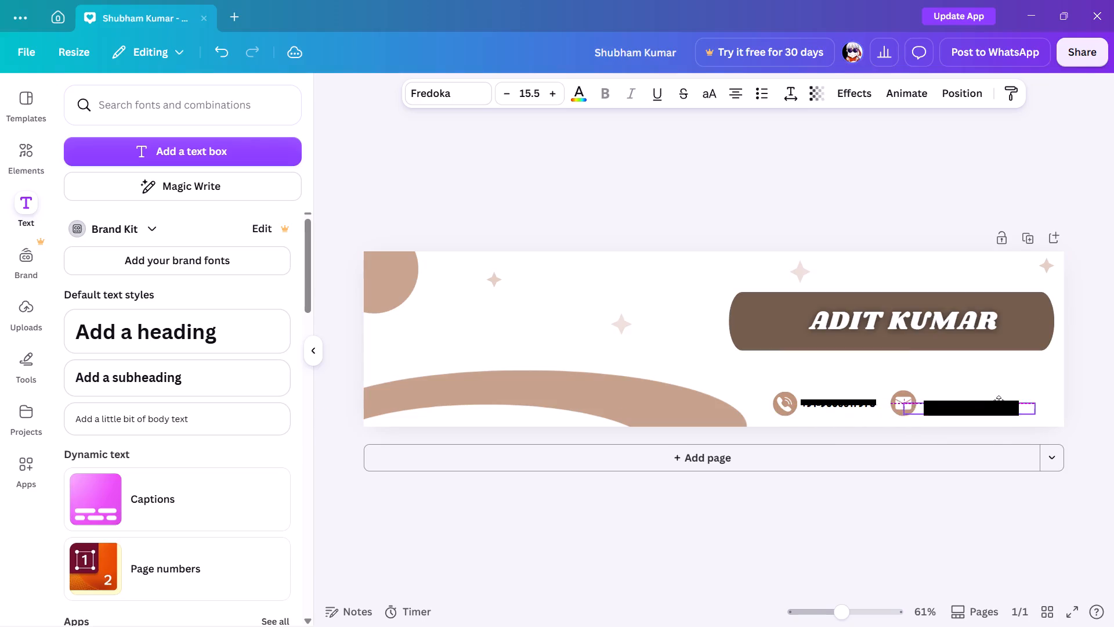
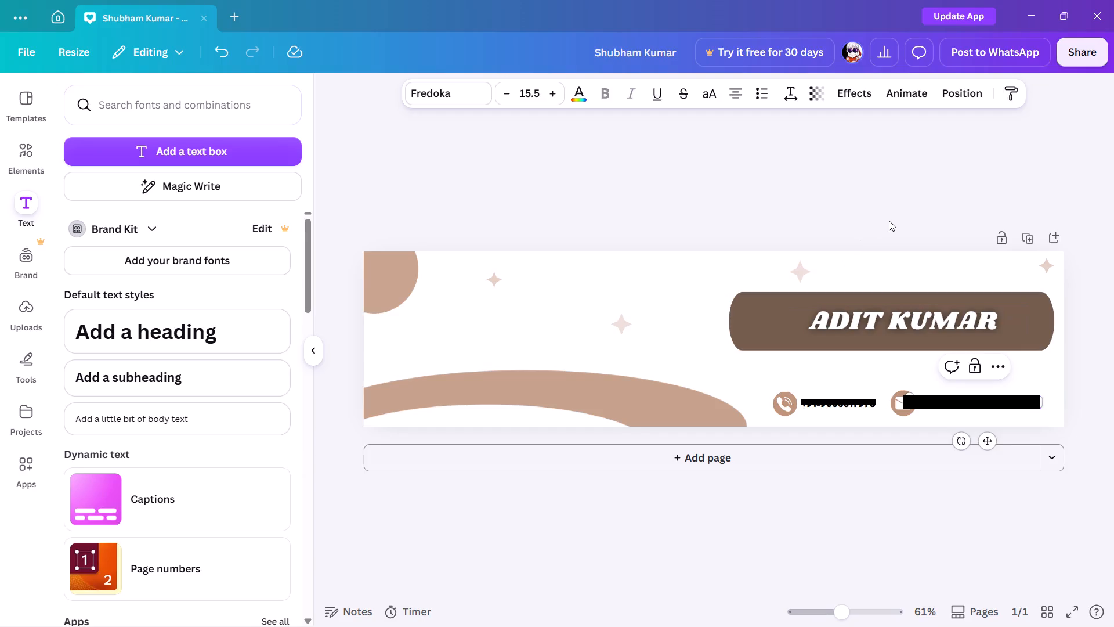
Move the email address text clear of the email icon, just to its right and level with the phone number in the contact row.
left_click_drag(975, 407, 989, 409)
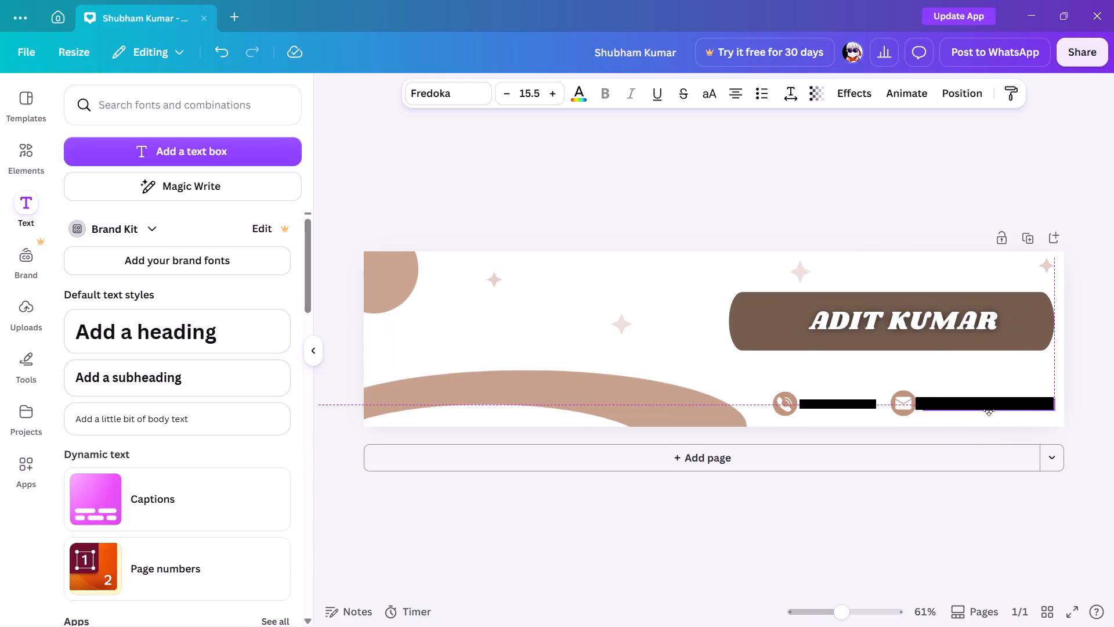
left_click_drag(989, 409, 986, 406)
left_click(902, 399)
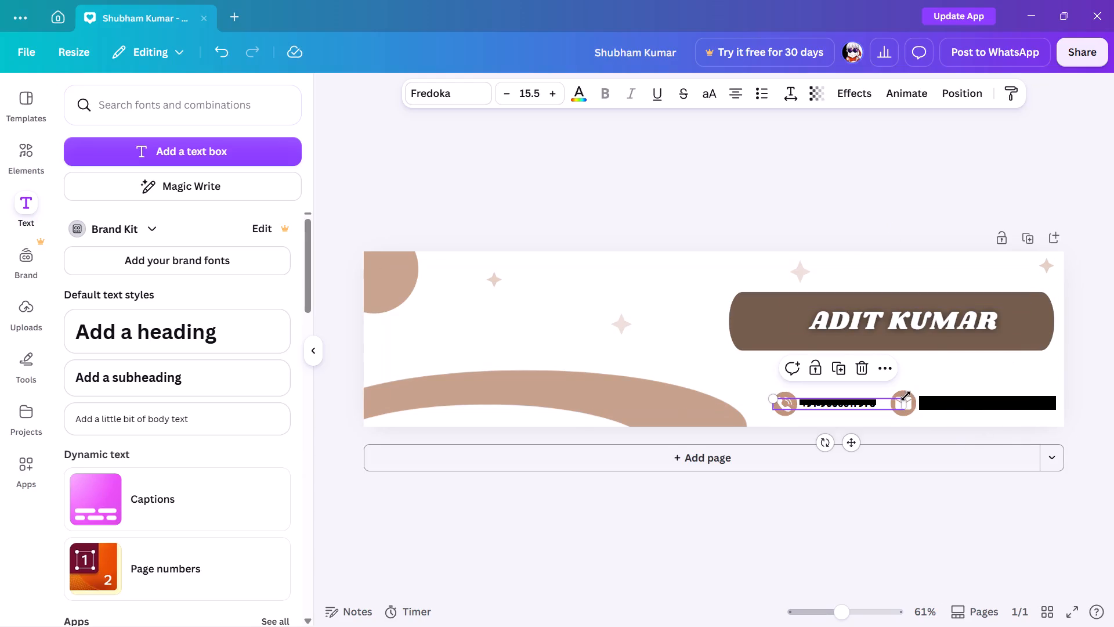
left_click(916, 385)
left_click(912, 394)
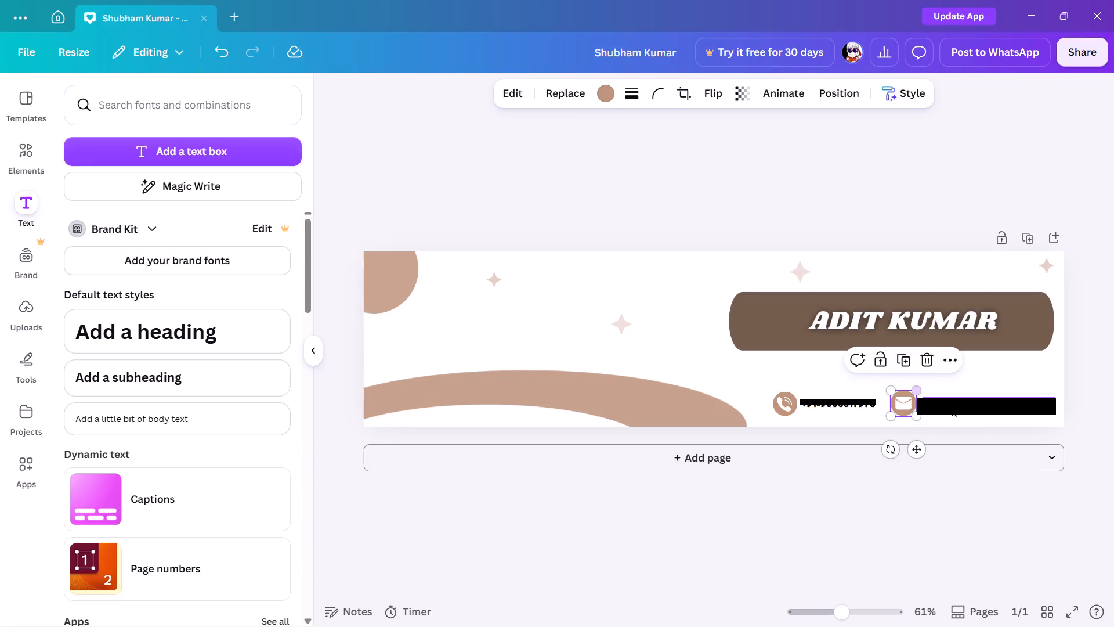
left_click(953, 406)
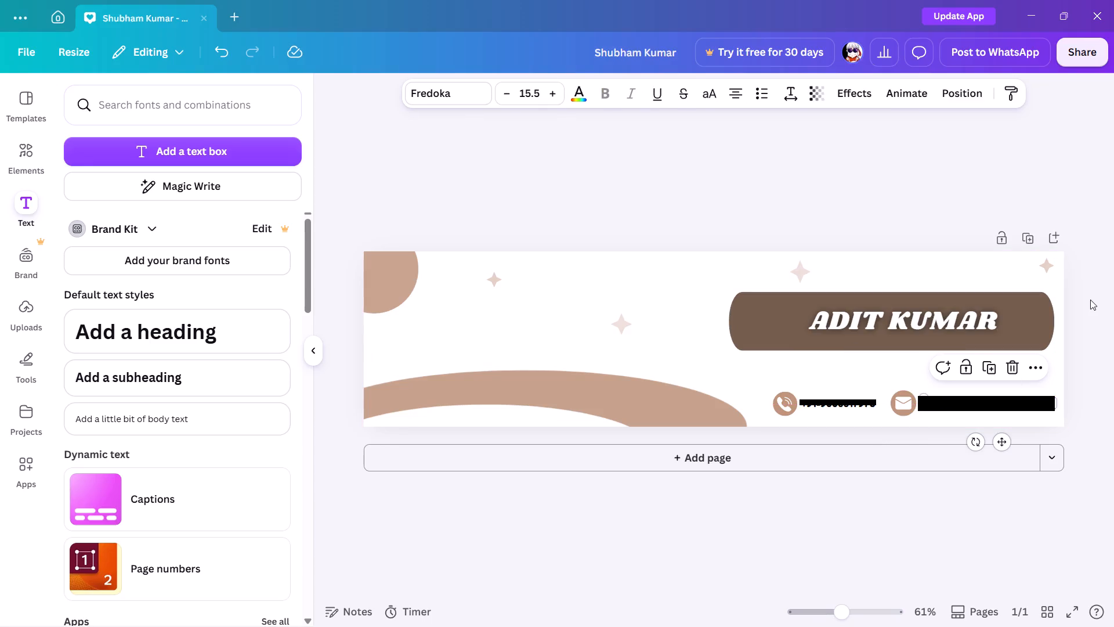
Enlarge the email address text in the contact row to size 16.4 and position it beside the email icon.
left_click(1086, 264)
left_click(959, 398)
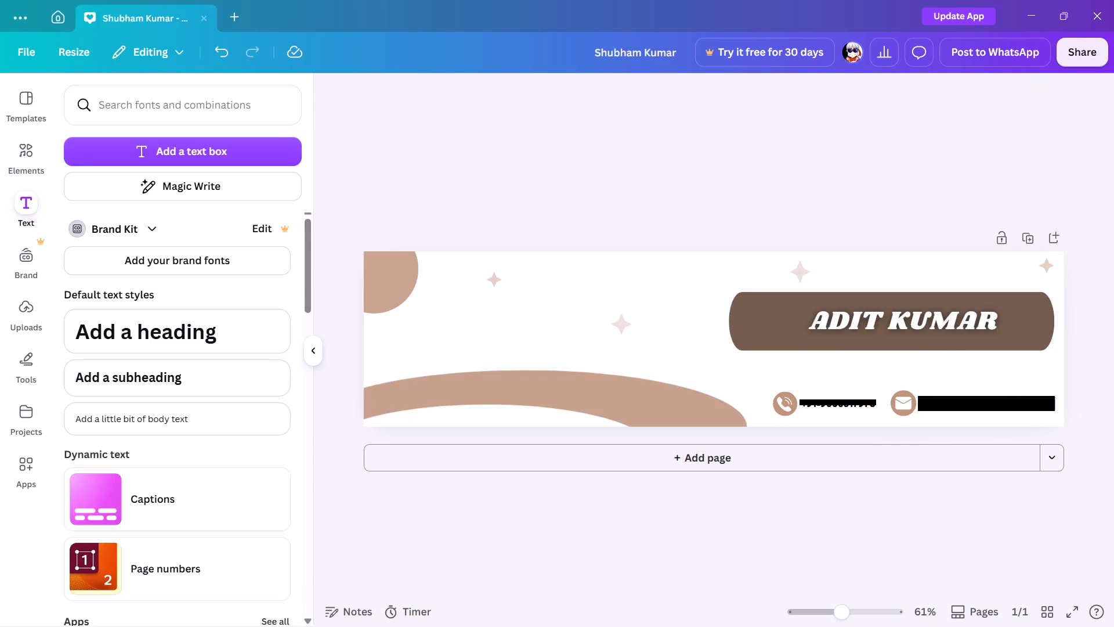
left_click(925, 395)
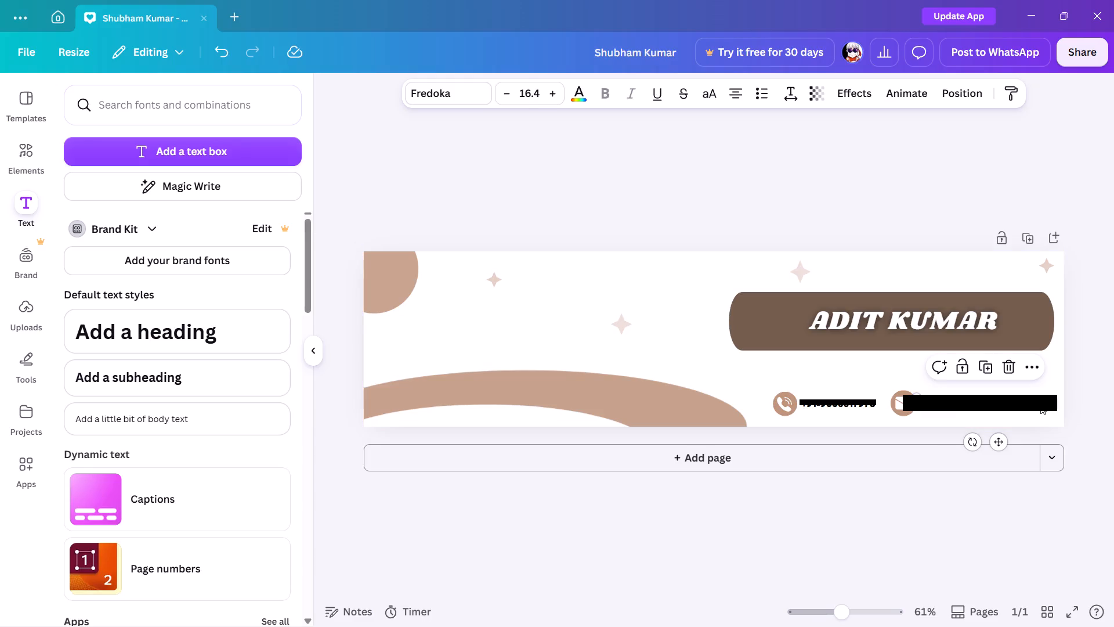
left_click(1108, 390)
left_click(1011, 399)
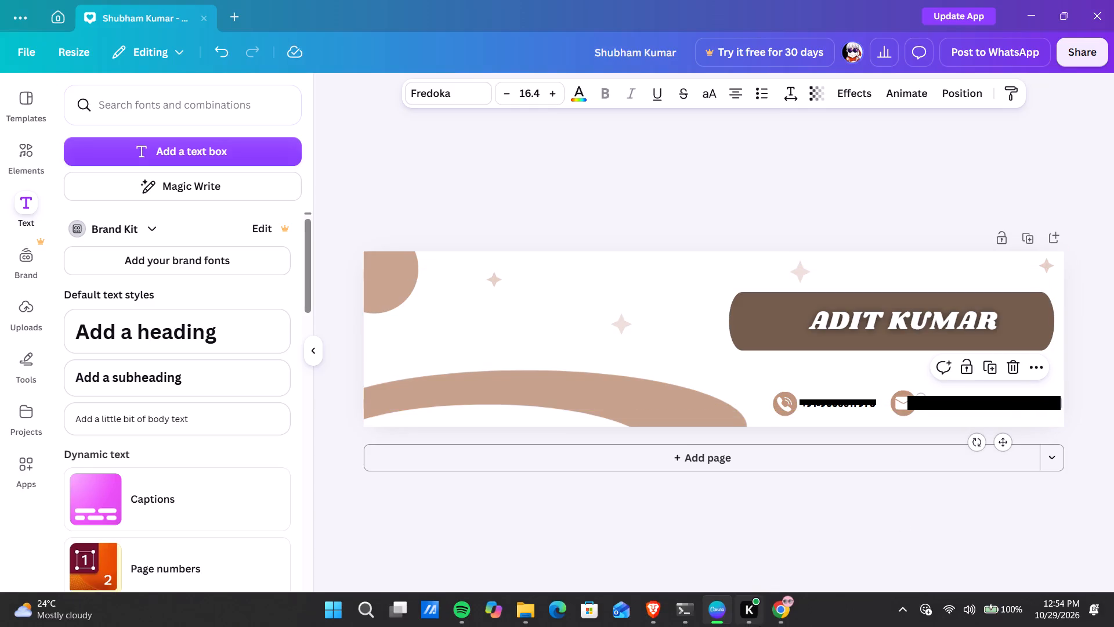
left_click(1113, 420)
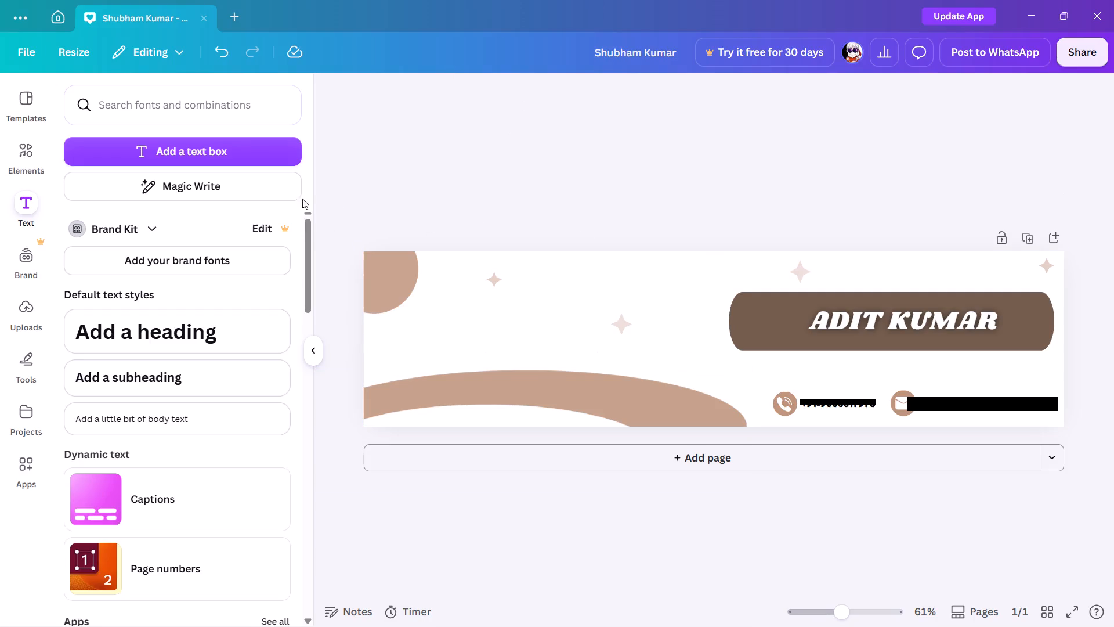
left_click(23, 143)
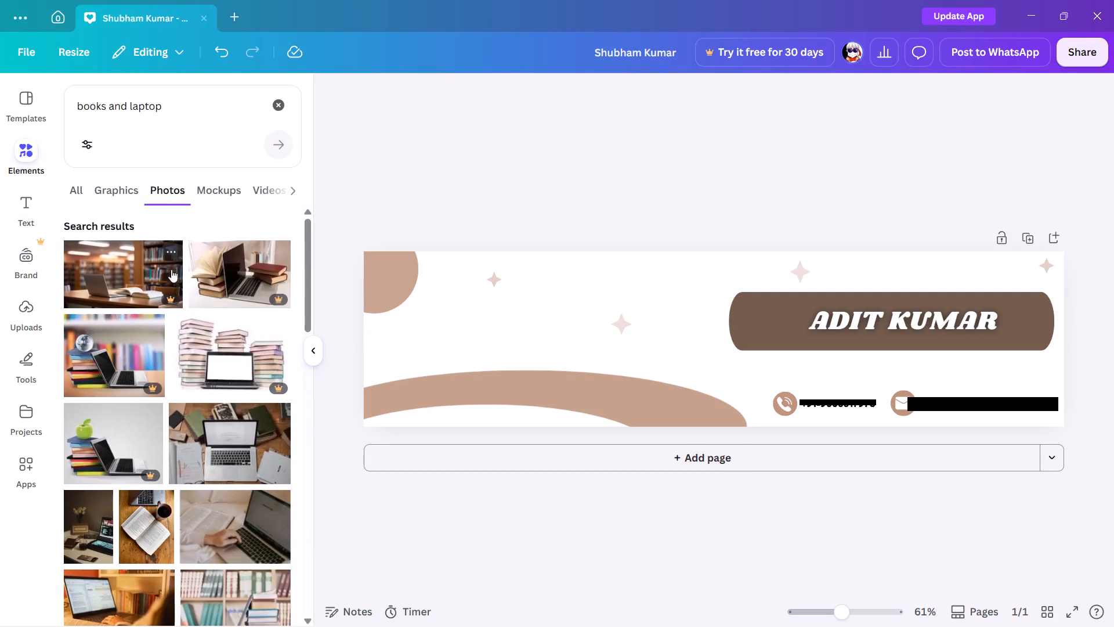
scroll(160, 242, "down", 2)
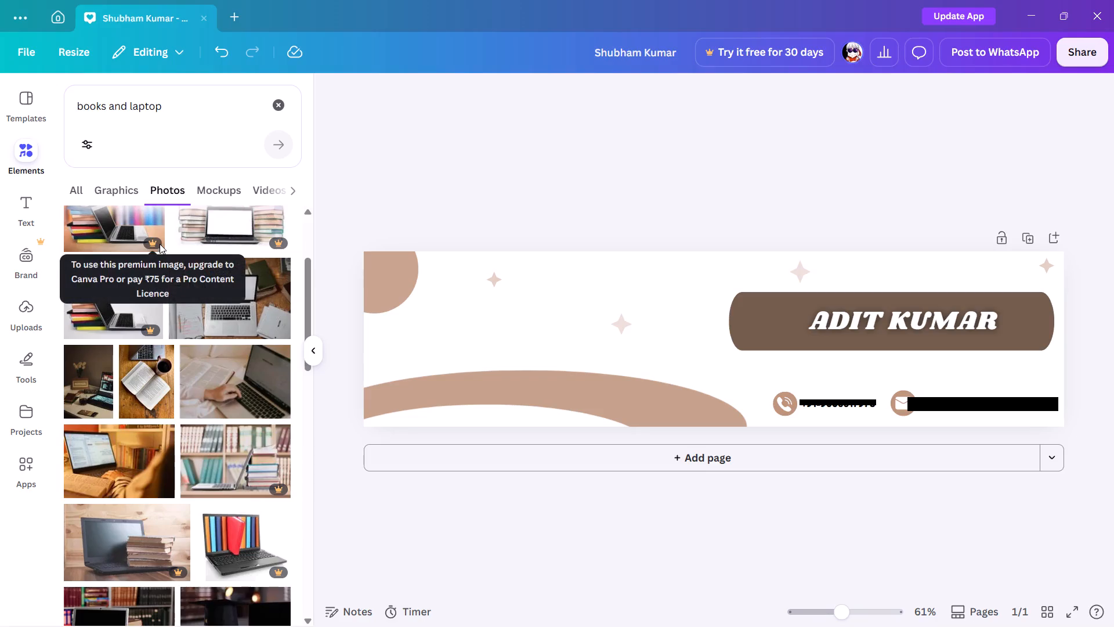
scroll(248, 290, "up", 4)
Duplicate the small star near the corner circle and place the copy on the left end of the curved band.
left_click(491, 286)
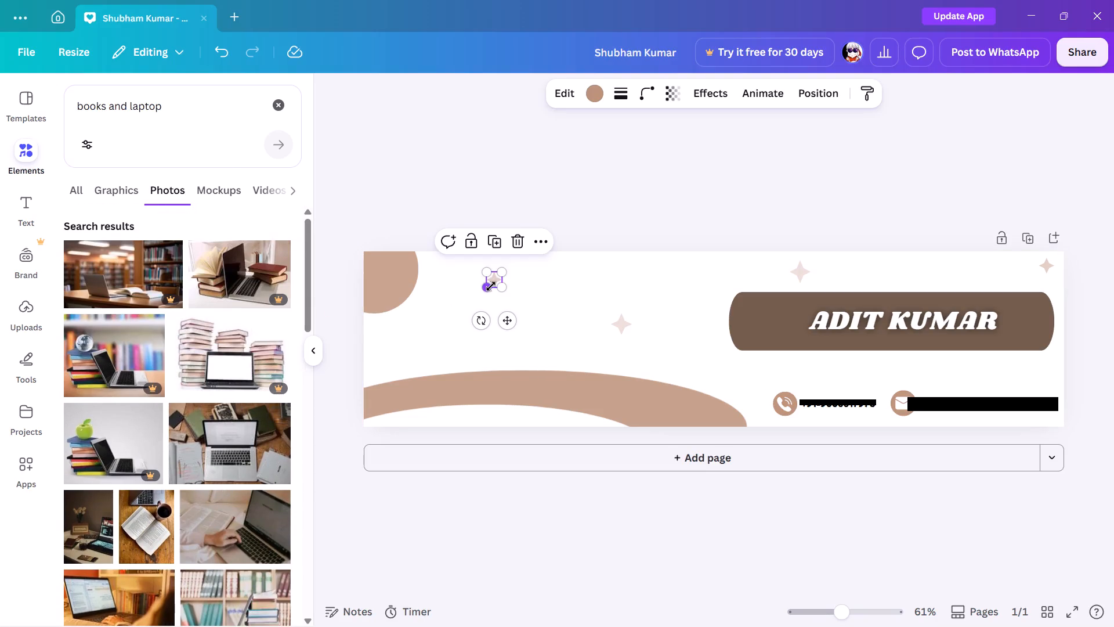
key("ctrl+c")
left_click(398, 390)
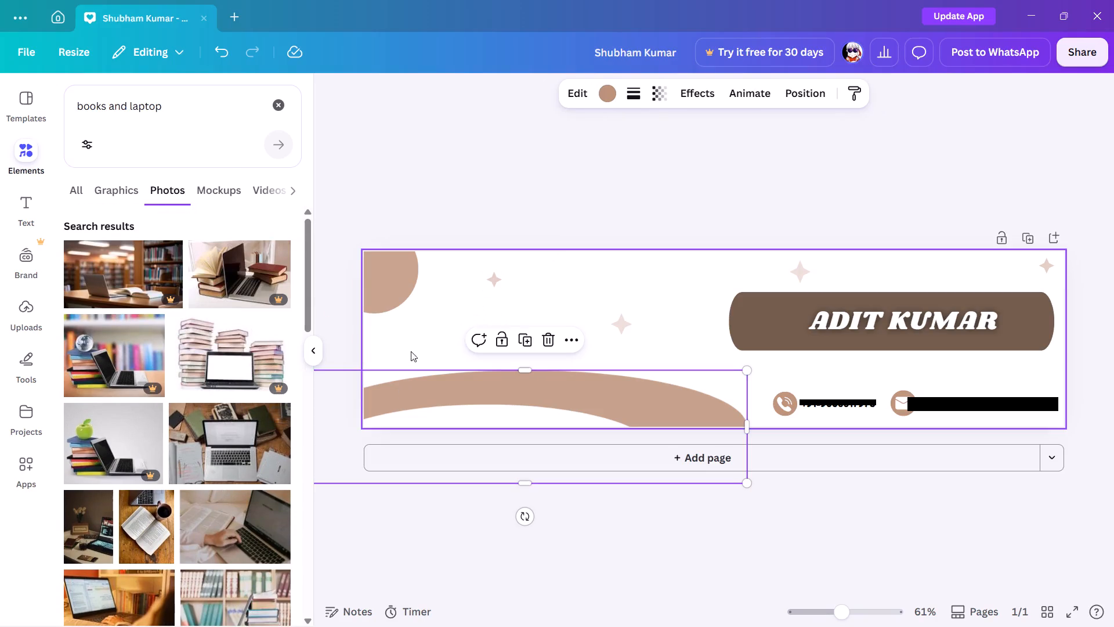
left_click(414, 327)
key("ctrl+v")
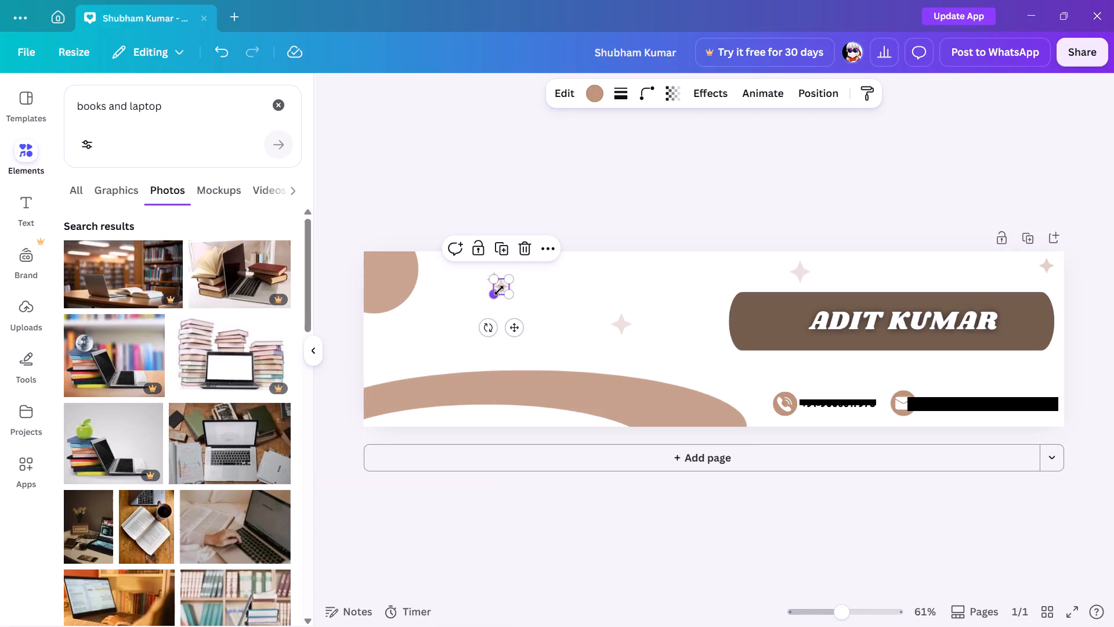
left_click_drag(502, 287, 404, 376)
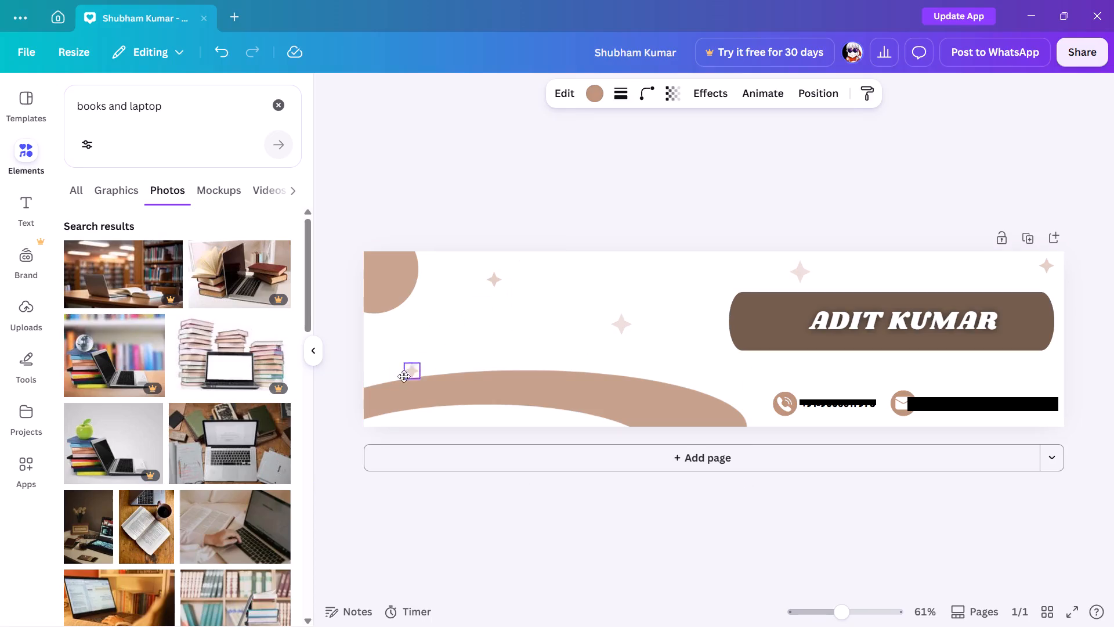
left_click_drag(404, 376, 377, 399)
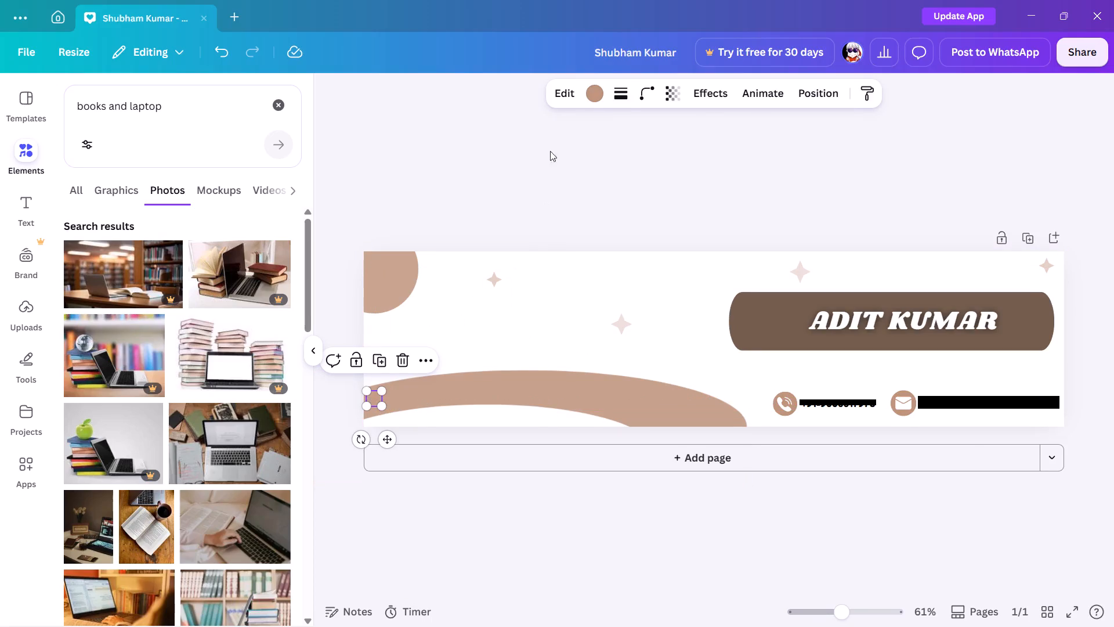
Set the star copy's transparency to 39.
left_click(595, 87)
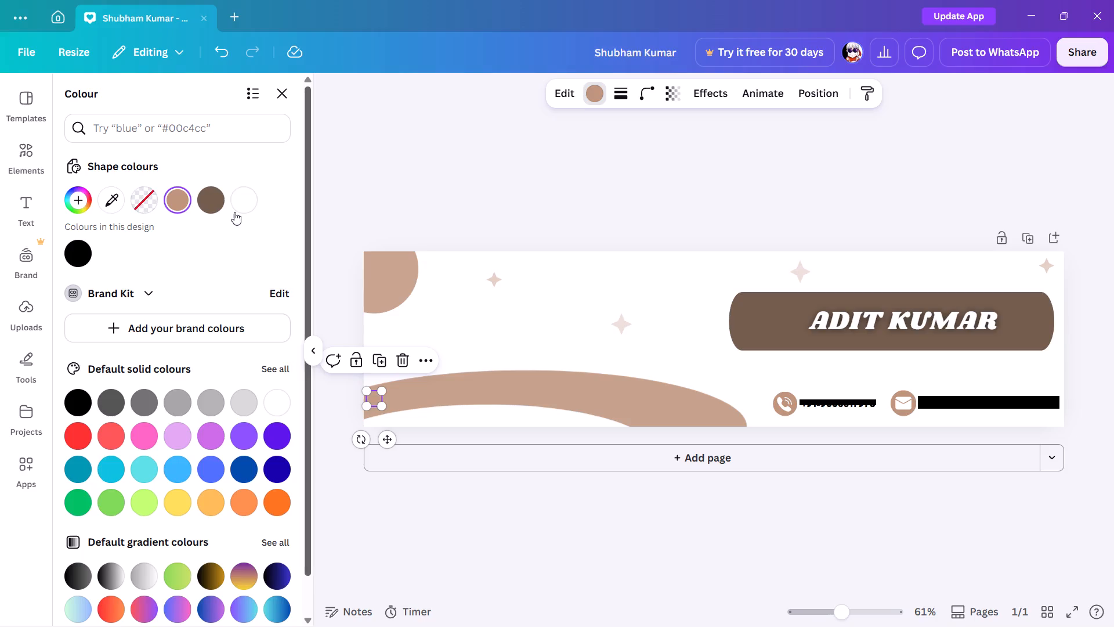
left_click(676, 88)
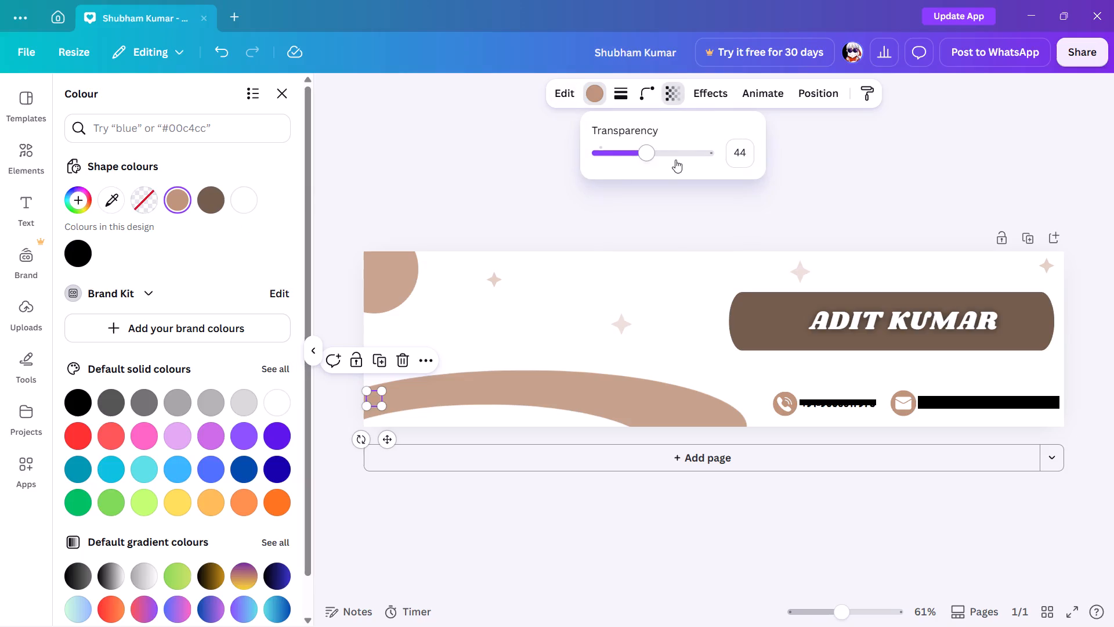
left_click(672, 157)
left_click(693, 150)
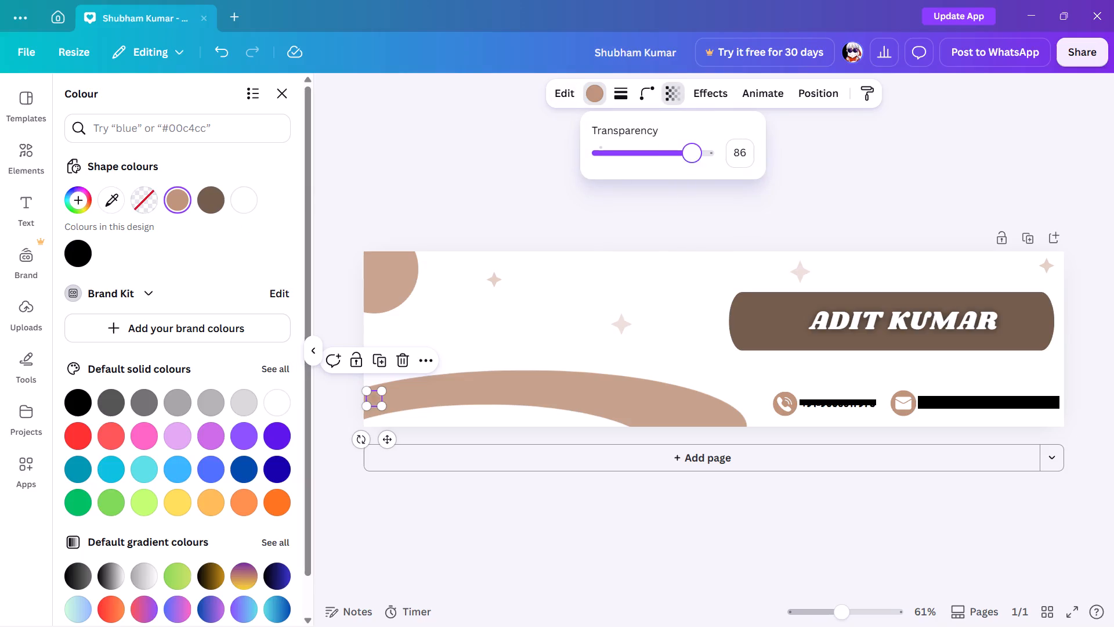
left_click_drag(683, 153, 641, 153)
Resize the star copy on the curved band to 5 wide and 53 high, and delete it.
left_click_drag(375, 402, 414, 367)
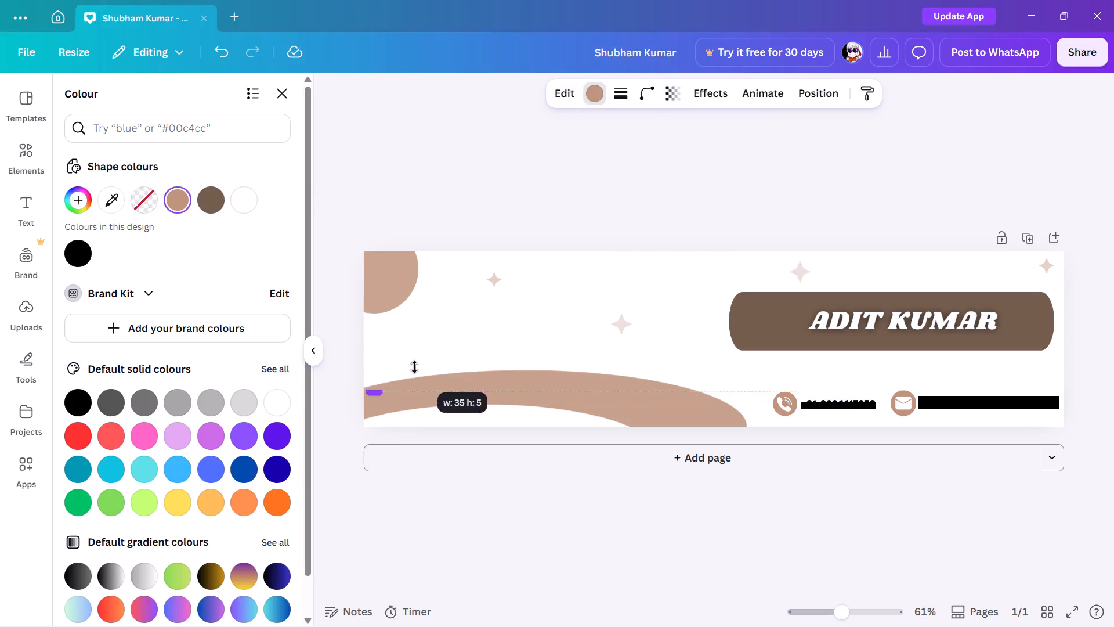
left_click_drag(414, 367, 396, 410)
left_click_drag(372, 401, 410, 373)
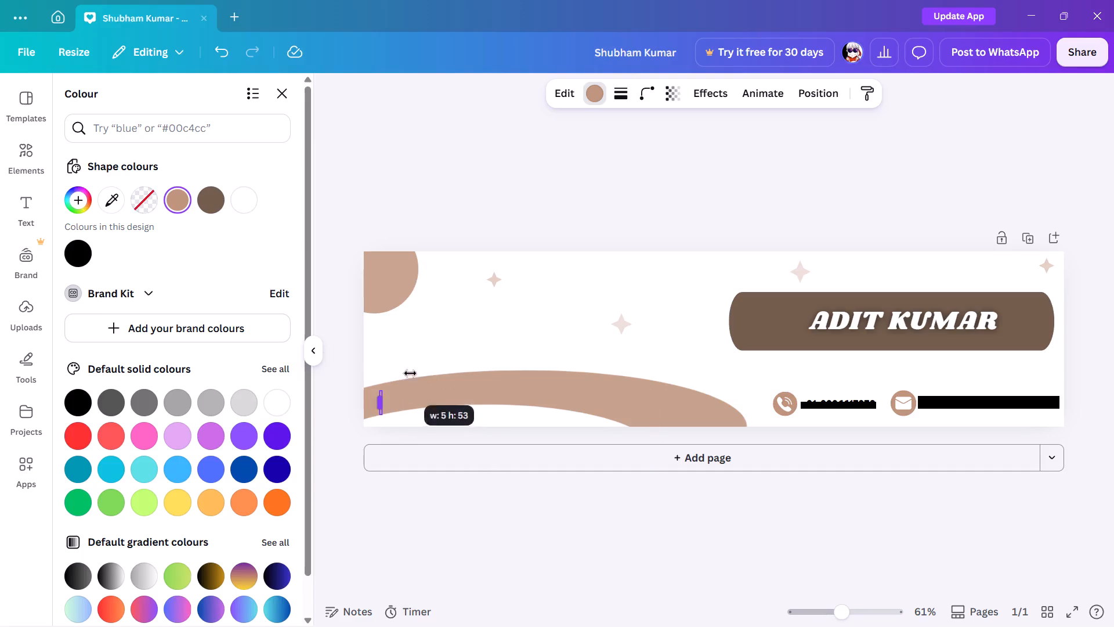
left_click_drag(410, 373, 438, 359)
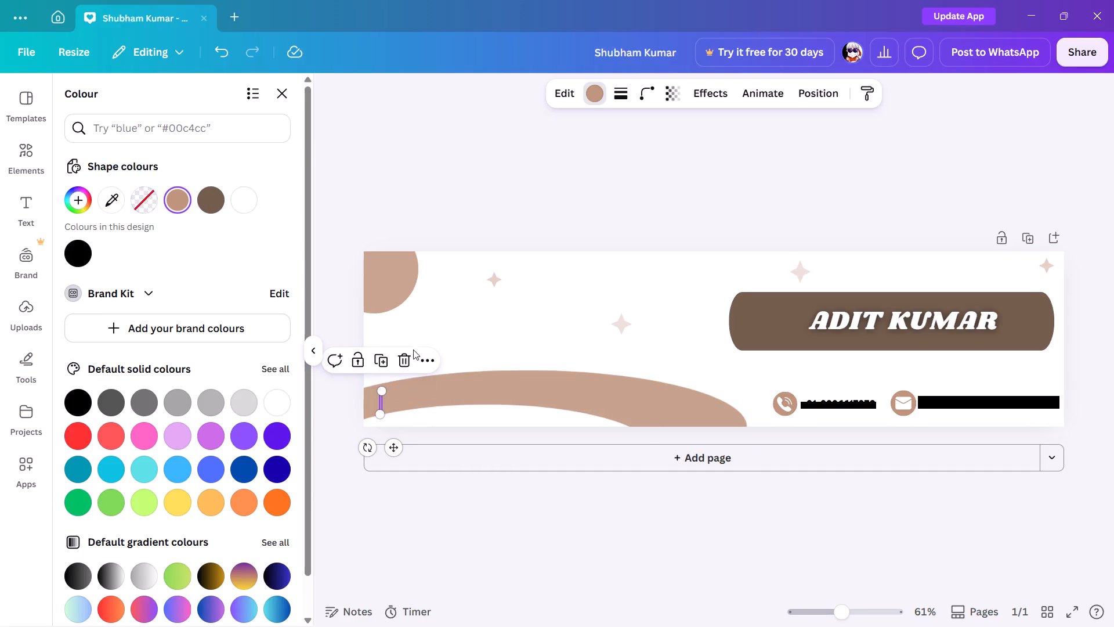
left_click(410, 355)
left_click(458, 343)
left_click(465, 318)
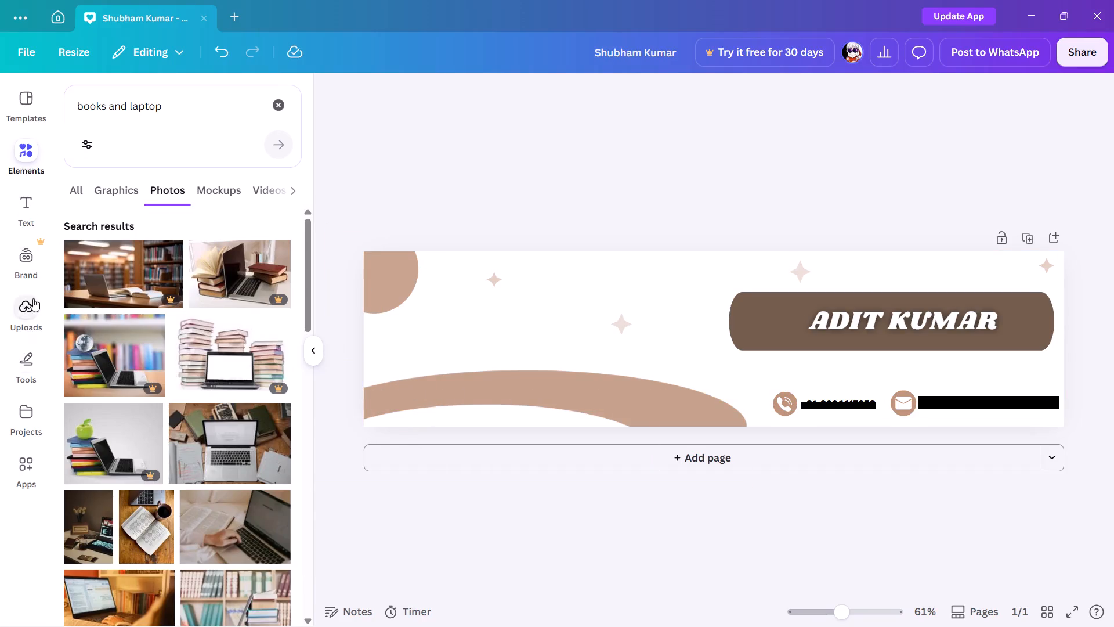
Add a small tan circle between the banner's corner circle and the curved band.
left_click(35, 118)
left_click(32, 215)
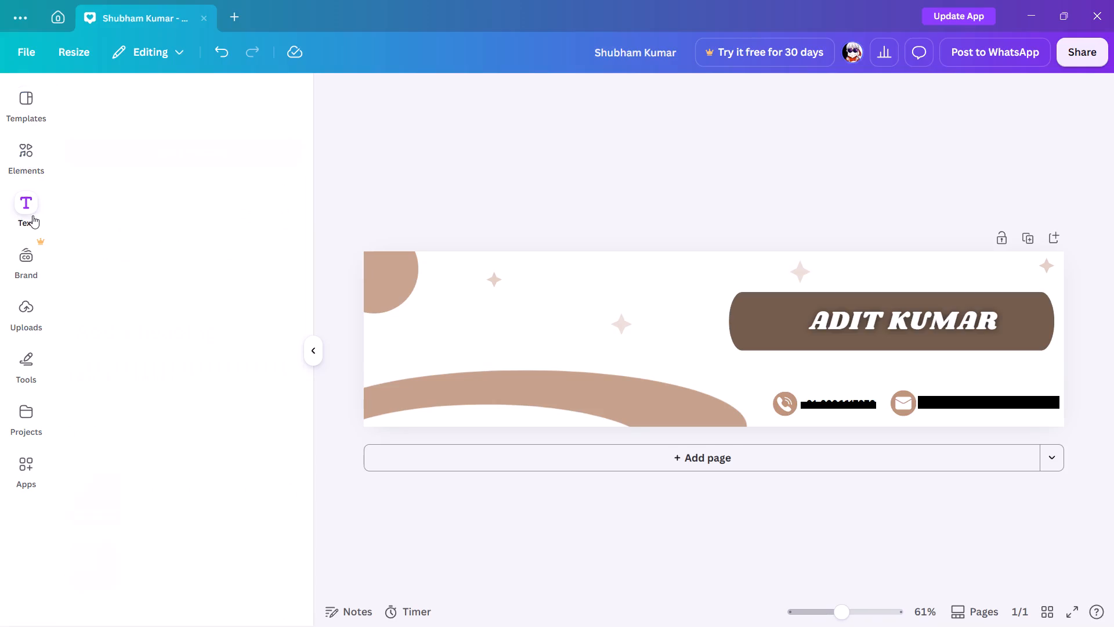
left_click(29, 355)
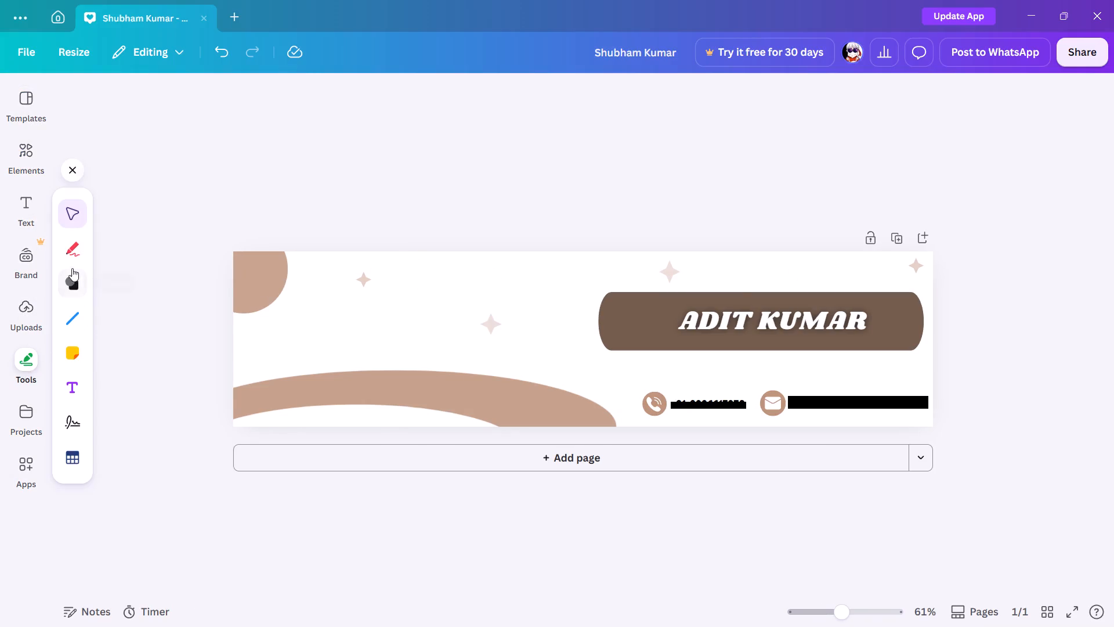
left_click(71, 287)
left_click(117, 270)
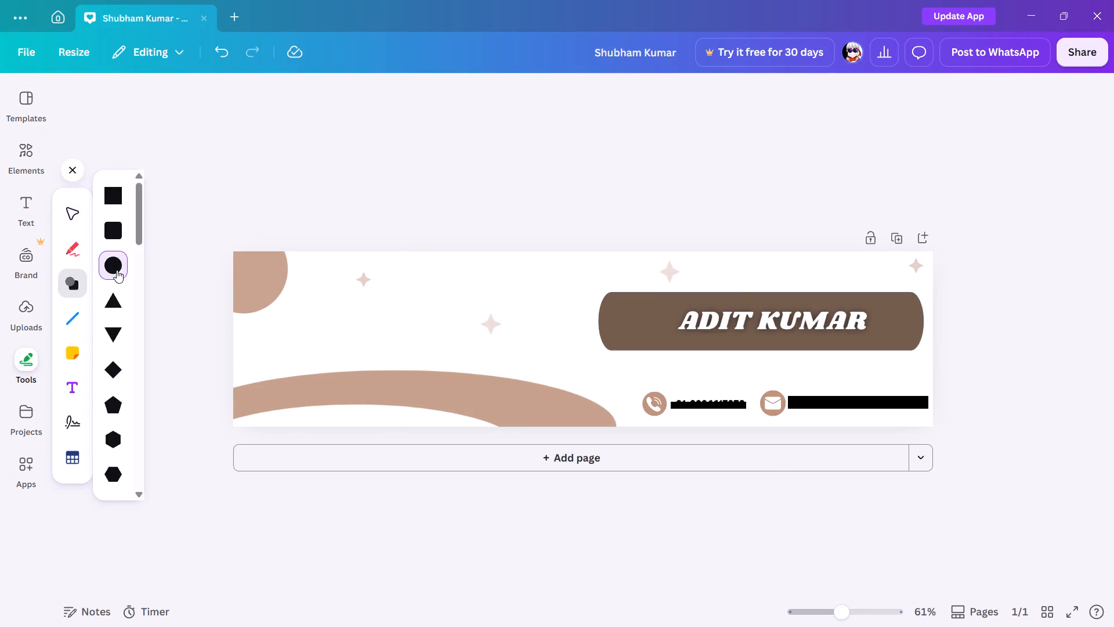
left_click_drag(111, 269, 142, 265)
left_click_drag(142, 265, 230, 268)
left_click_drag(116, 269, 269, 284)
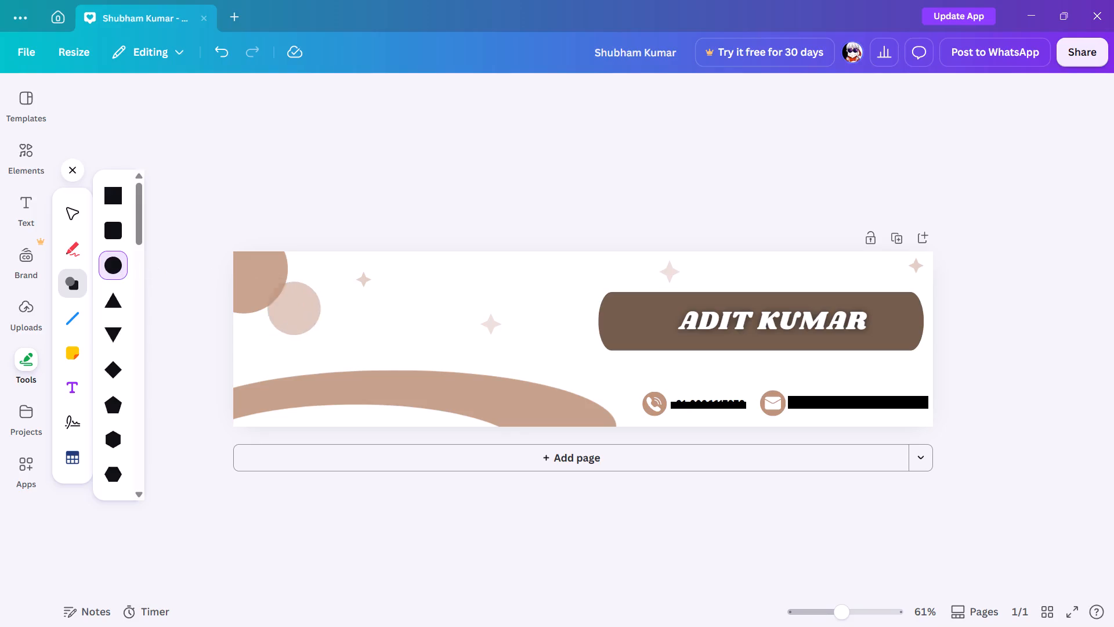
left_click_drag(269, 284, 276, 291)
left_click(290, 302)
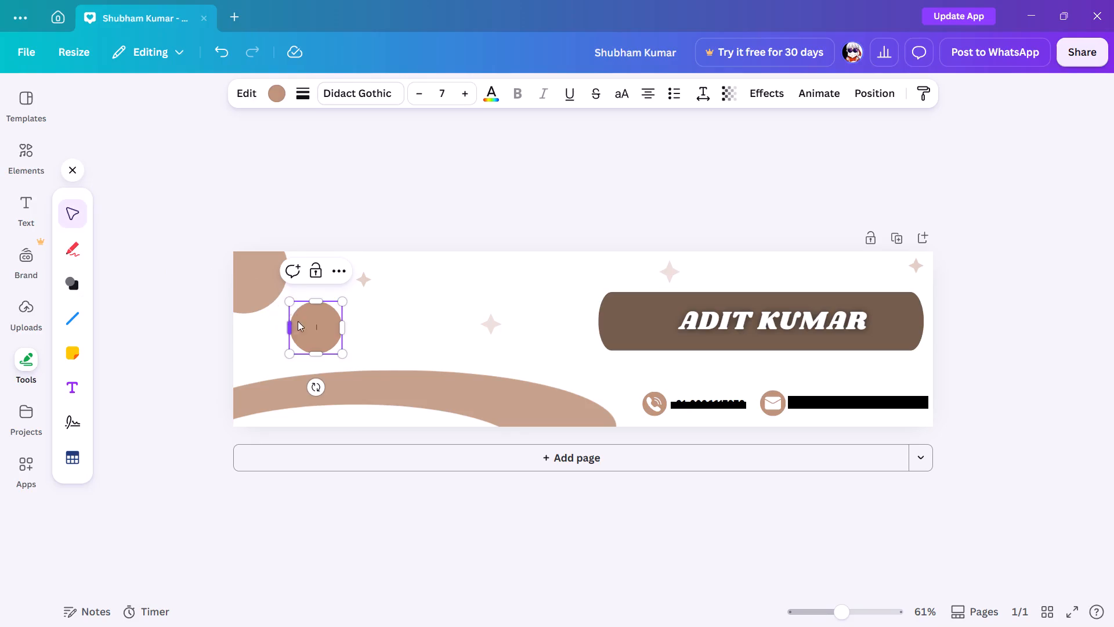
left_click_drag(312, 328, 268, 290)
left_click(314, 314)
Give the small tan circle a solid stroke with a weight of 31.
left_click(280, 92)
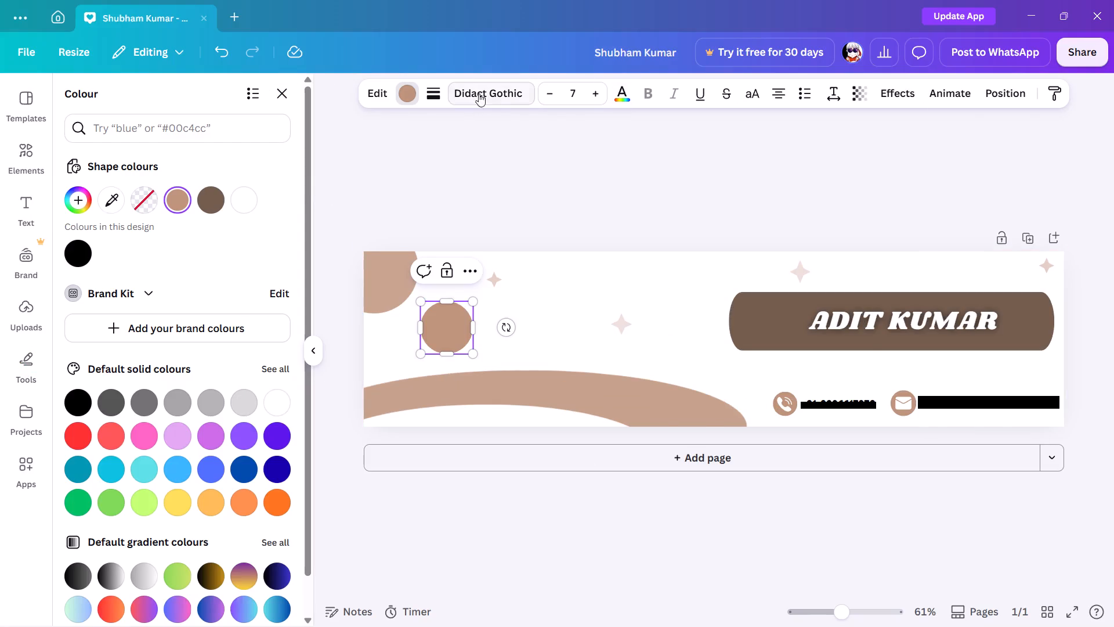
left_click(444, 91)
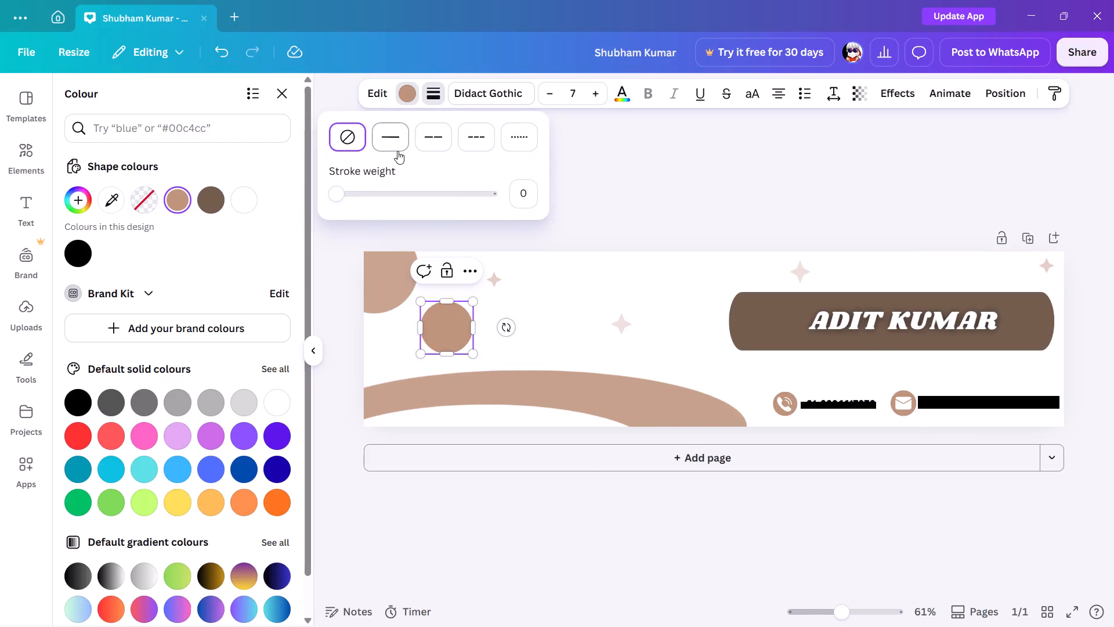
left_click_drag(335, 186, 393, 200)
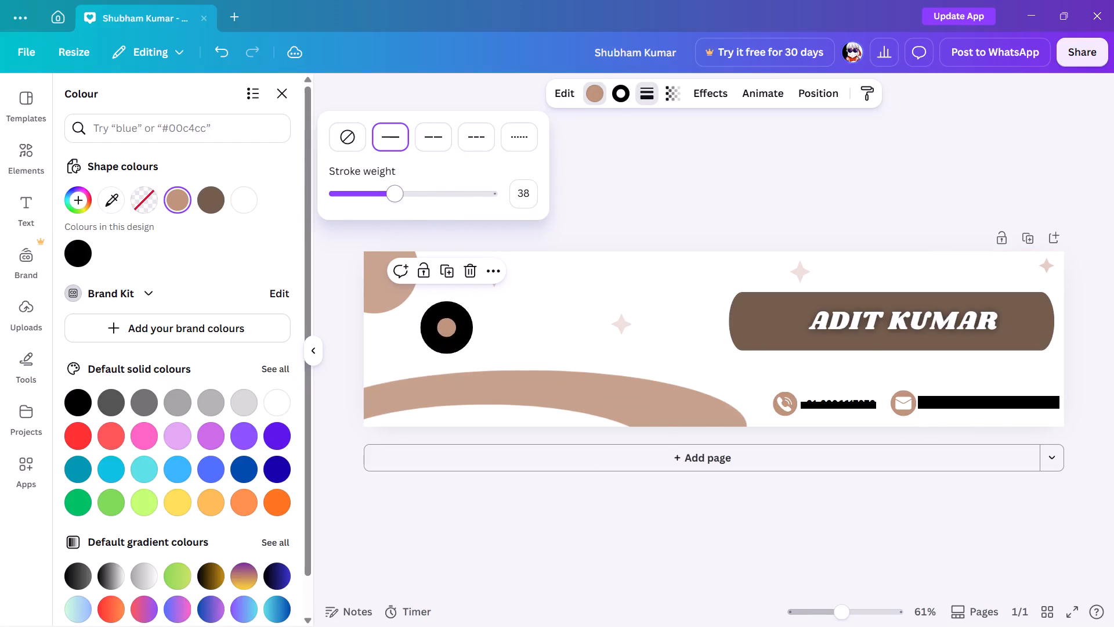
left_click_drag(393, 200, 352, 206)
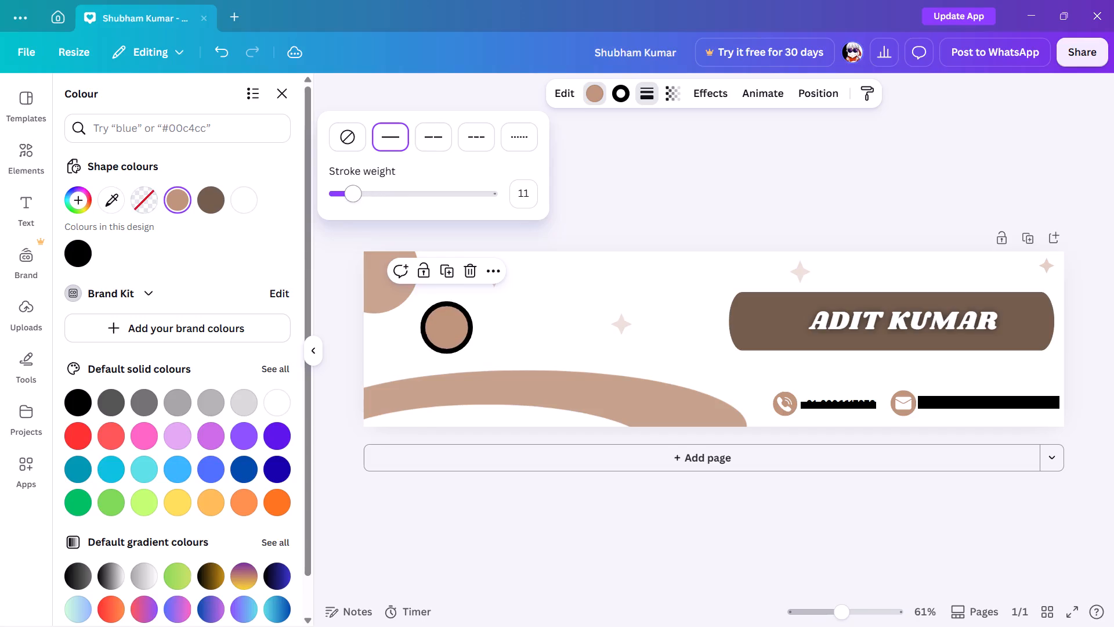
left_click_drag(352, 206, 383, 206)
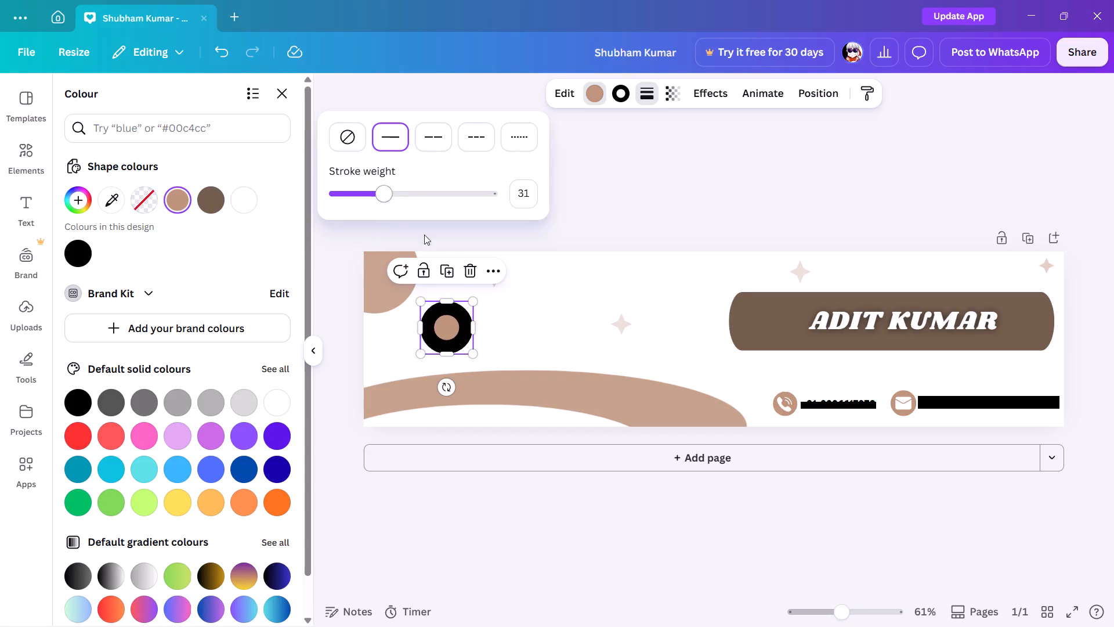
Change the small tan circle's stroke colour to solid white, #FFFFFF.
left_click(430, 313)
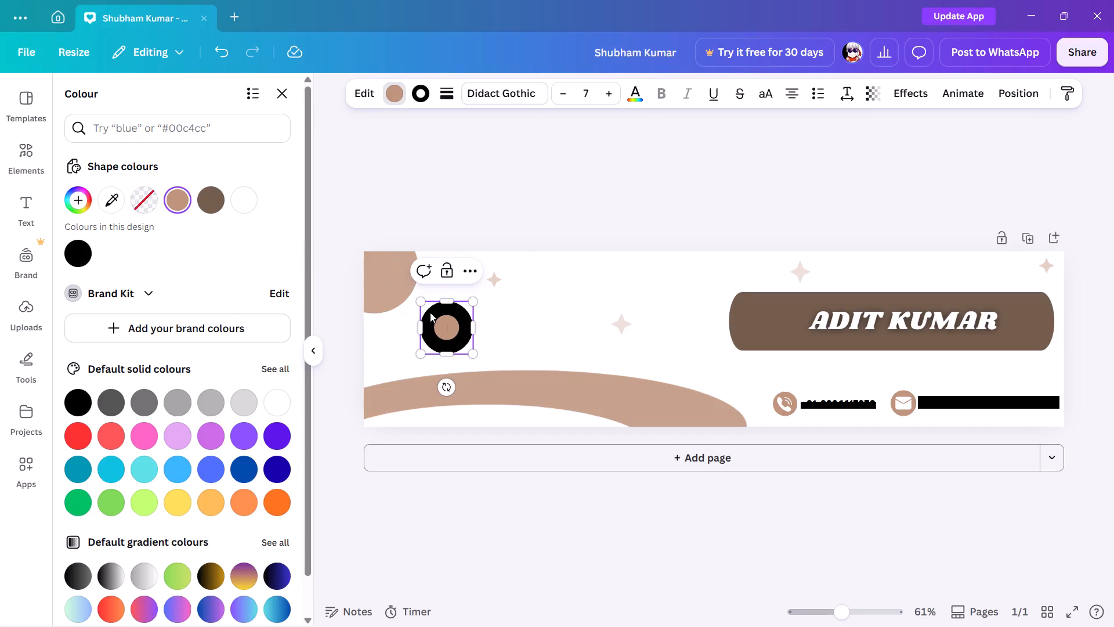
left_click(426, 94)
left_click(423, 94)
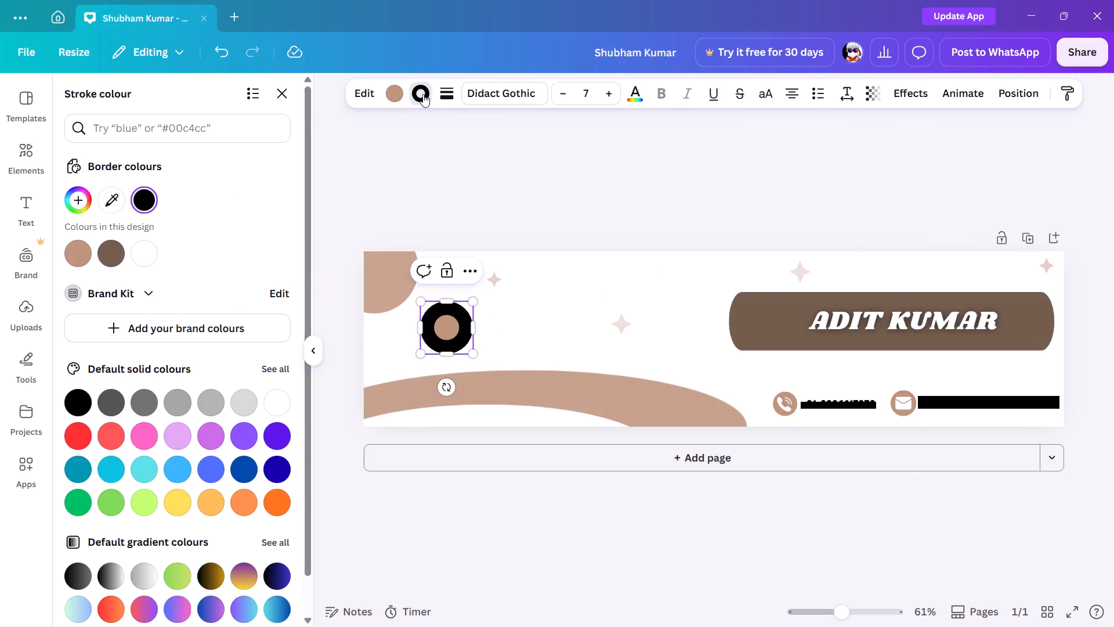
left_click(302, 99)
left_click(291, 99)
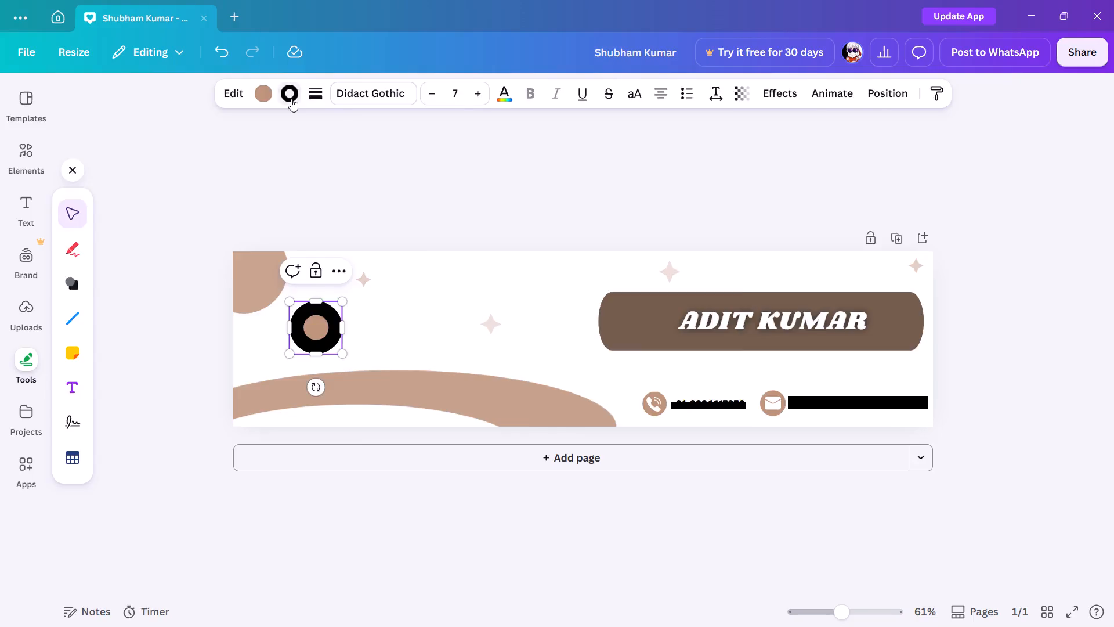
left_click(150, 202)
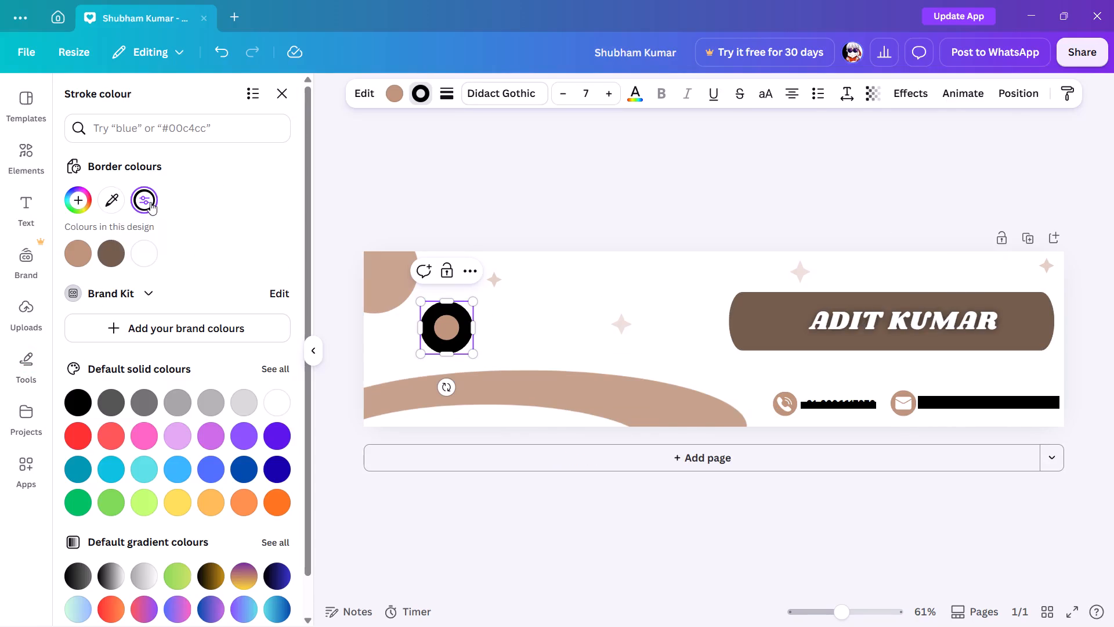
left_click_drag(80, 329, 80, 237)
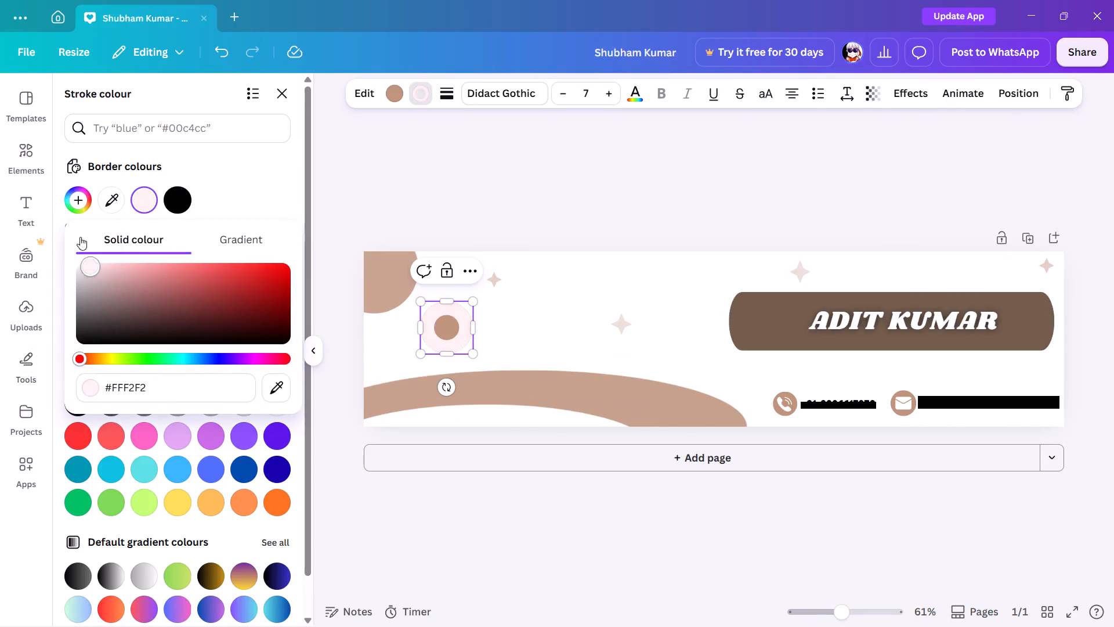
left_click_drag(80, 237, 59, 228)
Move the white-stroked circle inside the banner's tan corner circle and enlarge it so that it forms a white ring there.
left_click_drag(444, 317, 433, 311)
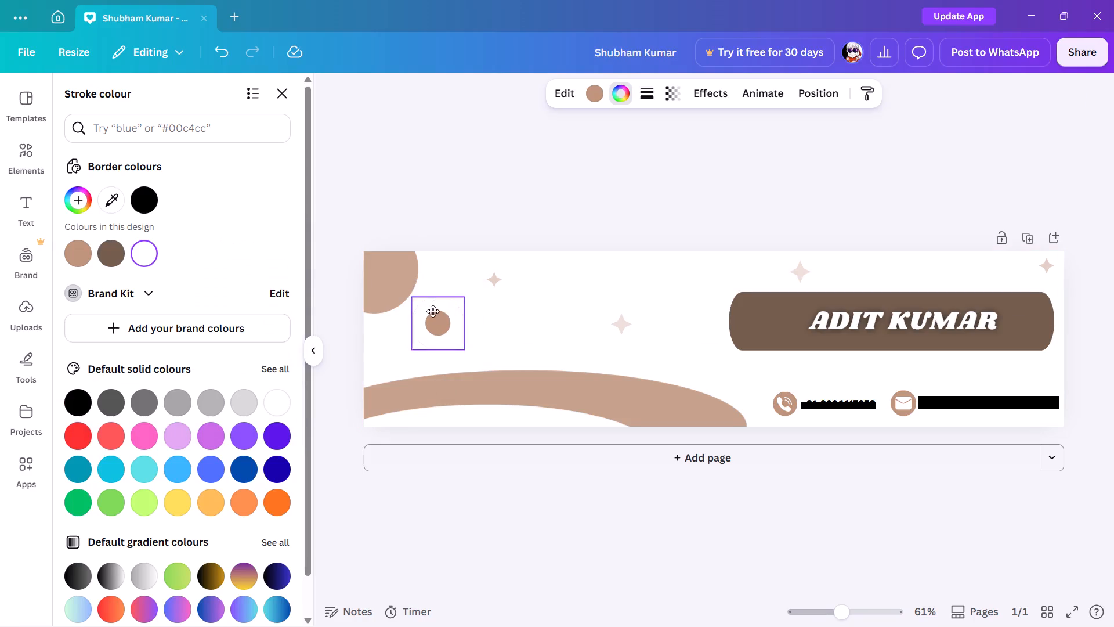
left_click_drag(433, 311, 380, 261)
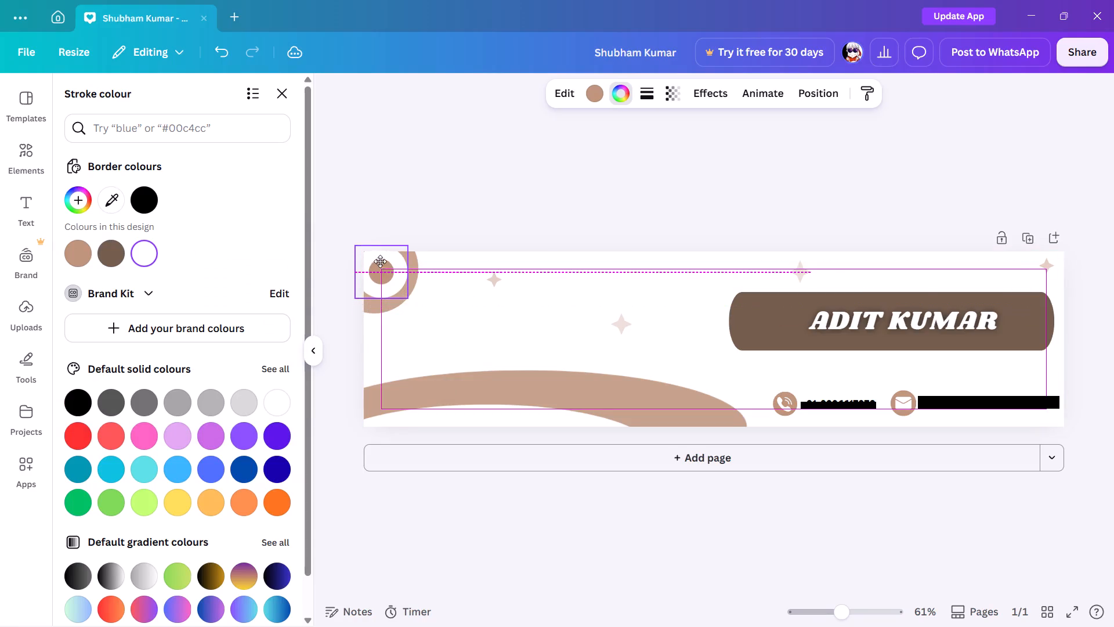
left_click_drag(380, 261, 356, 253)
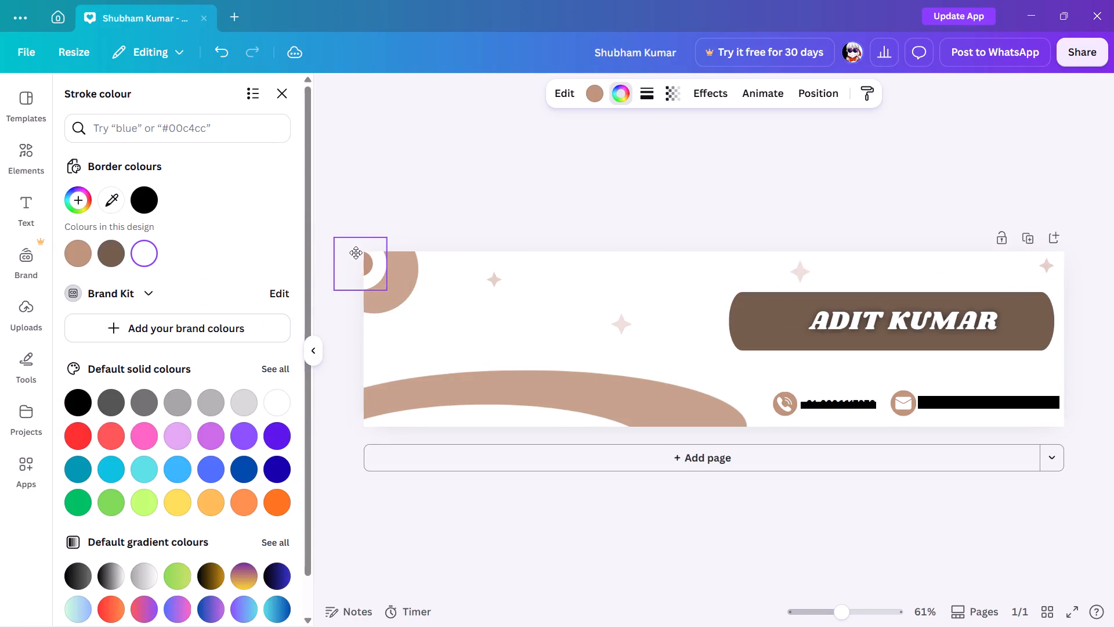
left_click_drag(356, 253, 355, 253)
left_click_drag(378, 297, 395, 311)
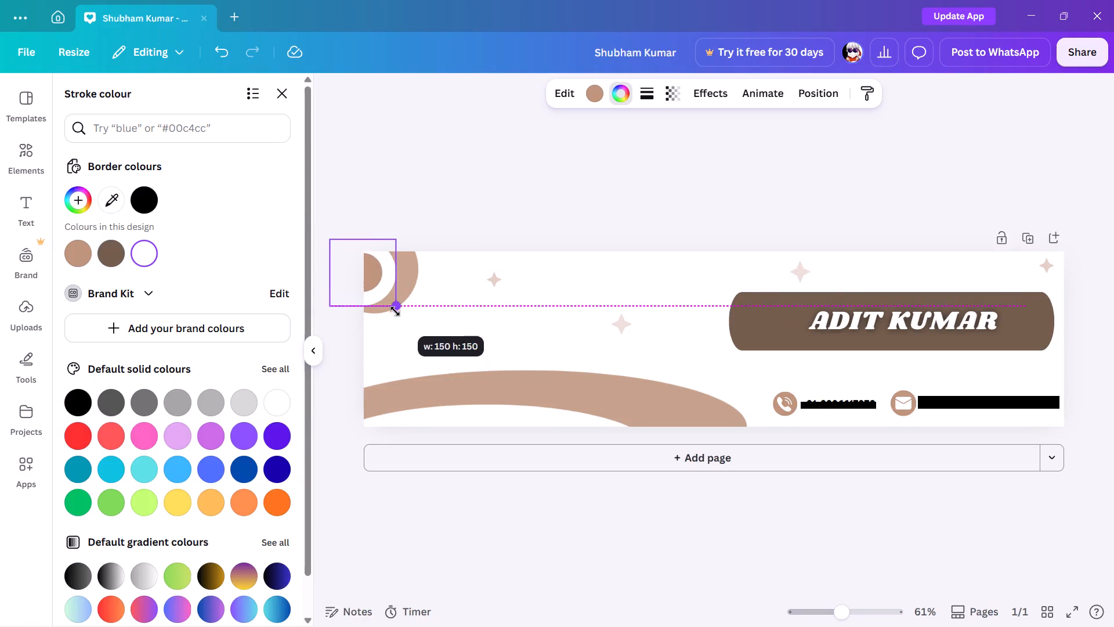
left_click_drag(395, 311, 402, 311)
left_click_drag(377, 282, 378, 276)
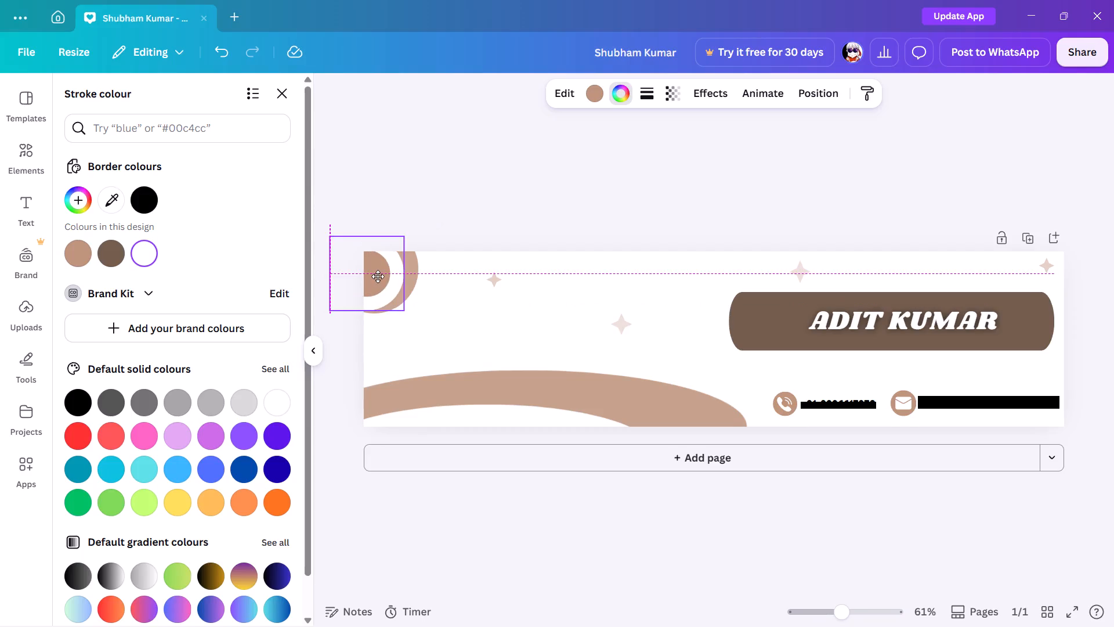
left_click_drag(378, 276, 381, 271)
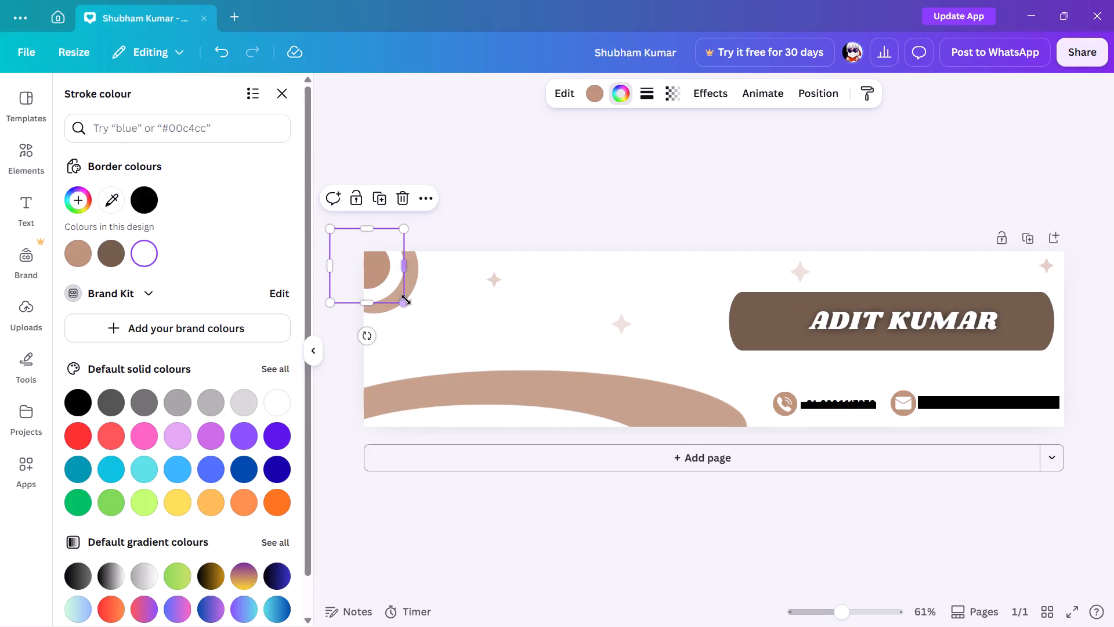
left_click(407, 304)
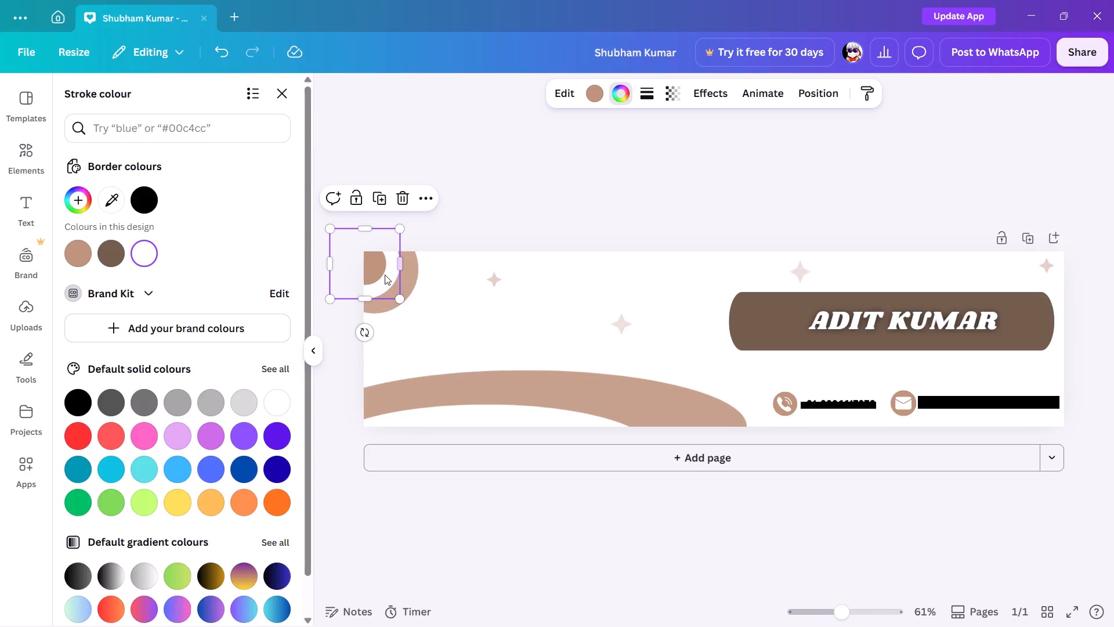
left_click(379, 271)
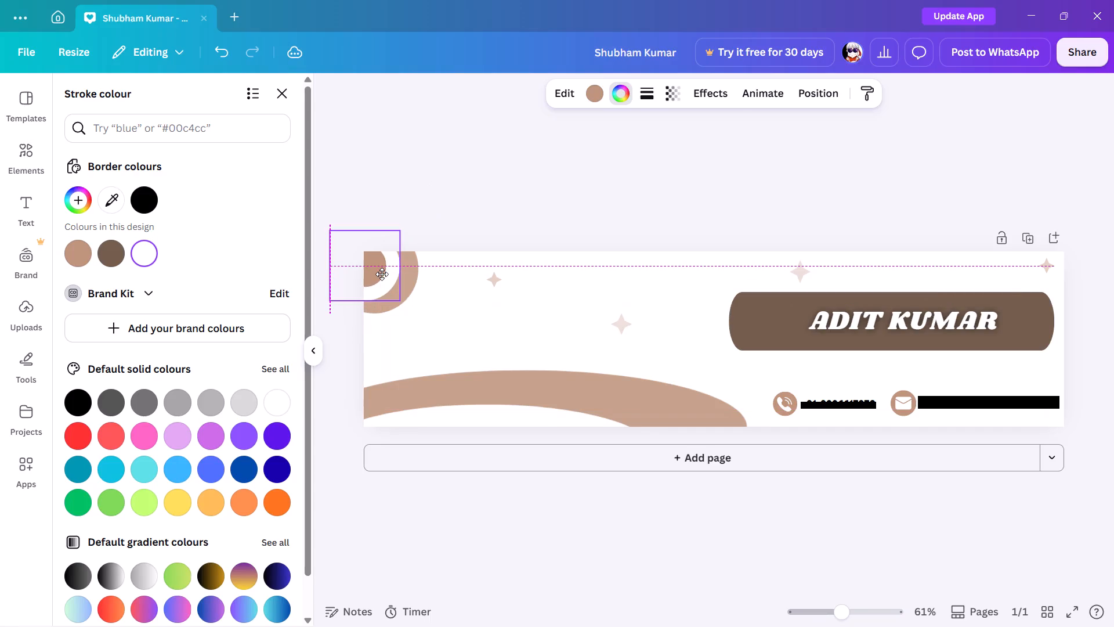
left_click(450, 316)
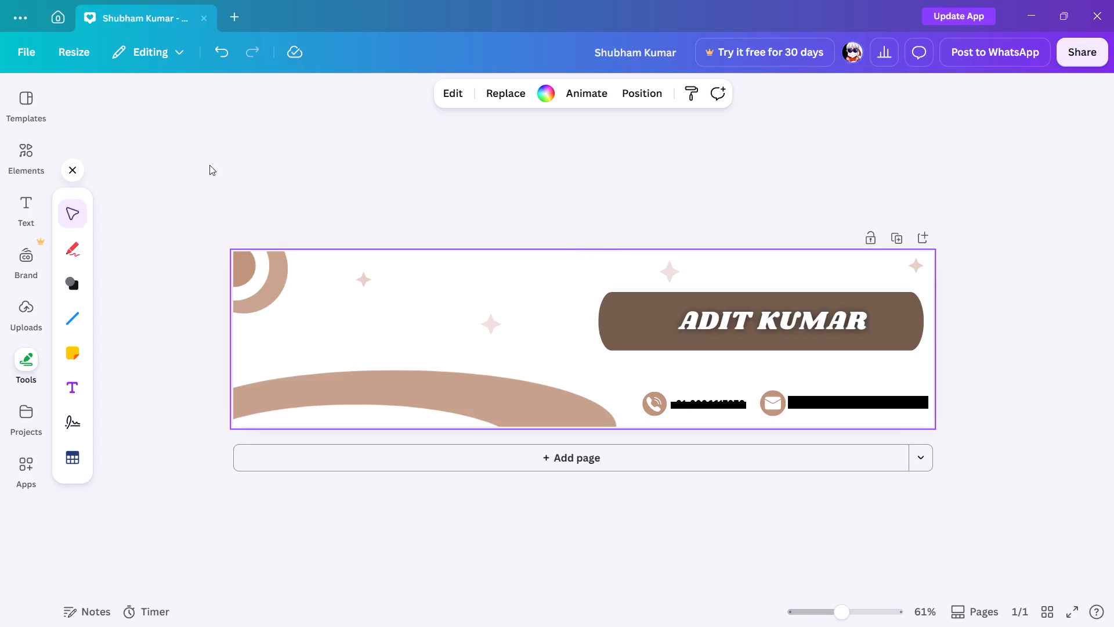
Check the corner circle's transparency and set the inner white-ringed circle's transparency to 85 to match.
left_click(246, 260)
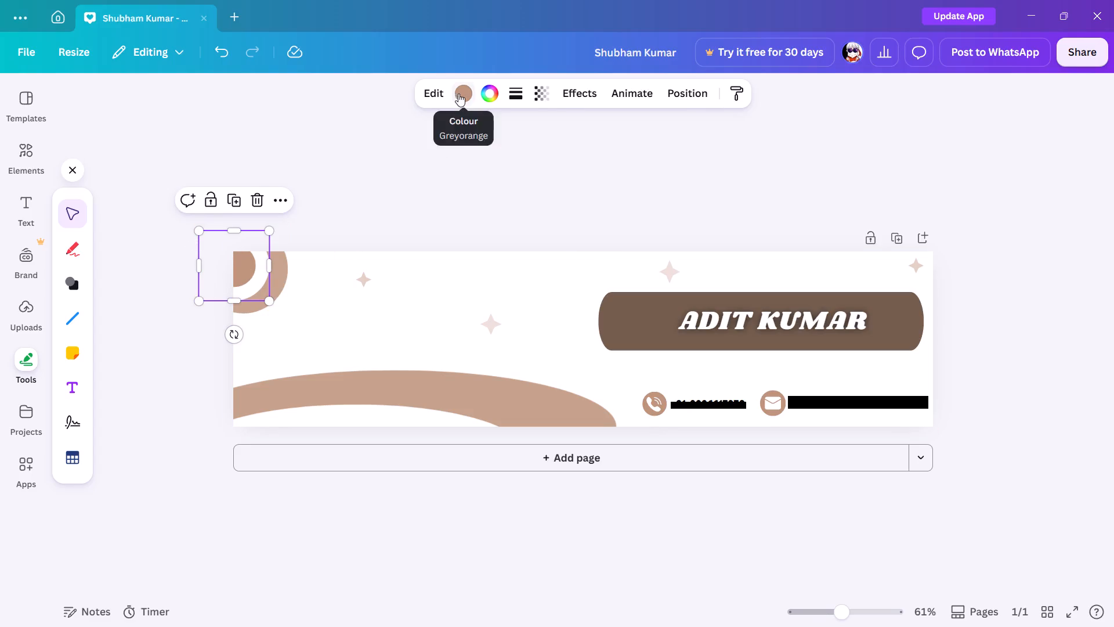
left_click(281, 267)
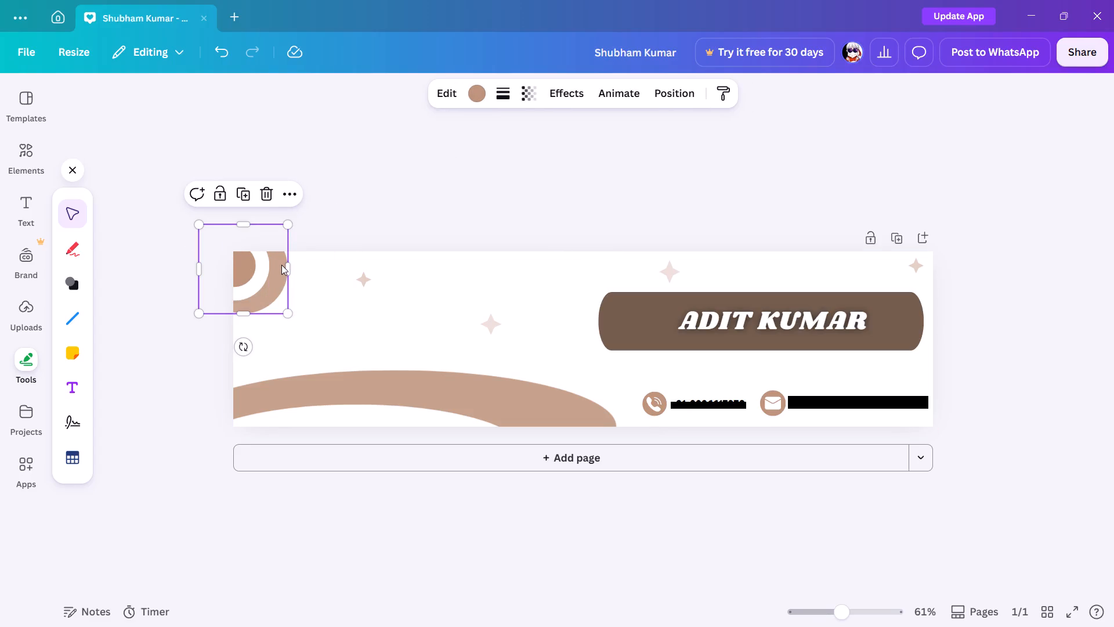
left_click(478, 96)
left_click(658, 98)
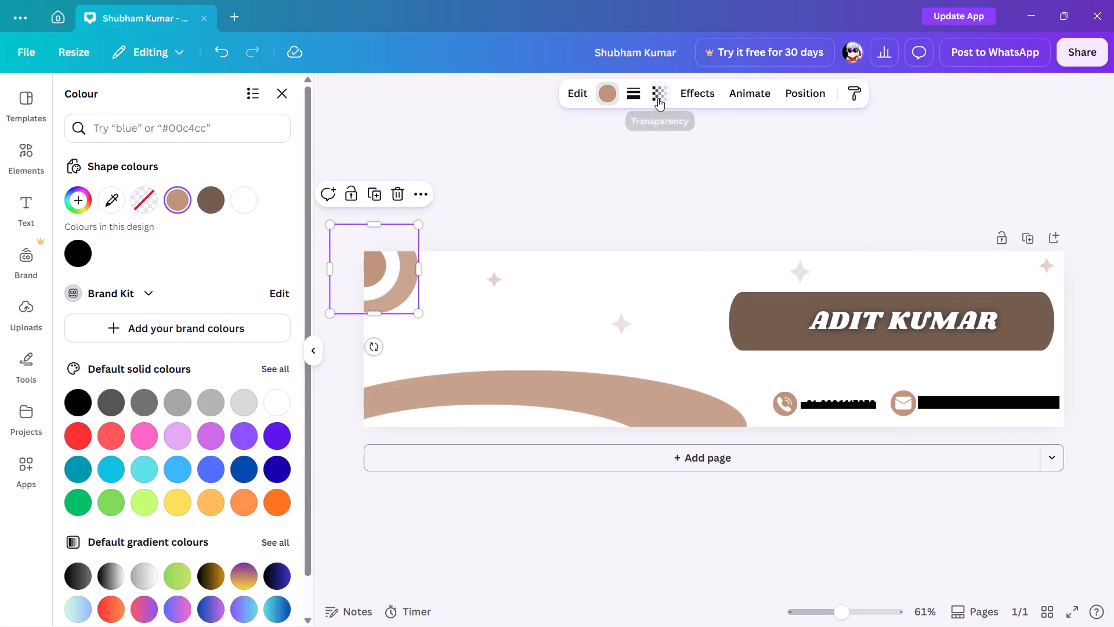
left_click(382, 264)
left_click(594, 86)
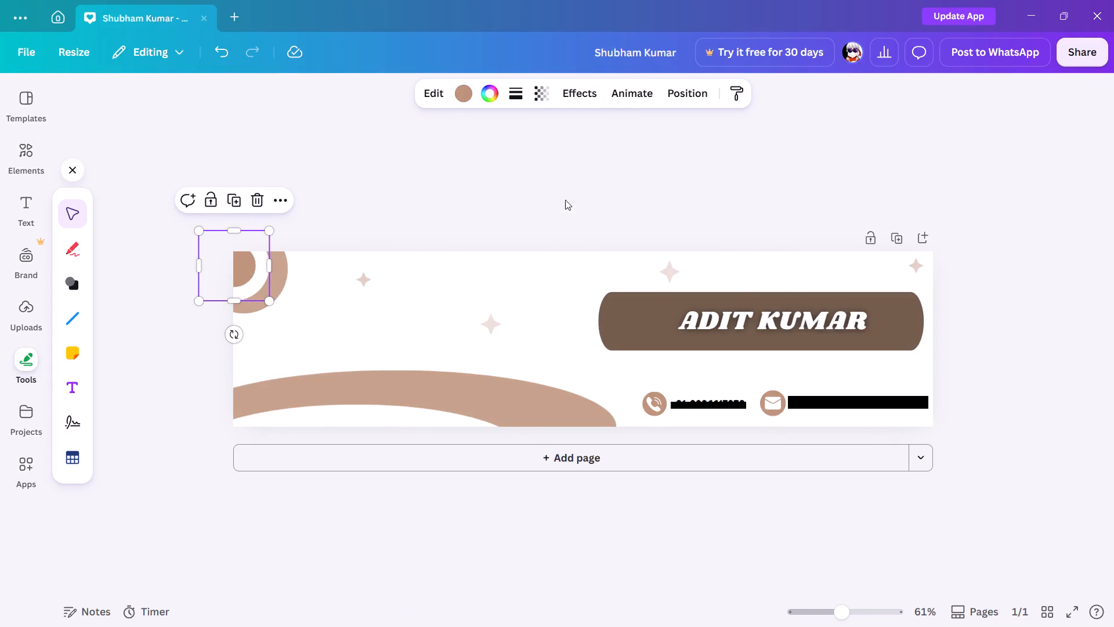
left_click(520, 95)
left_click(543, 85)
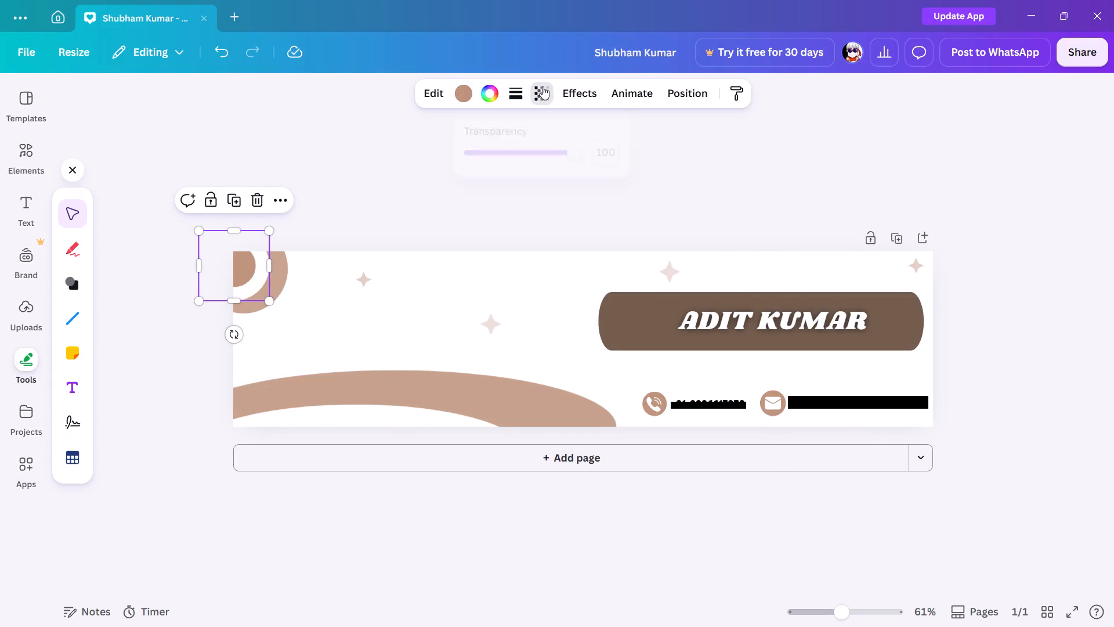
left_click(560, 153)
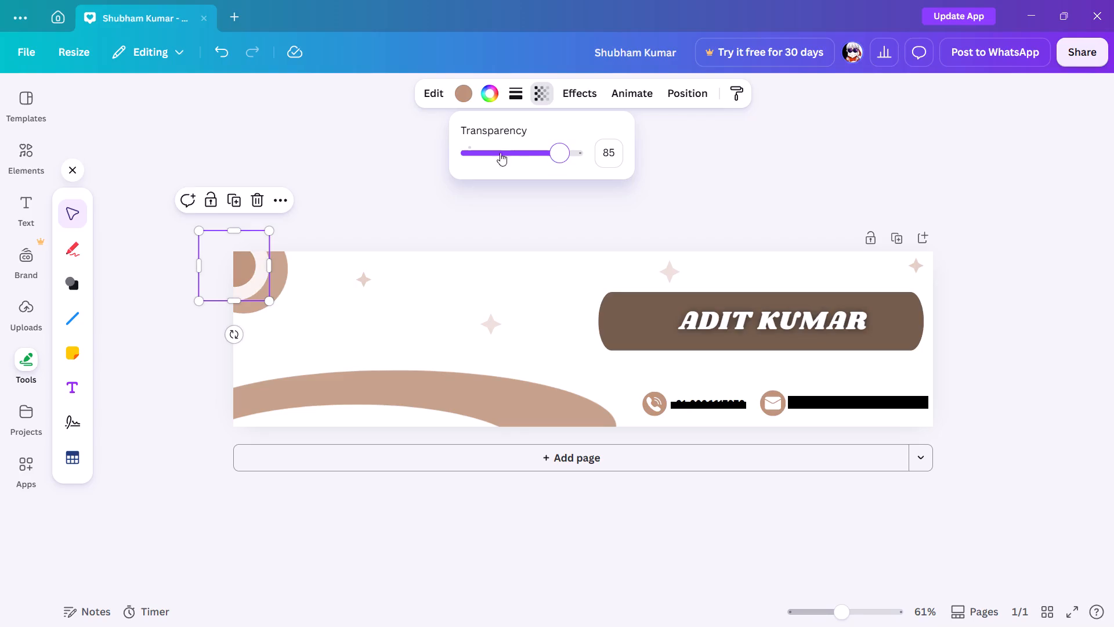
left_click(377, 175)
left_click(243, 282)
left_click(244, 269)
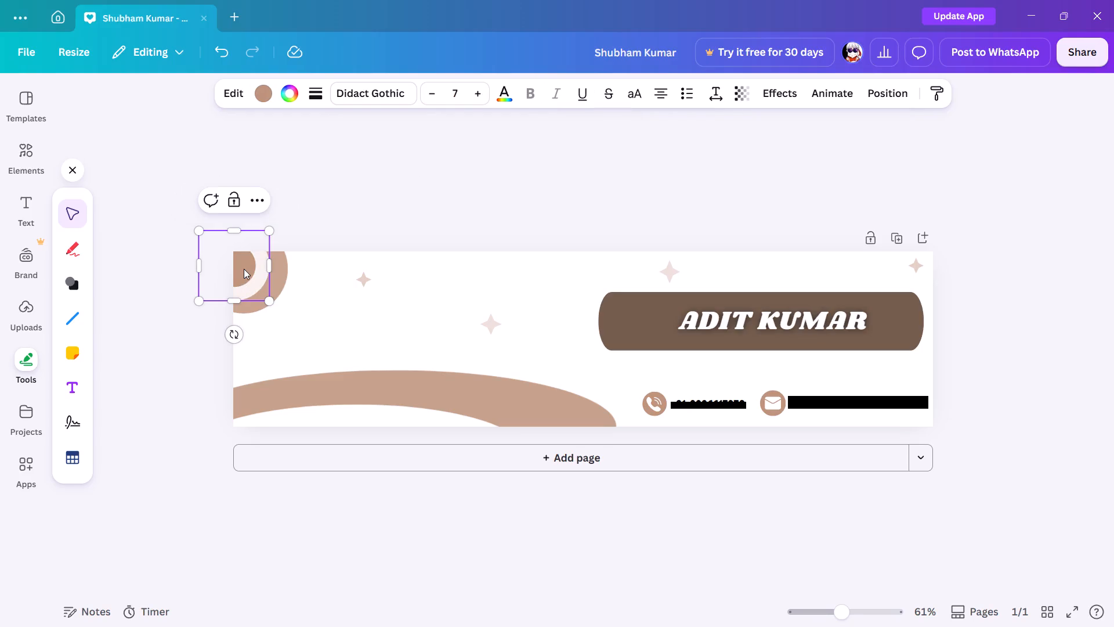
left_click(508, 140)
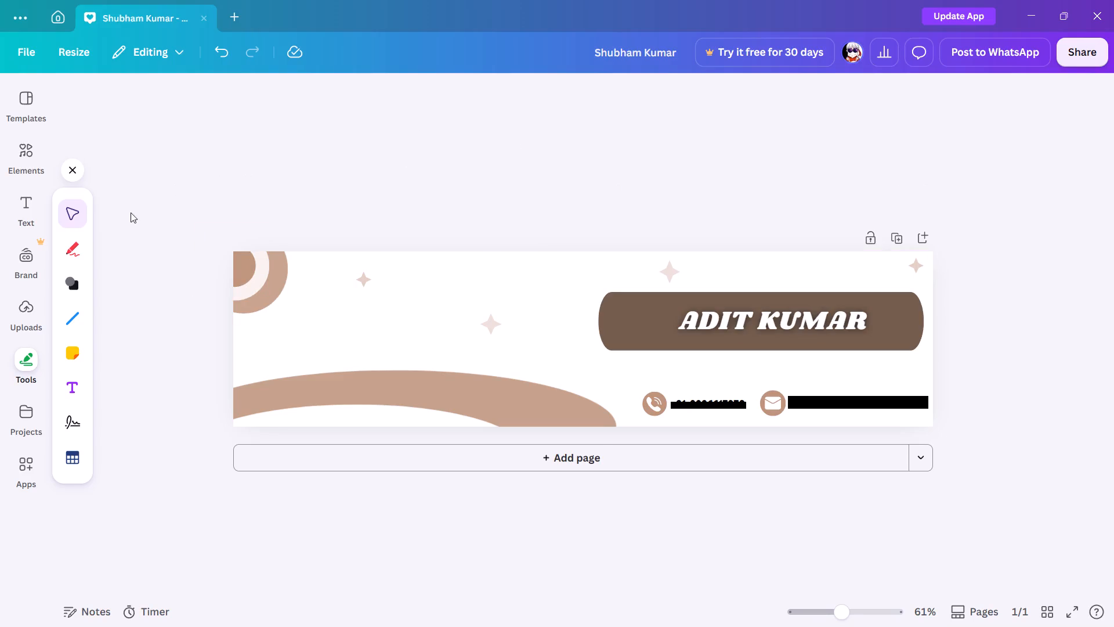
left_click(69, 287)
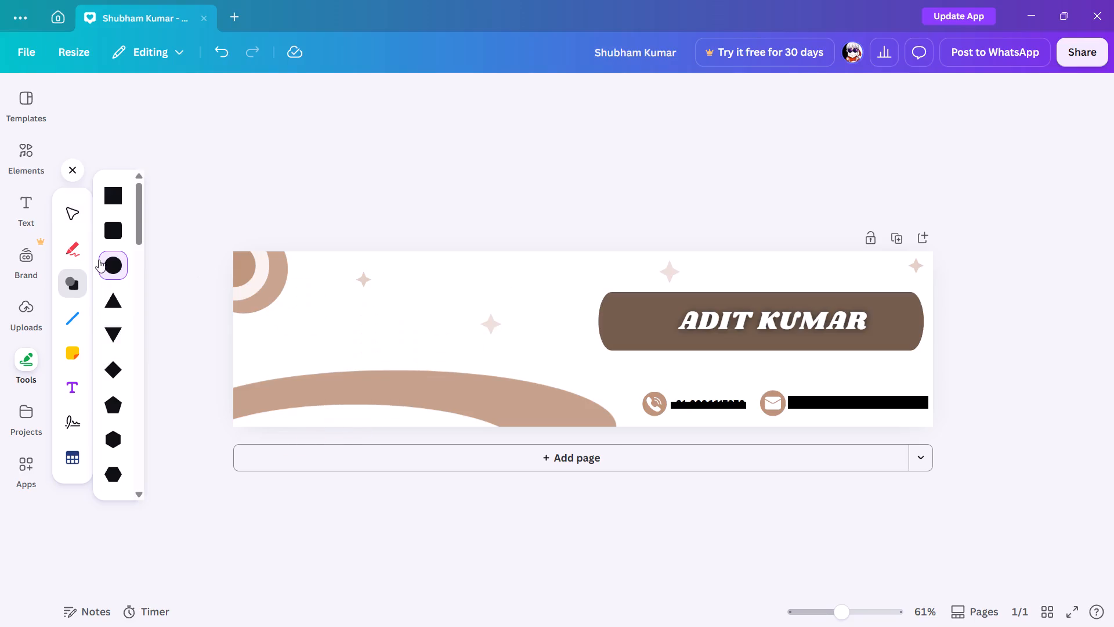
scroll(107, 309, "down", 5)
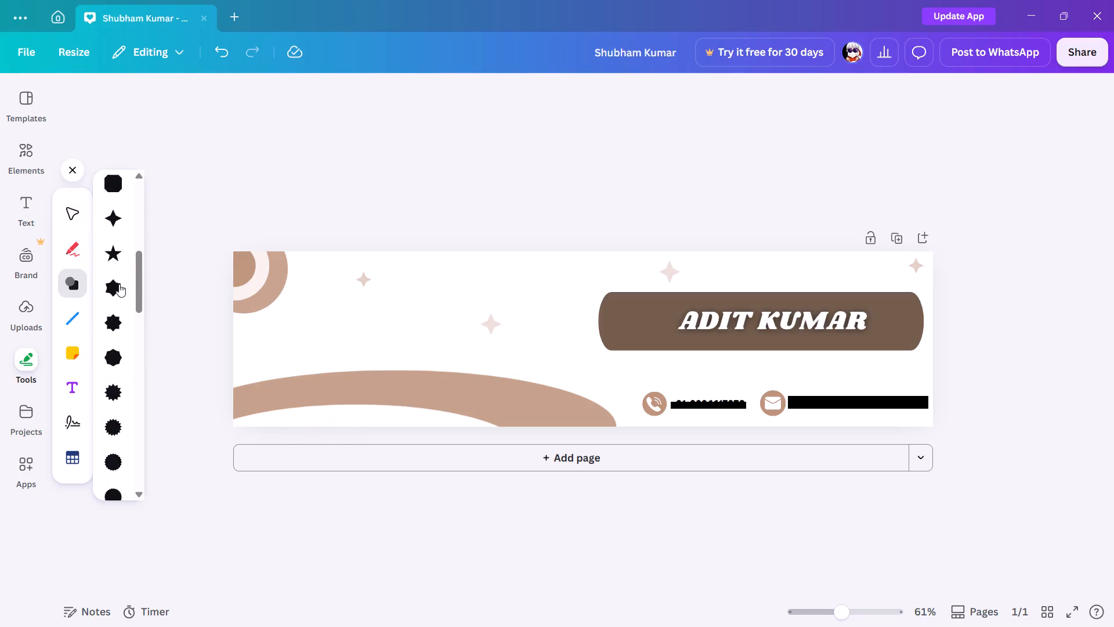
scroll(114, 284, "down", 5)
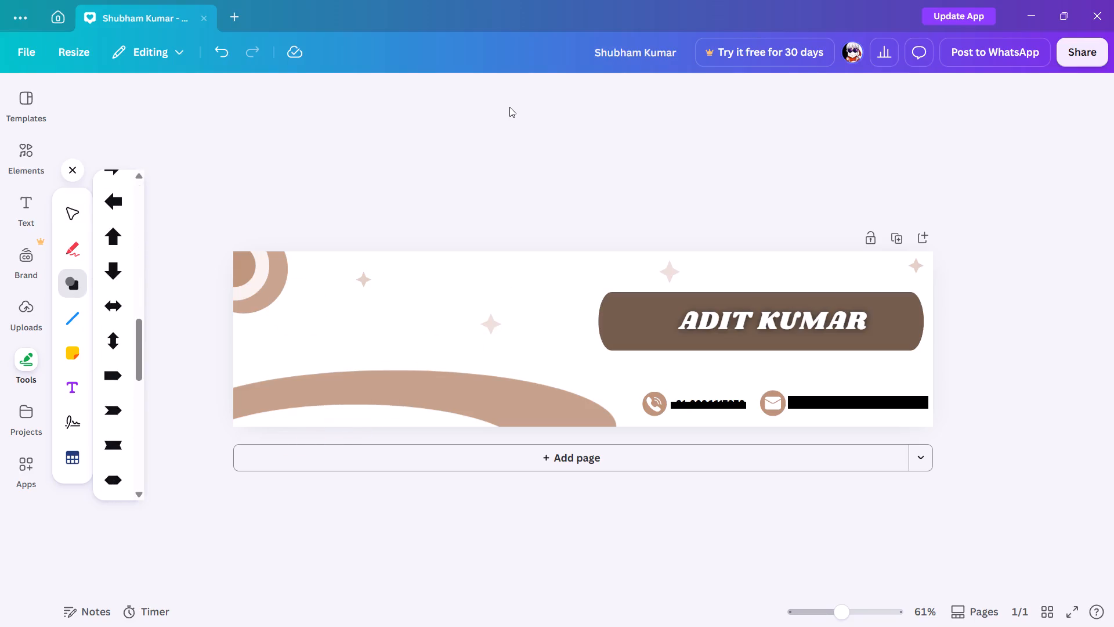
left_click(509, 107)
Save the banner design and close the drawing tools.
left_click(33, 56)
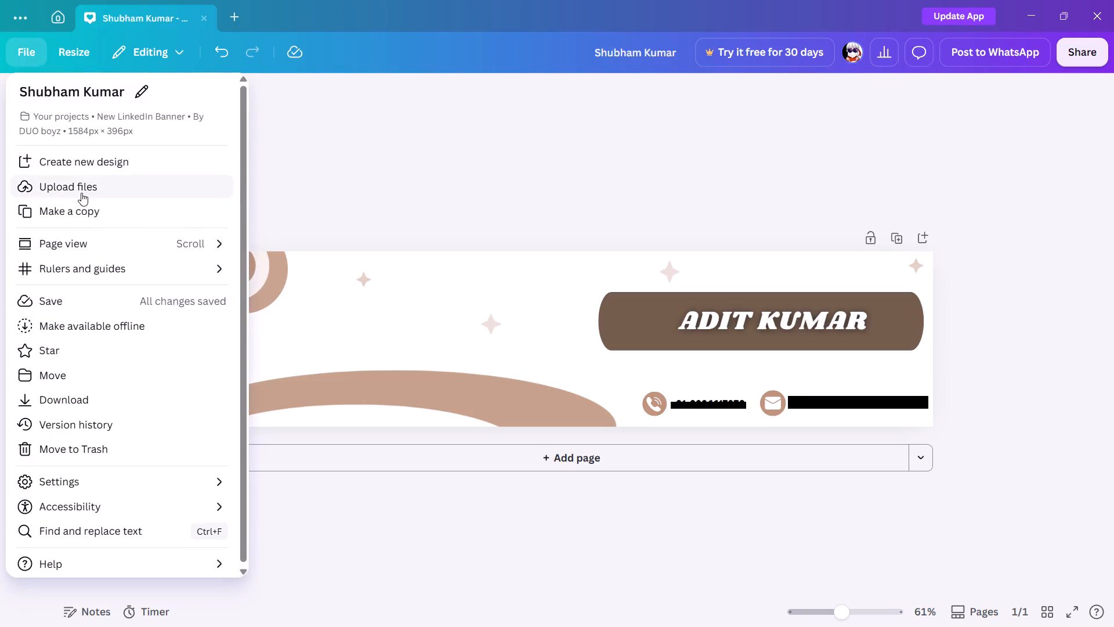
left_click(65, 300)
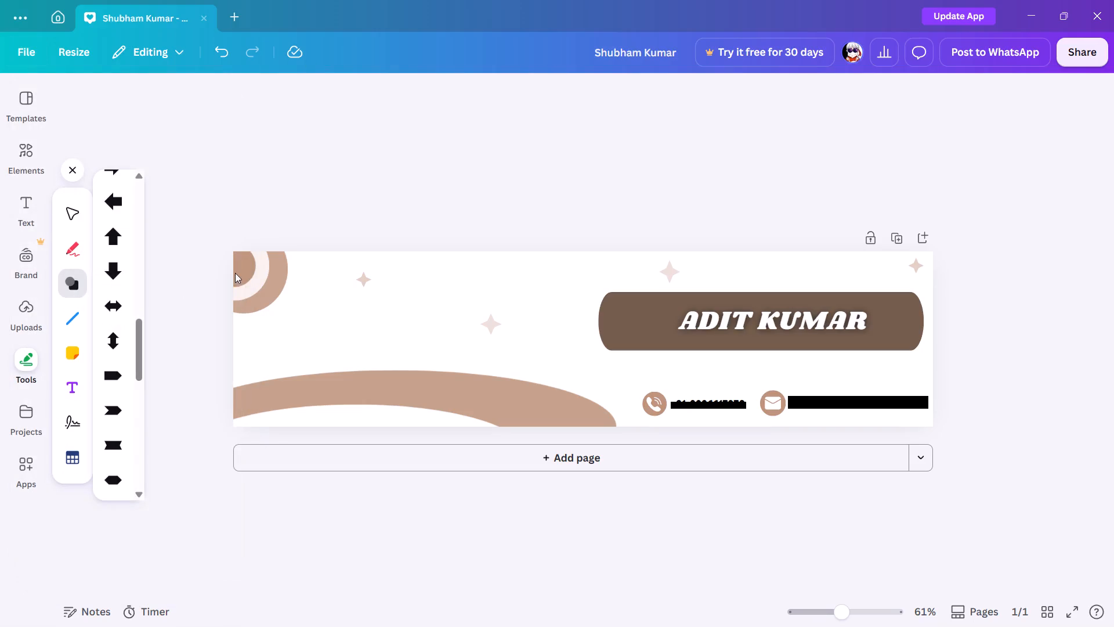
right_click(395, 172)
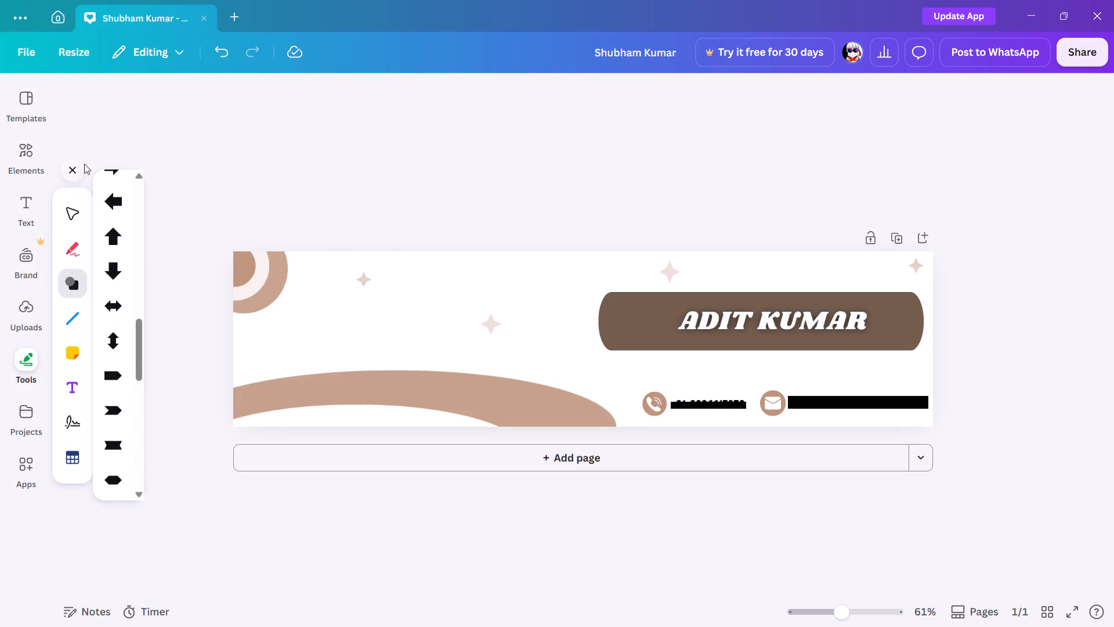
left_click(80, 169)
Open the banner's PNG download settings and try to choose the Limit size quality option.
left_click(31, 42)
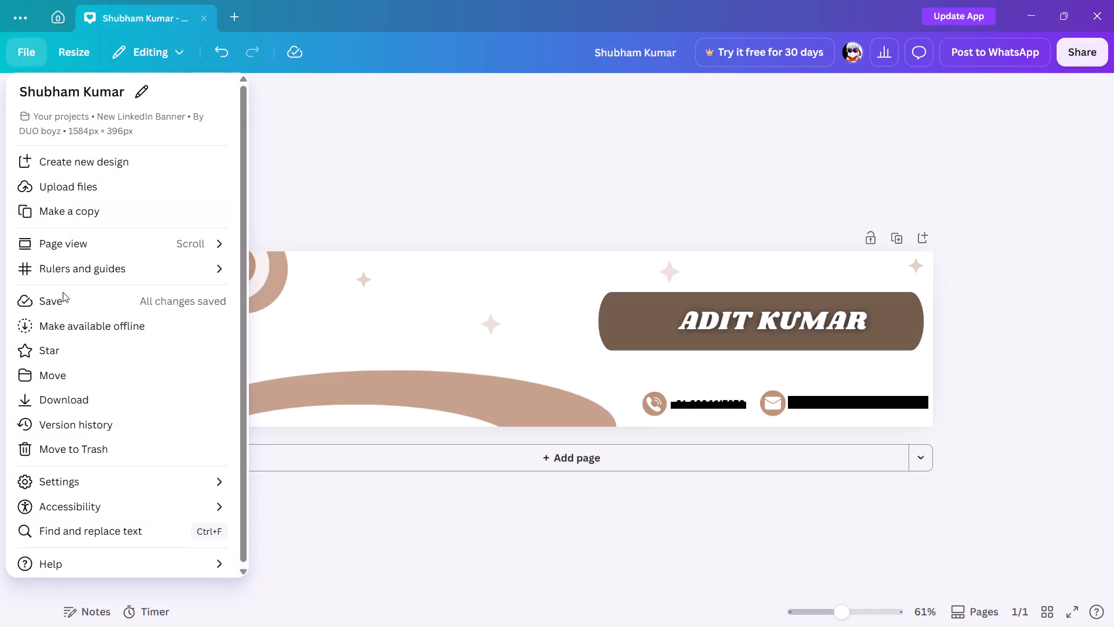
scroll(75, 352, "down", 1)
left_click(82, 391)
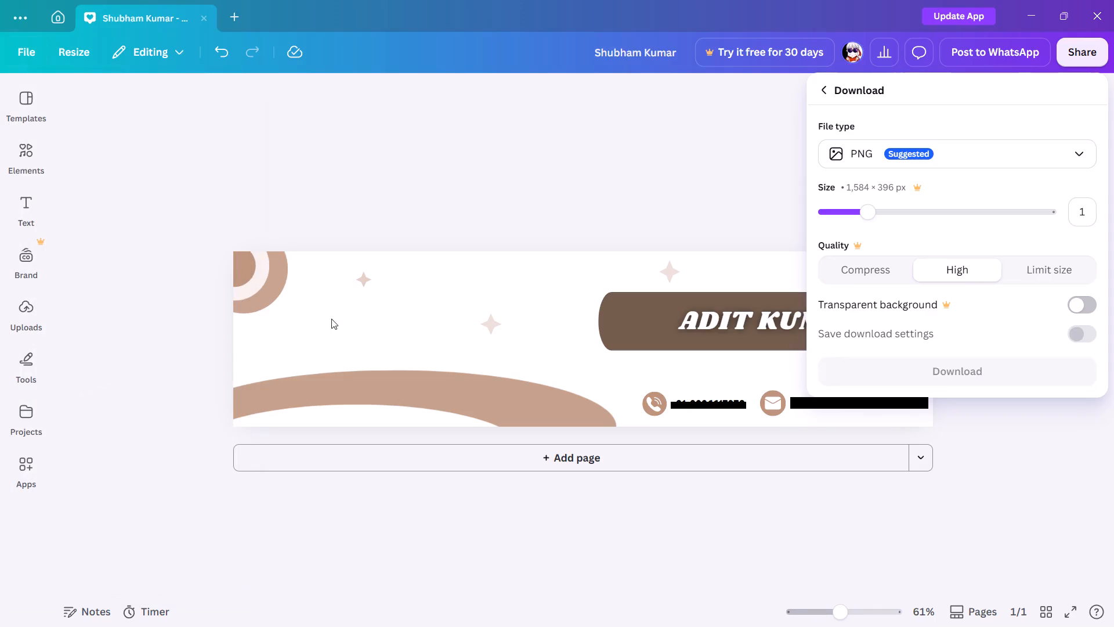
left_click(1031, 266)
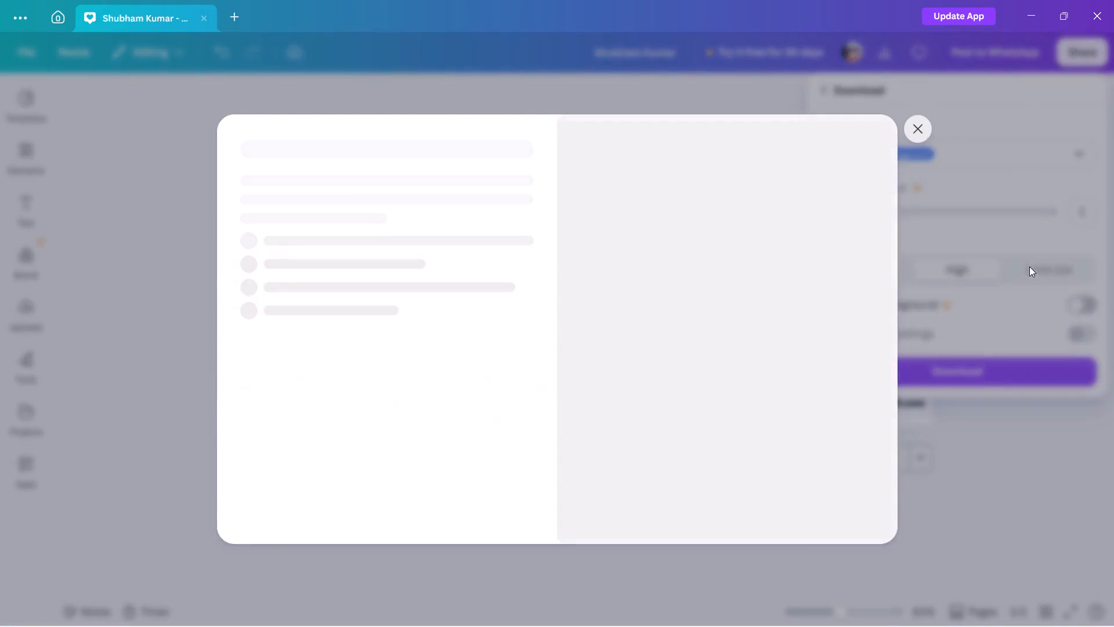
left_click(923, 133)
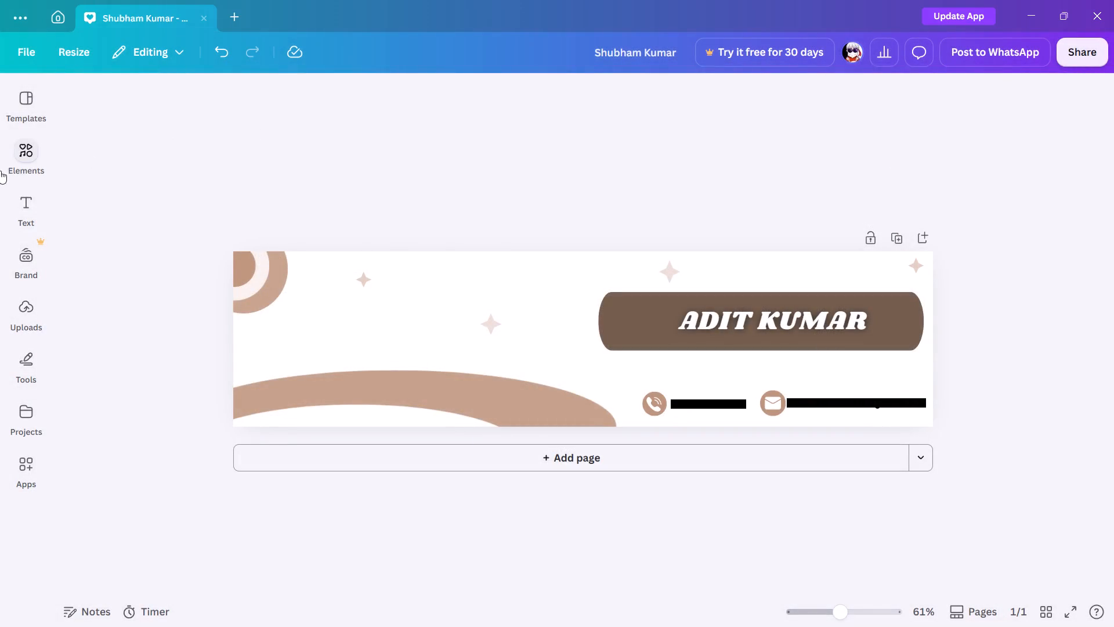
Start downloading the banner design as a PNG file.
left_click(32, 52)
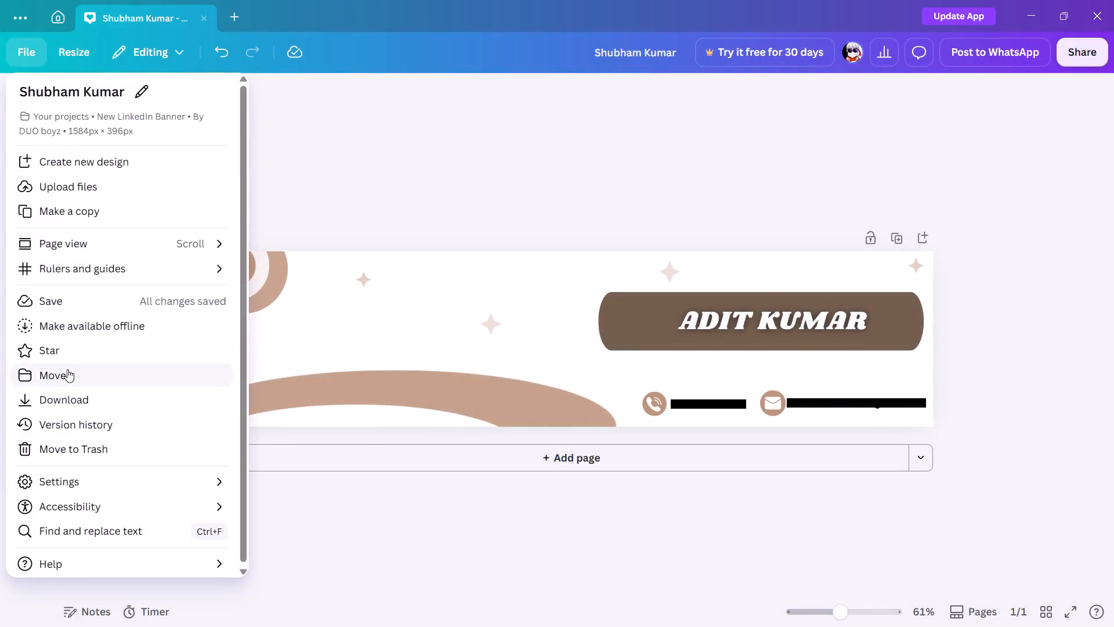
scroll(81, 399, "down", 3)
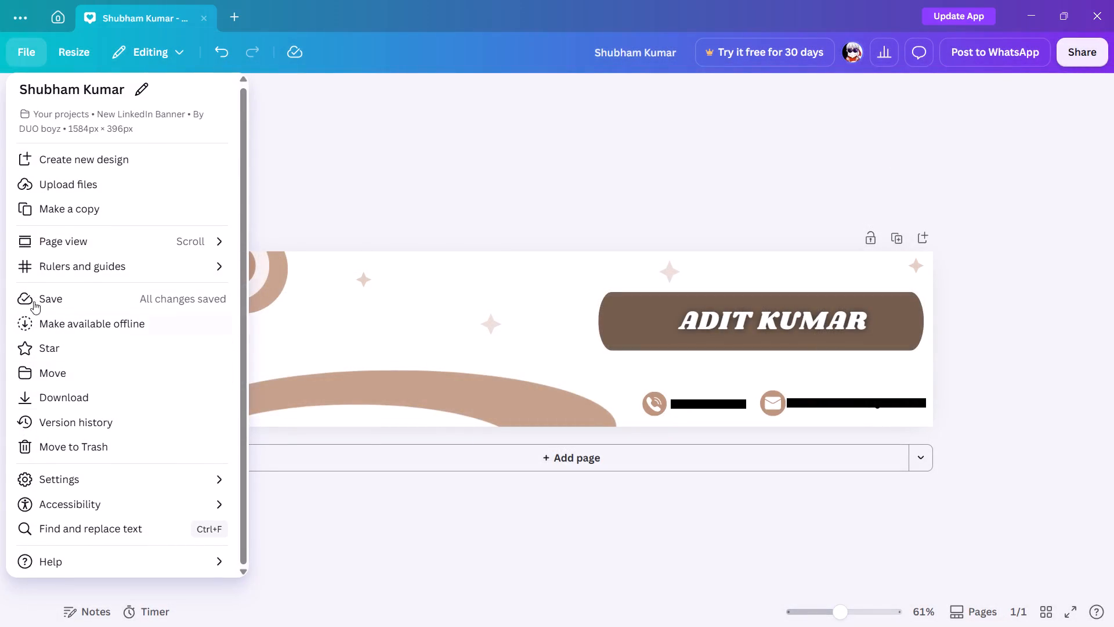
left_click(82, 406)
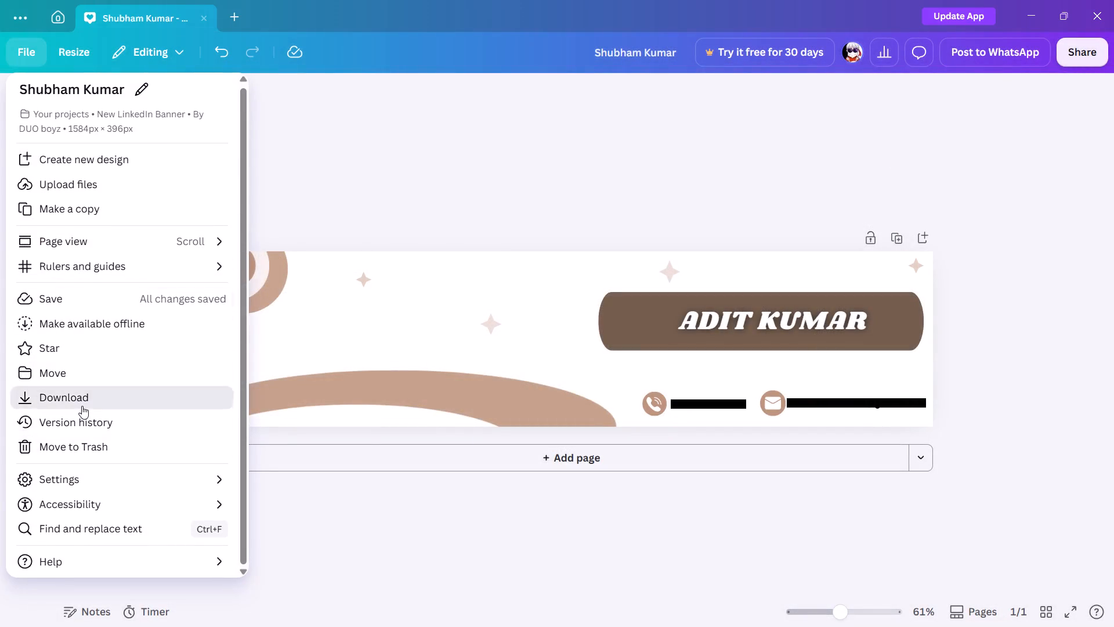
left_click(960, 373)
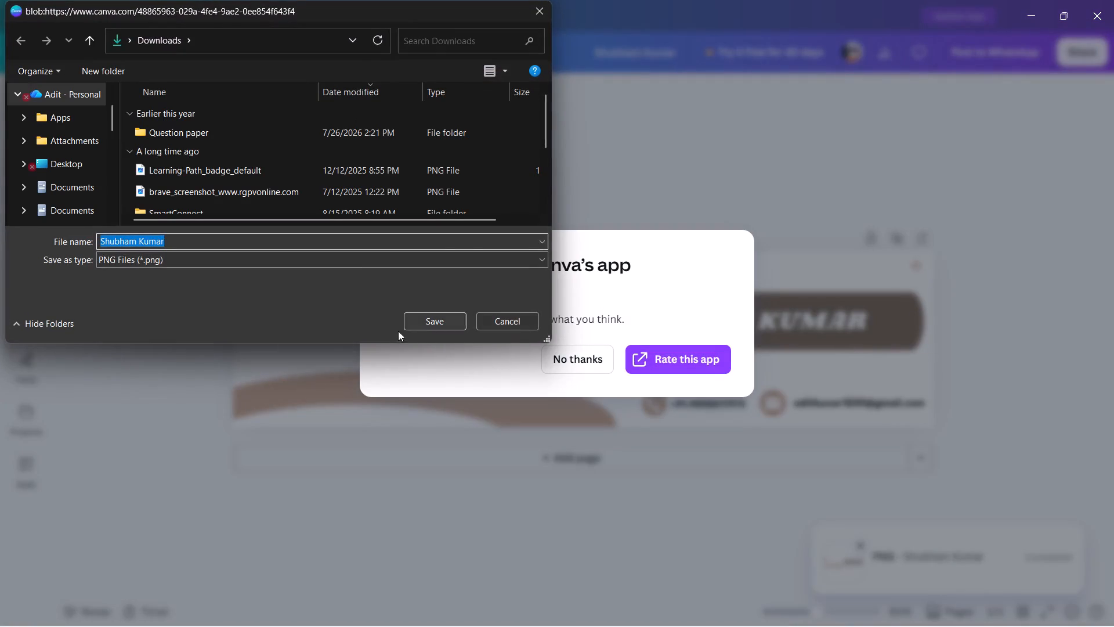
Save the PNG in the Downloads folder as linkedin_banner and decline the app rating request.
left_click(265, 245)
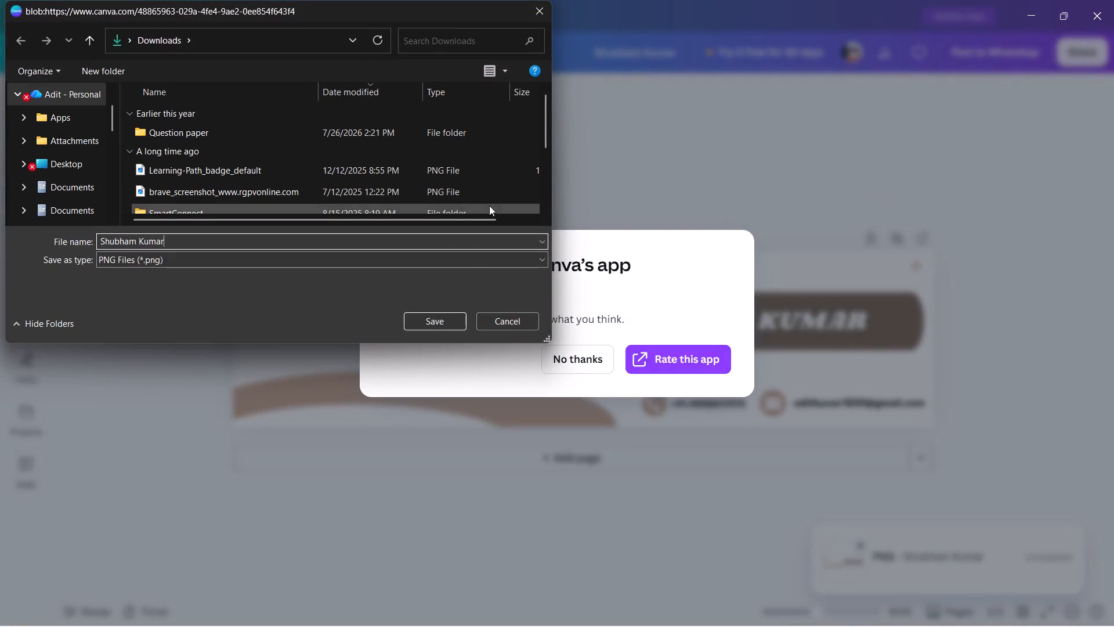
key("ctrl+BackSpace")
key("ctrl+BackSpace")
key("ctrl+BackSpace")
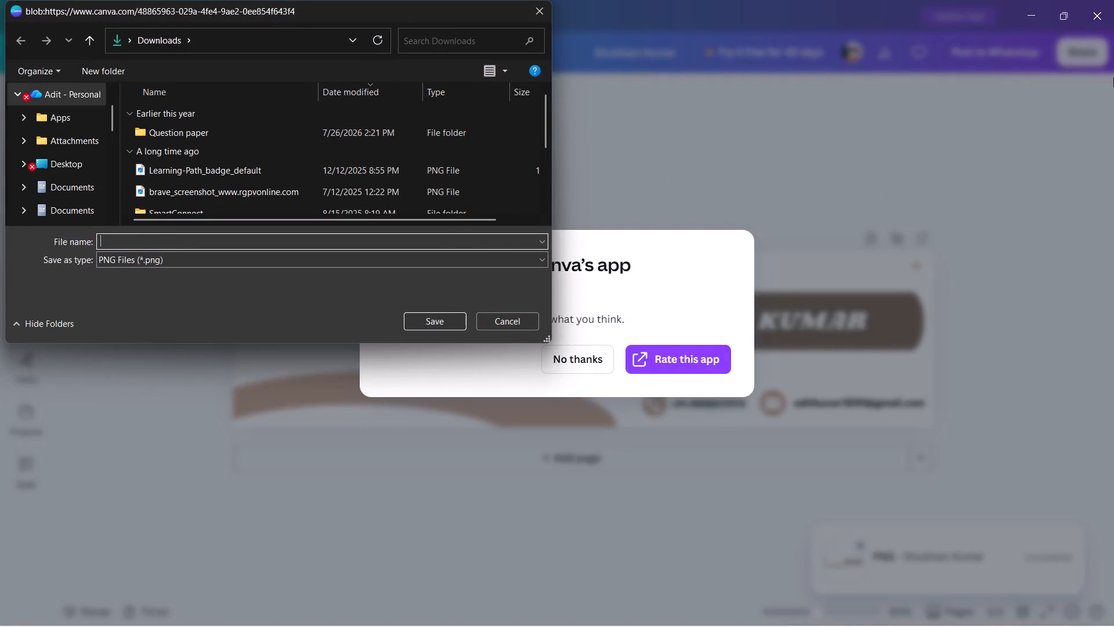
key("ctrl+l")
key("ctrl+i")
key("ctrl+m")
key("ctrl+BackSpace")
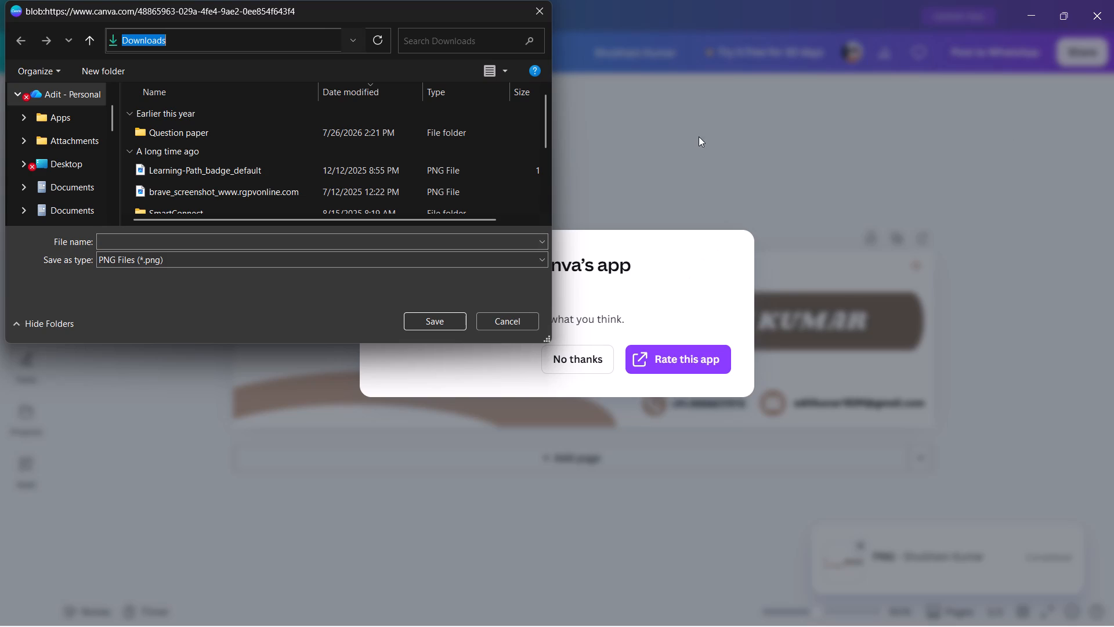
left_click(282, 237)
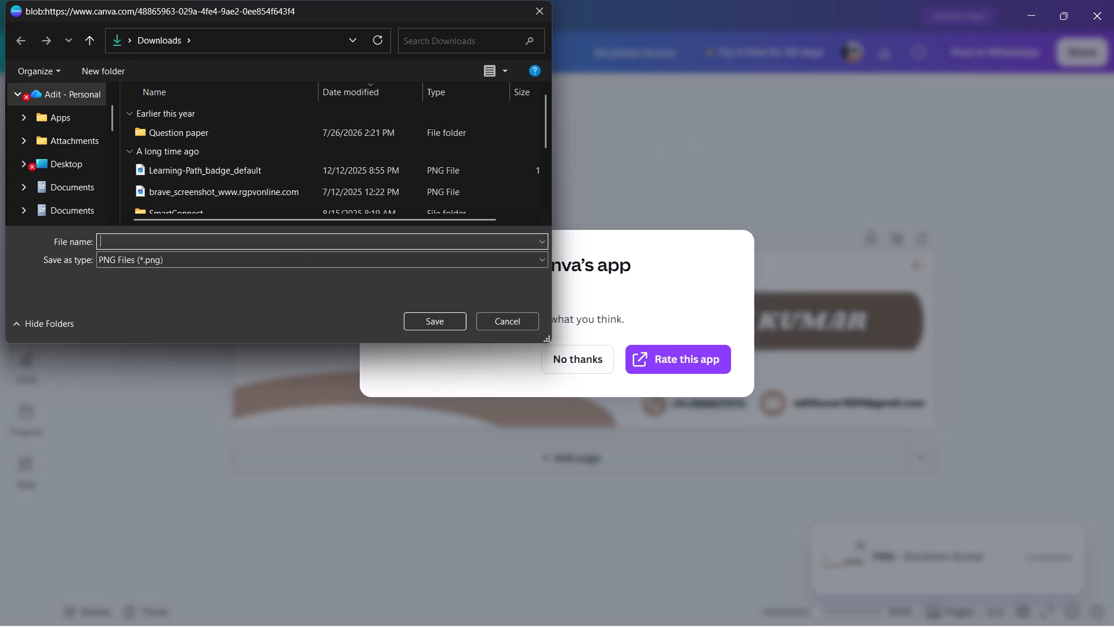
key("ctrl+l")
key("i")
key("BackSpace")
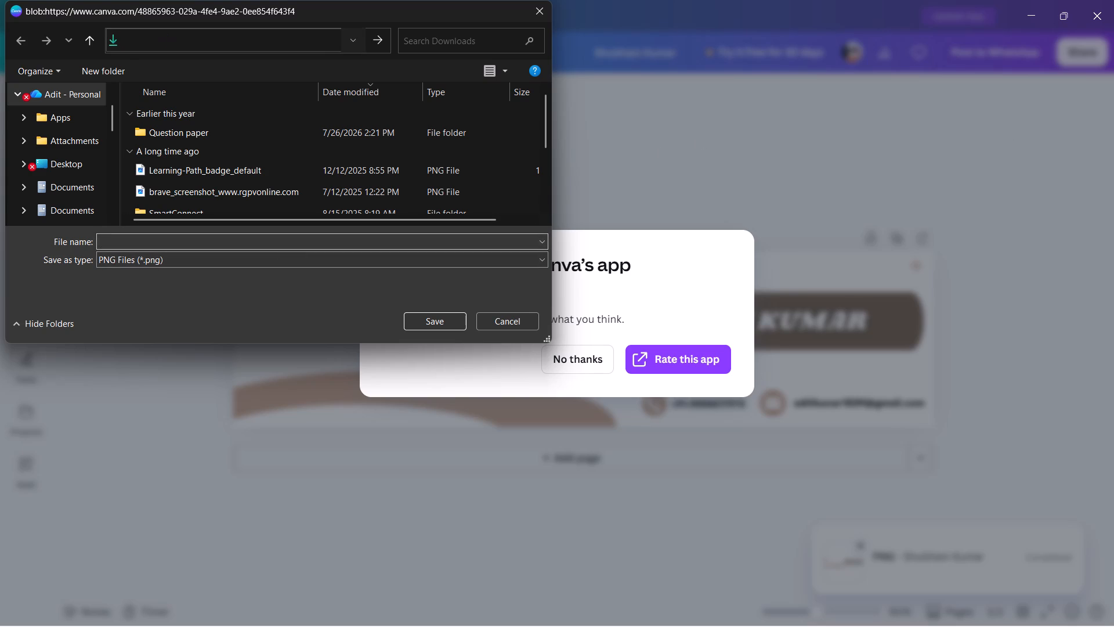
left_click(282, 235)
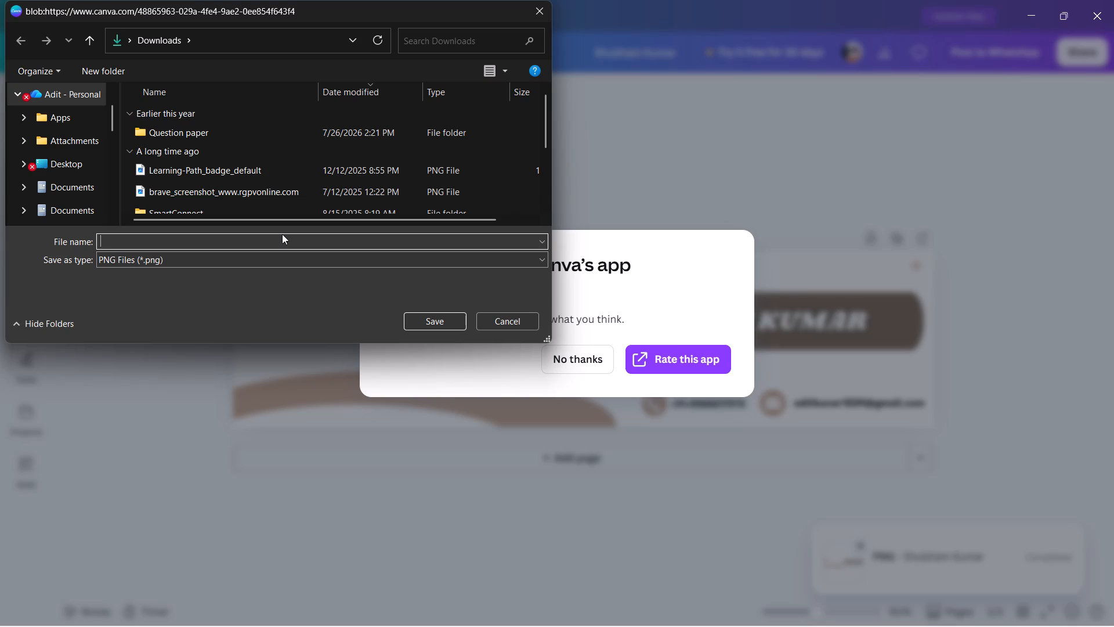
key("shift+k")
key("BackSpace")
type("linkedl")
key("BackSpace")
type("in")
type("_banner")
key("Return")
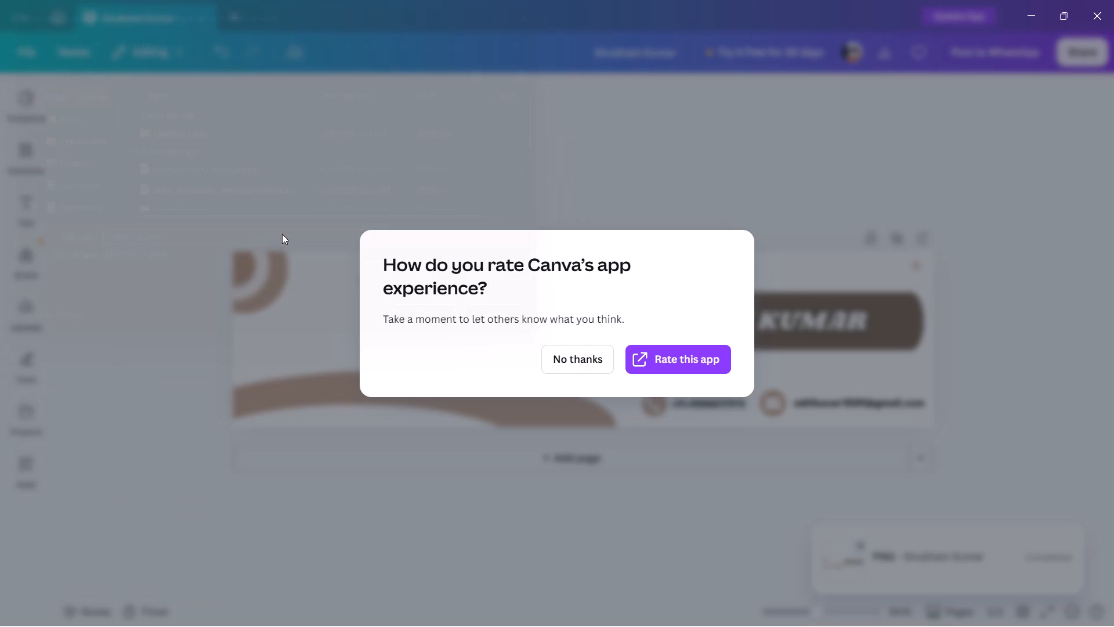
left_click(568, 367)
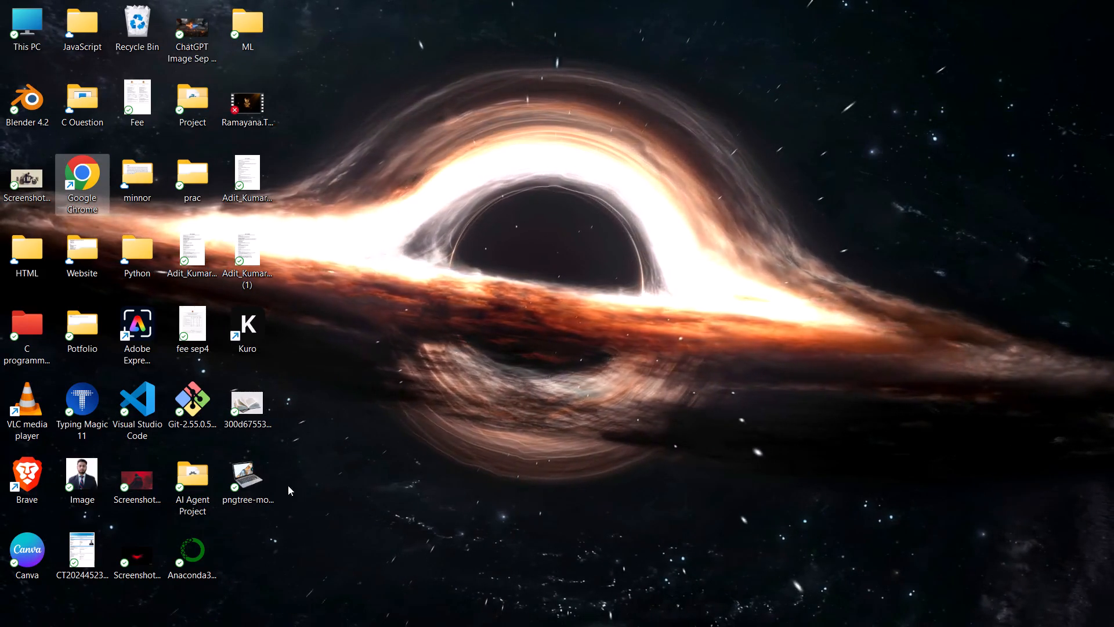
Switch to the desktop and delete the two image files 300d67553... and pngtree-mo... together.
left_click_drag(245, 552, 245, 417)
left_click_drag(237, 557, 249, 492)
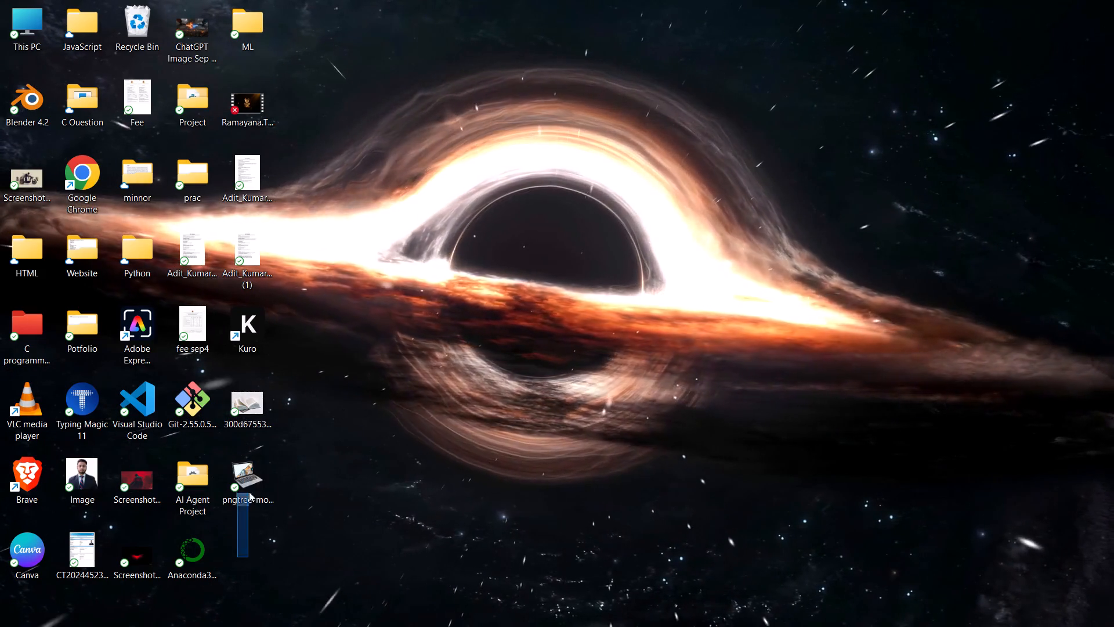
left_click_drag(249, 492, 259, 411)
key("Delete")
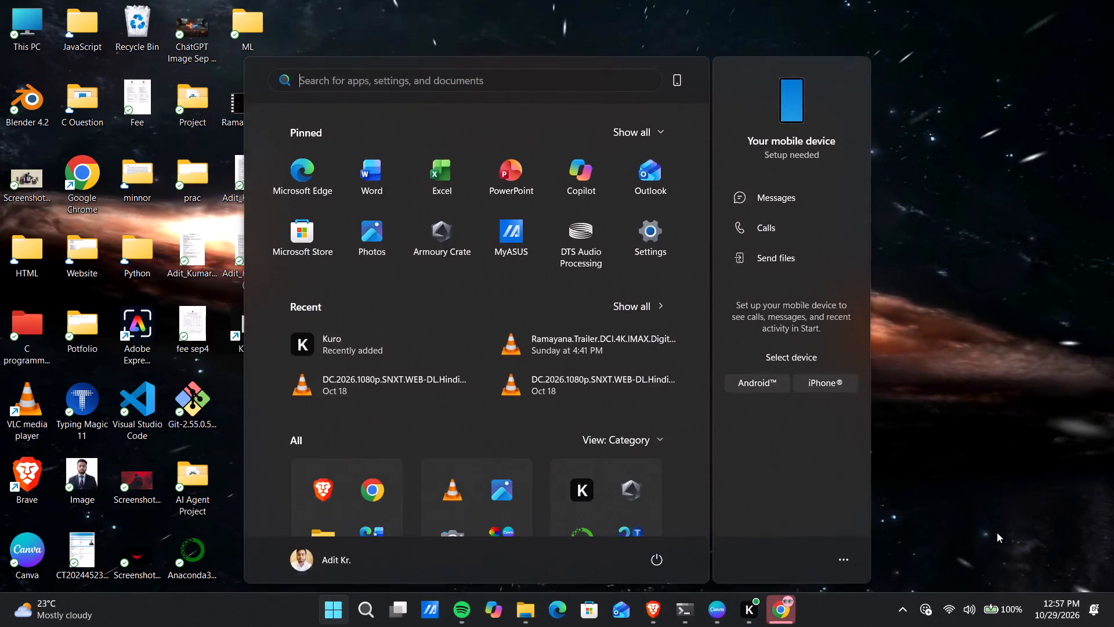
Find the Downloads folder with the system search, open linkedin_banner.png in Photos and maximise its window.
type("doe")
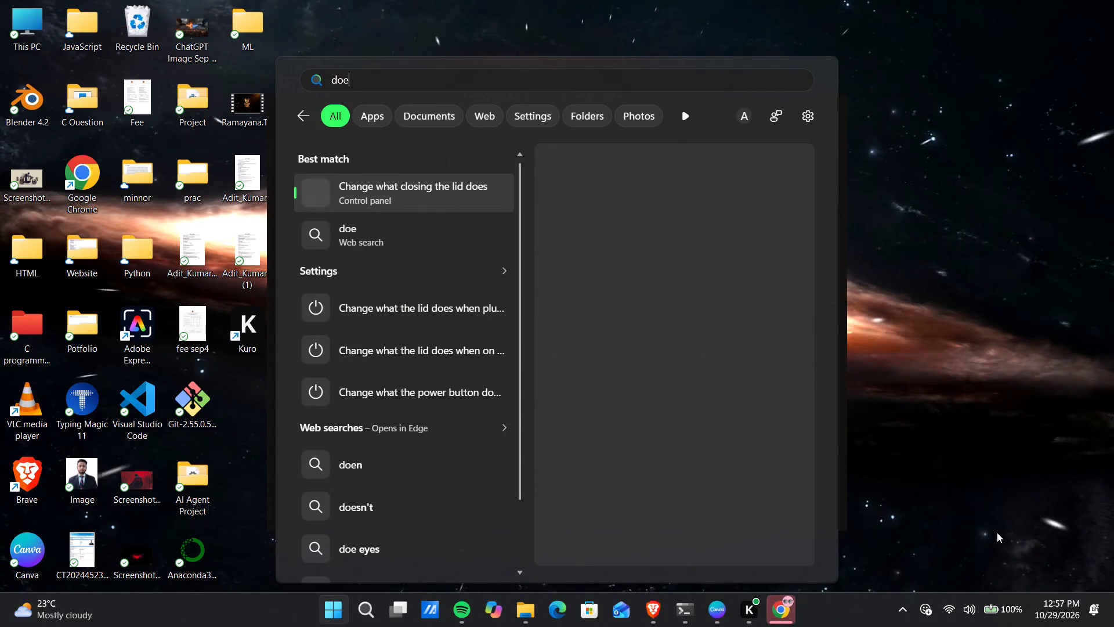
key("BackSpace")
key("w")
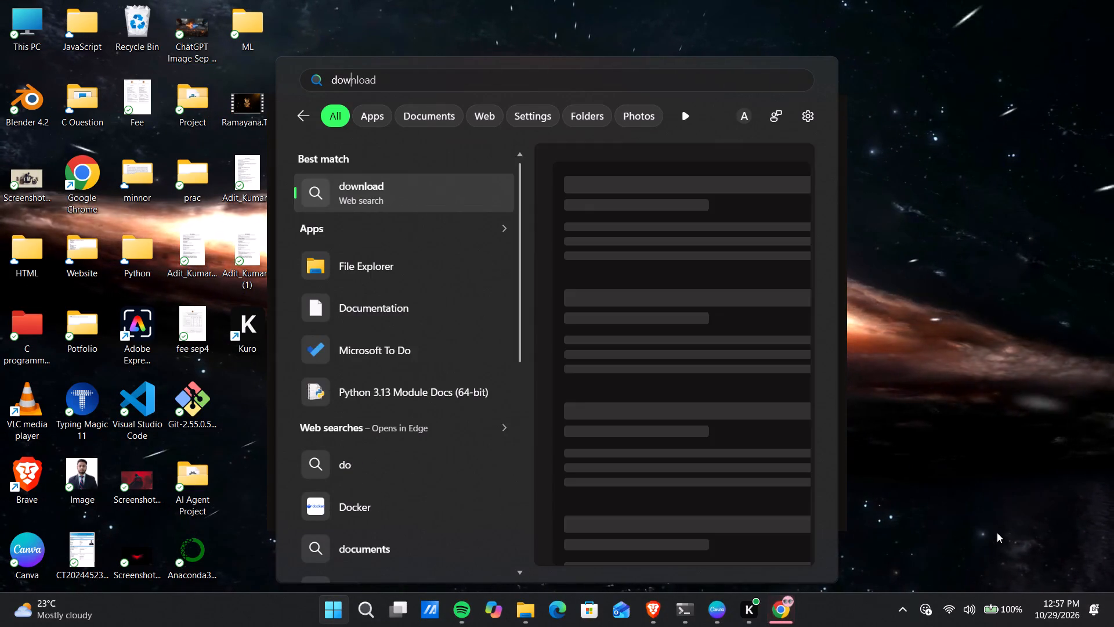
key("Return")
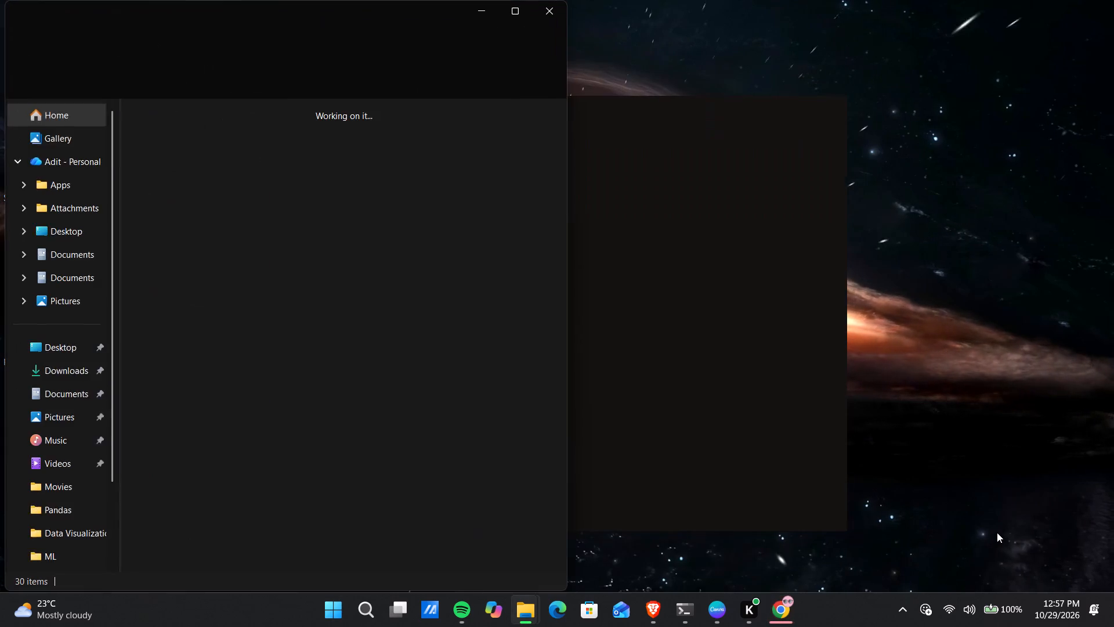
double_click(162, 178)
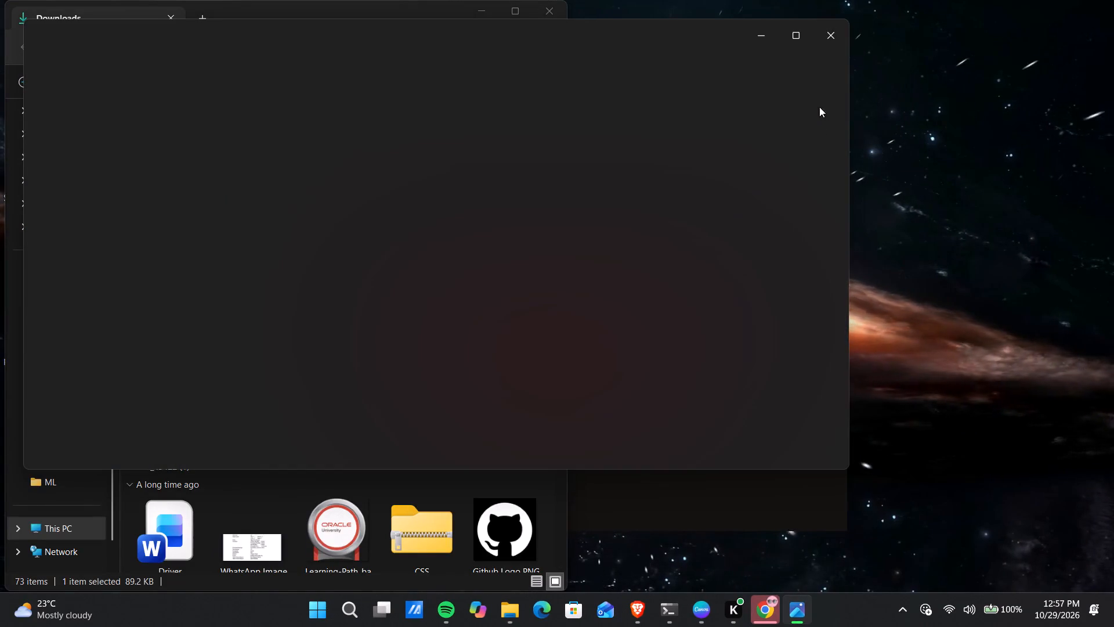
left_click(798, 43)
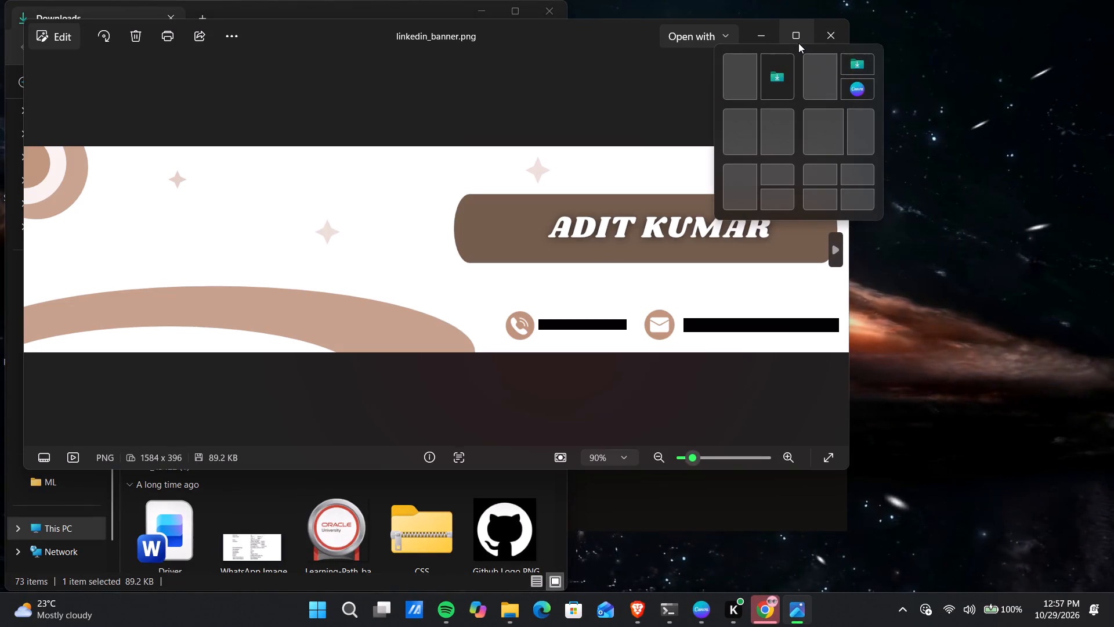